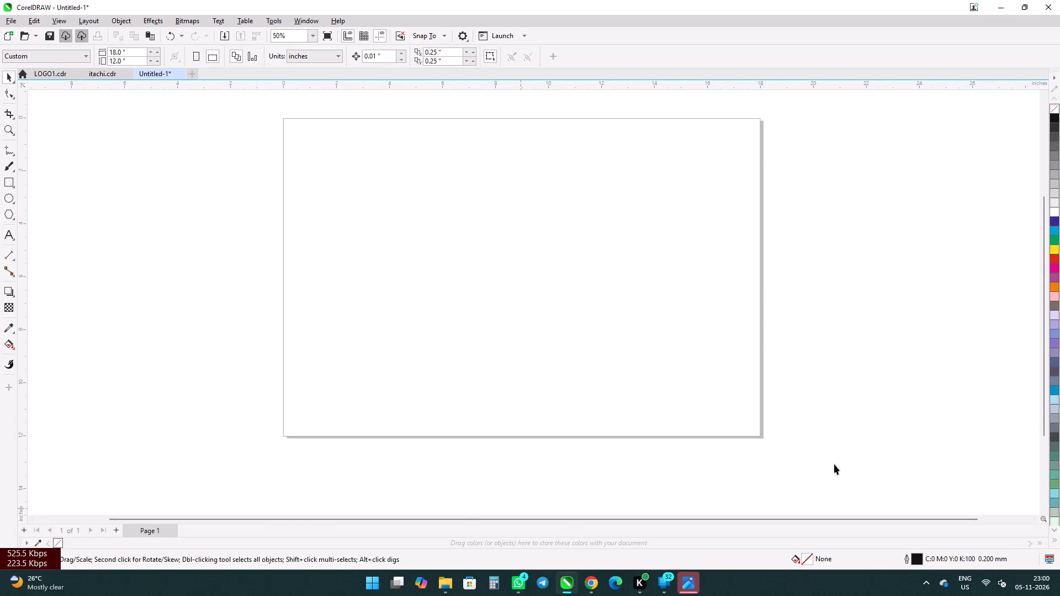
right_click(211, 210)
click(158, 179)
Switch to File Explorer and select the 13801 brochure image in the Businesss_card pic folder.
click(452, 585)
click(479, 221)
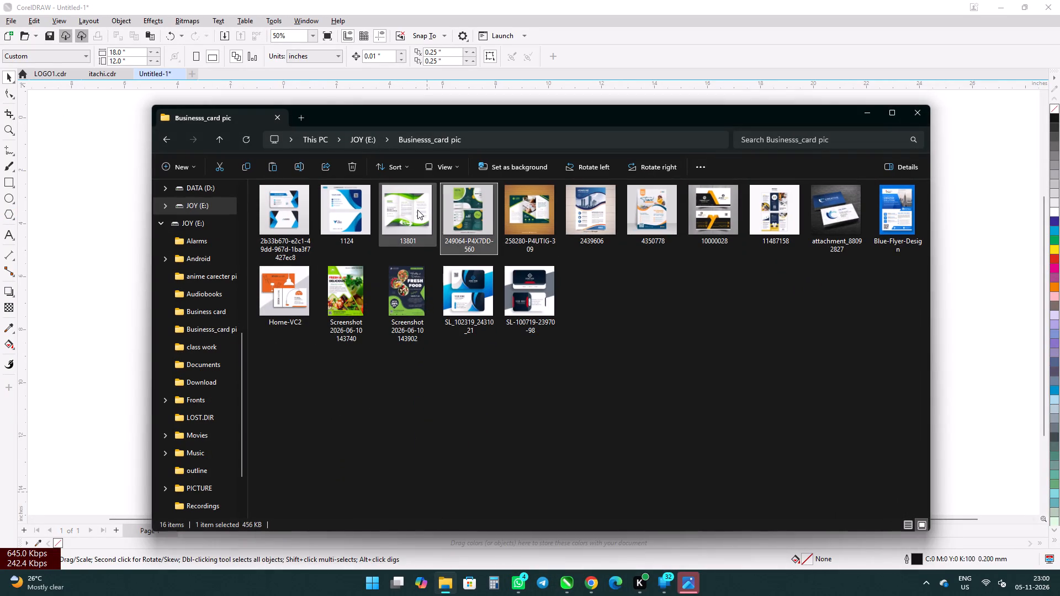
click(412, 210)
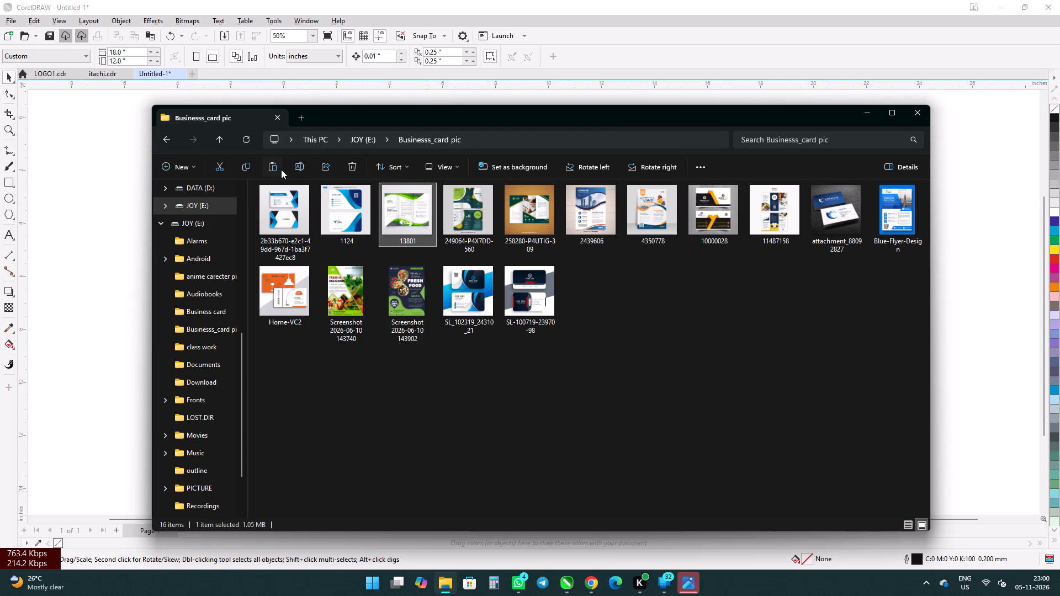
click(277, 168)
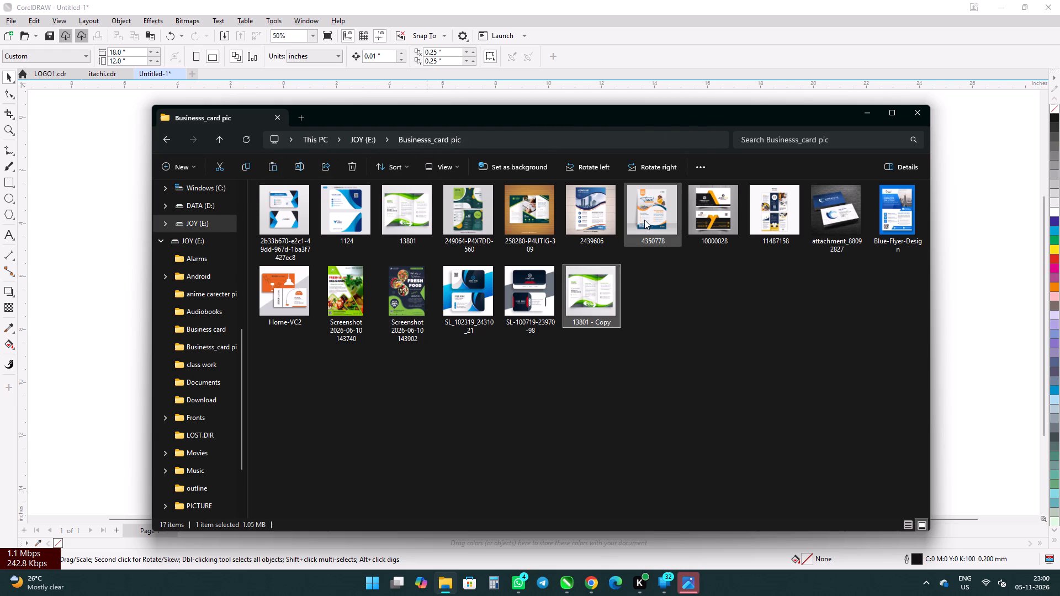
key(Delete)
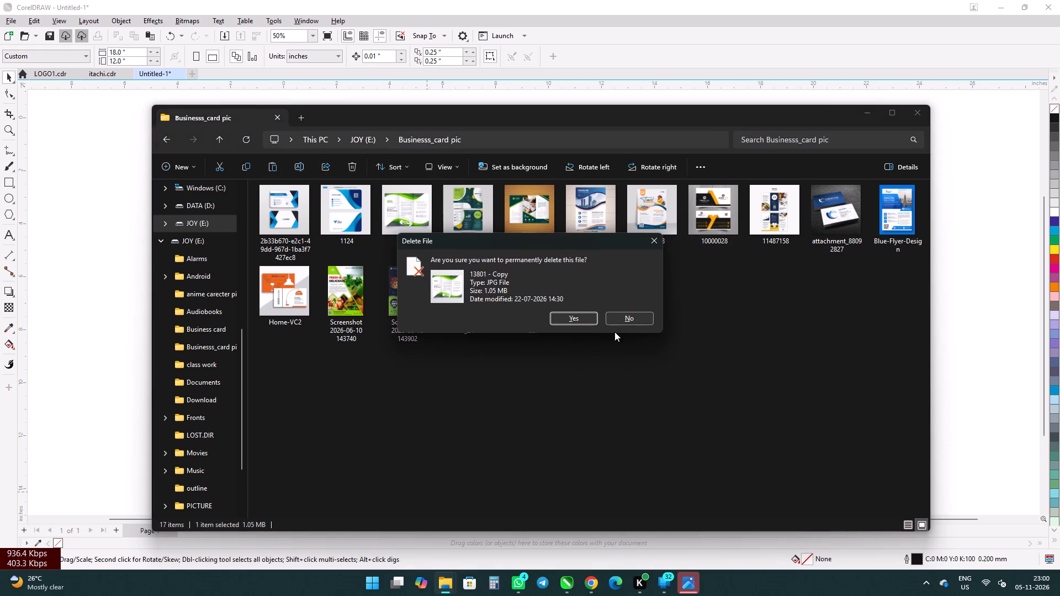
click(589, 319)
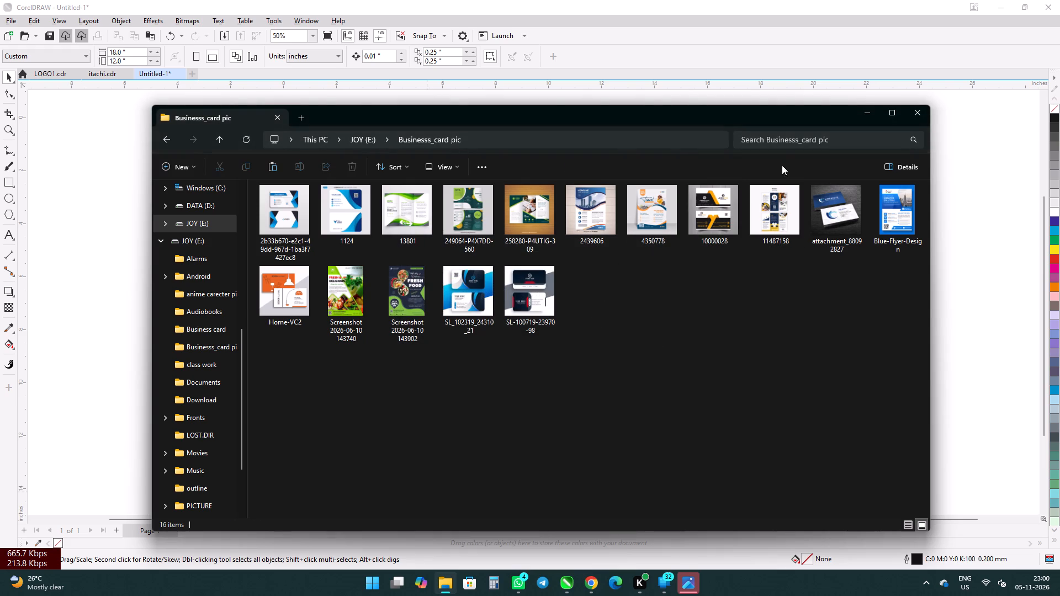
Return to CorelDRAW and paste the copied 13801 brochure image onto the blank page.
click(866, 111)
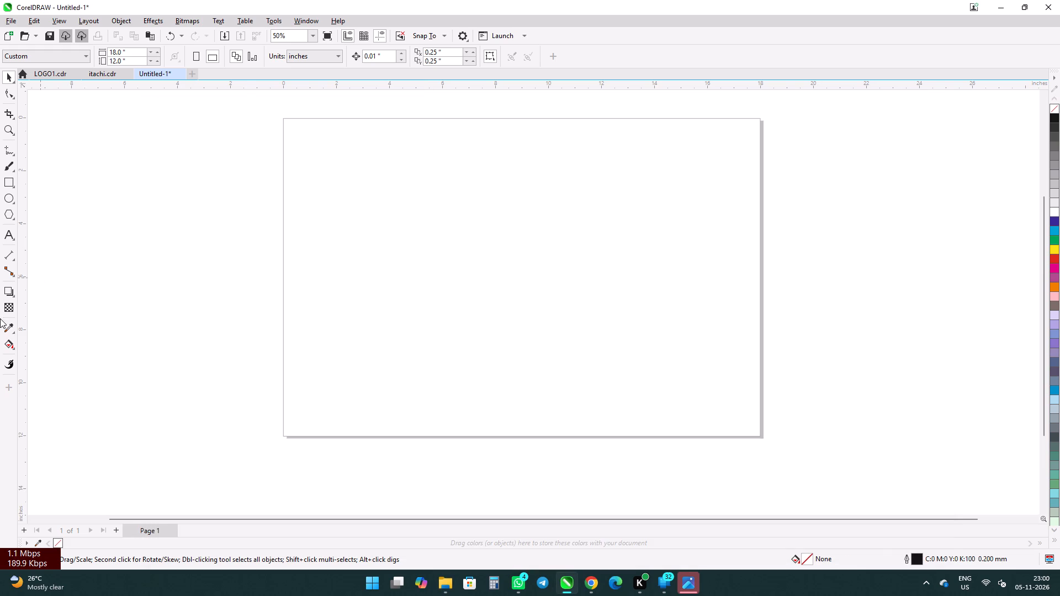
key(ctrl+v)
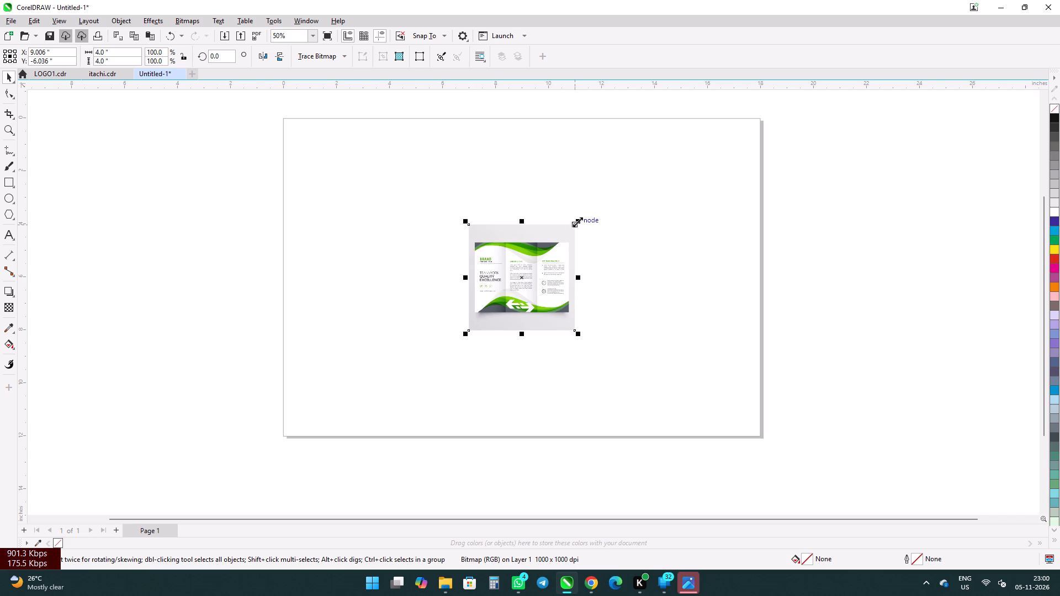
Enlarge the pasted brochure image proportionally about its centre to about 8 by 8 inches.
drag(576, 219, 581, 212)
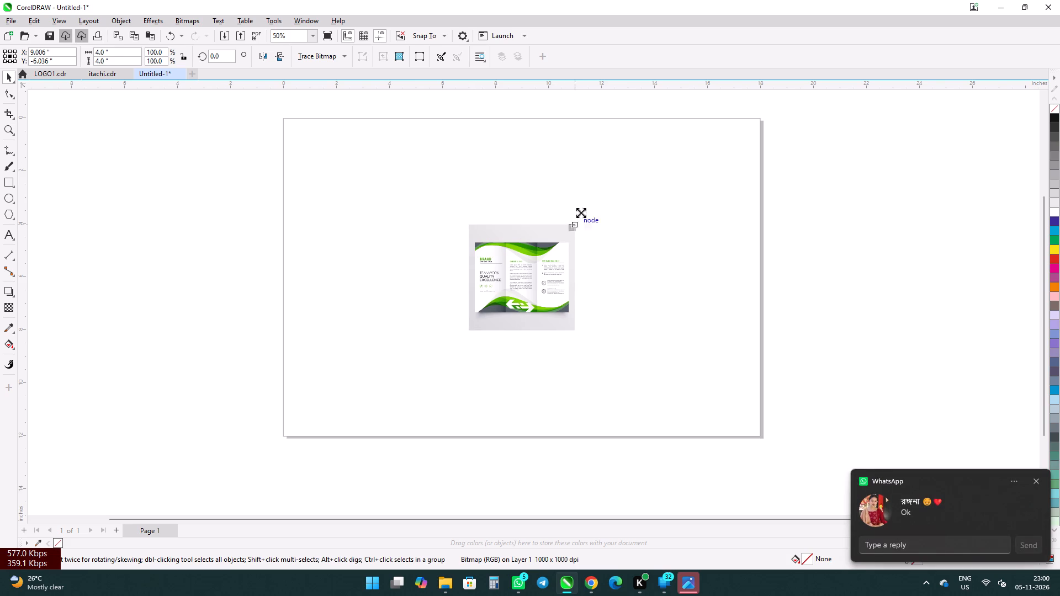
drag(581, 212, 666, 166)
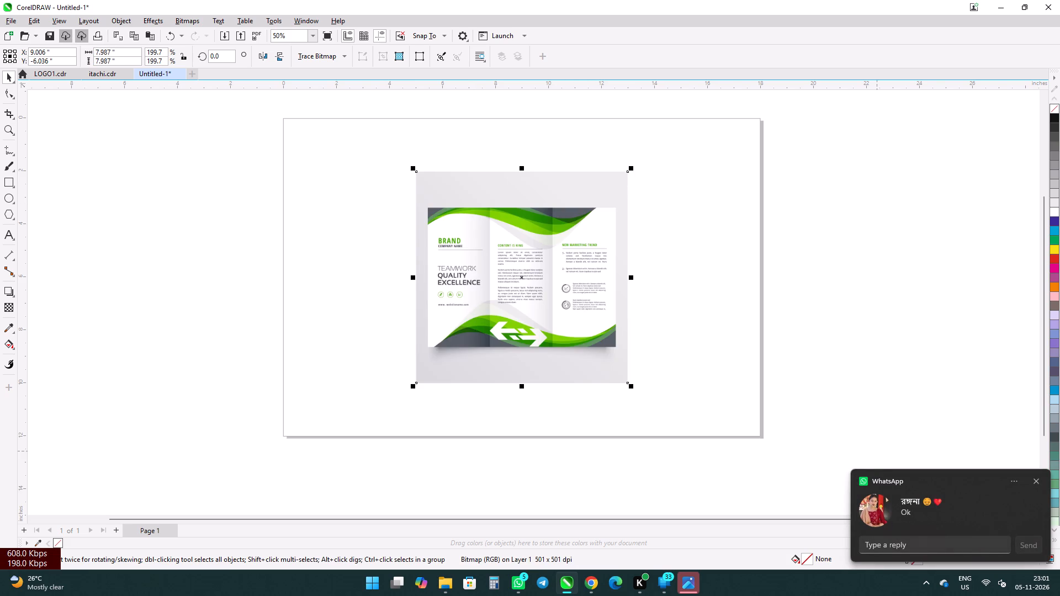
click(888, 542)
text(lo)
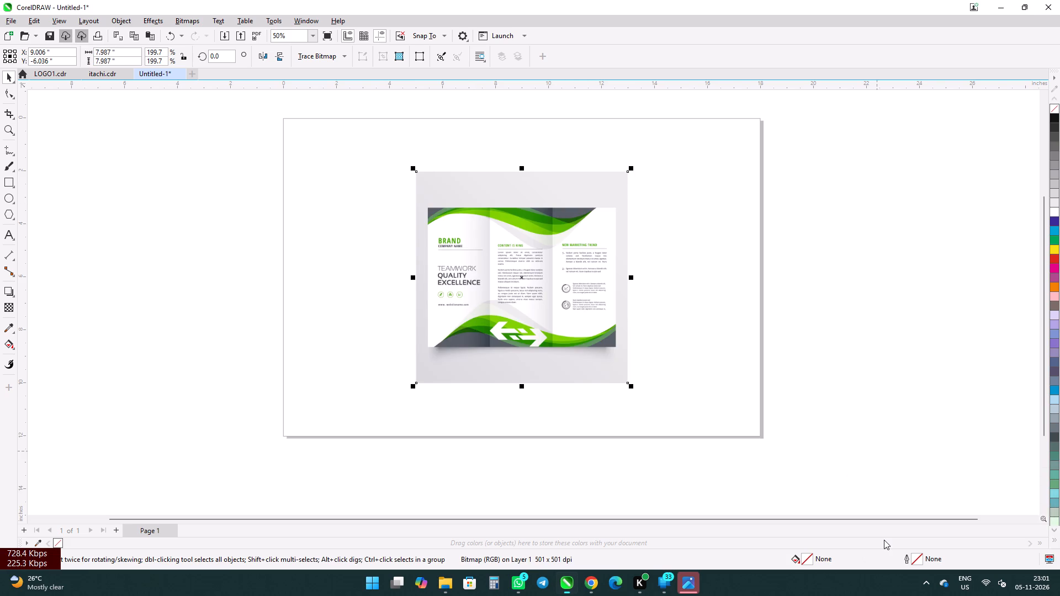
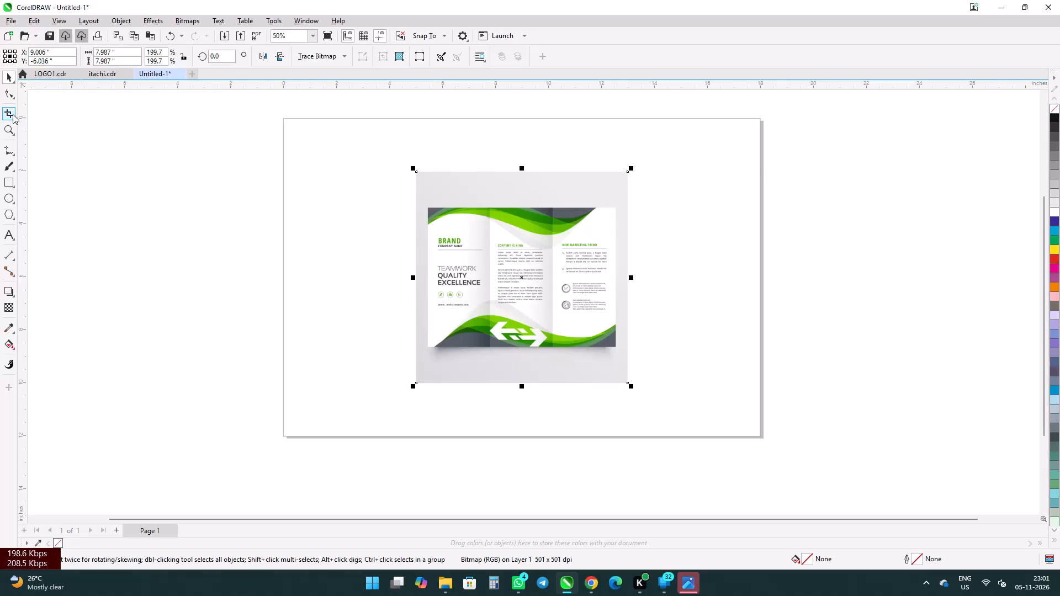
Mark a crop area about 7.5 by 5.6 inches closely around the three brochure panels, leaving out most of the grey background.
click(13, 114)
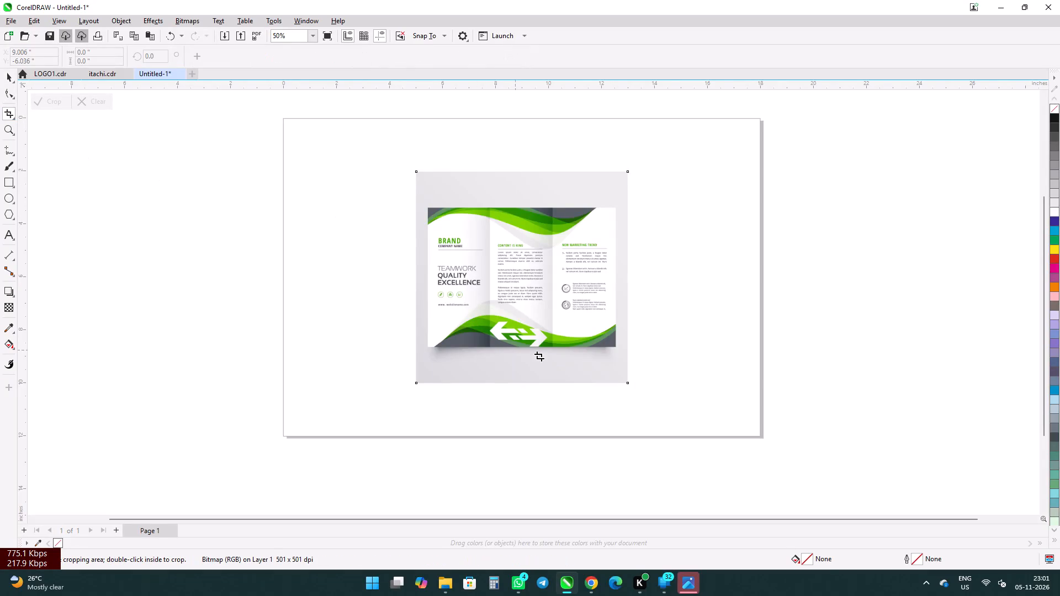
scroll(608, 367, up, 4)
scroll(446, 241, down, 1)
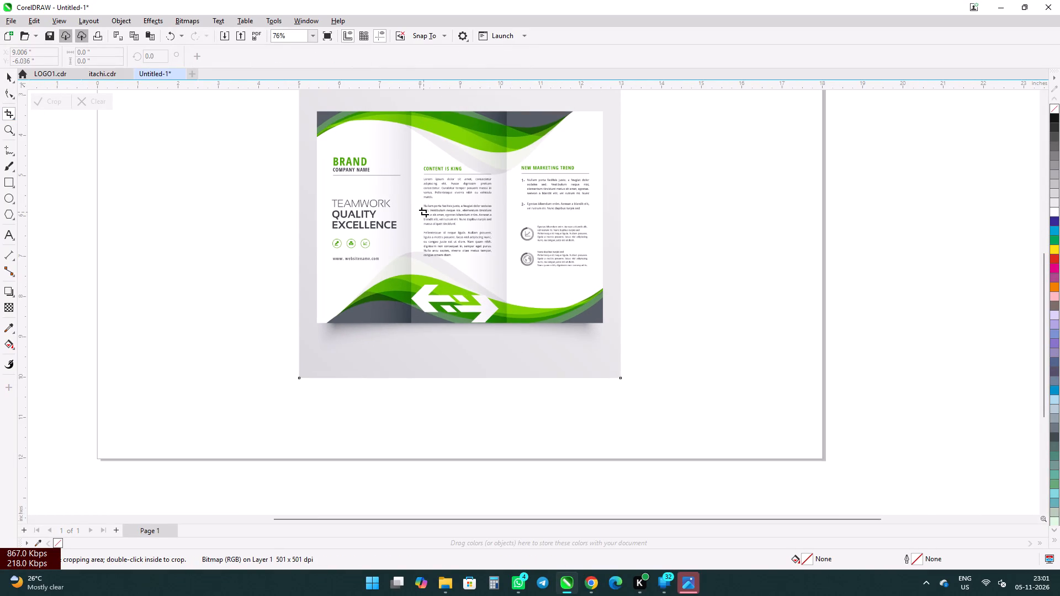
scroll(423, 212, down, 1)
scroll(348, 103, up, 1)
drag(322, 119, 336, 188)
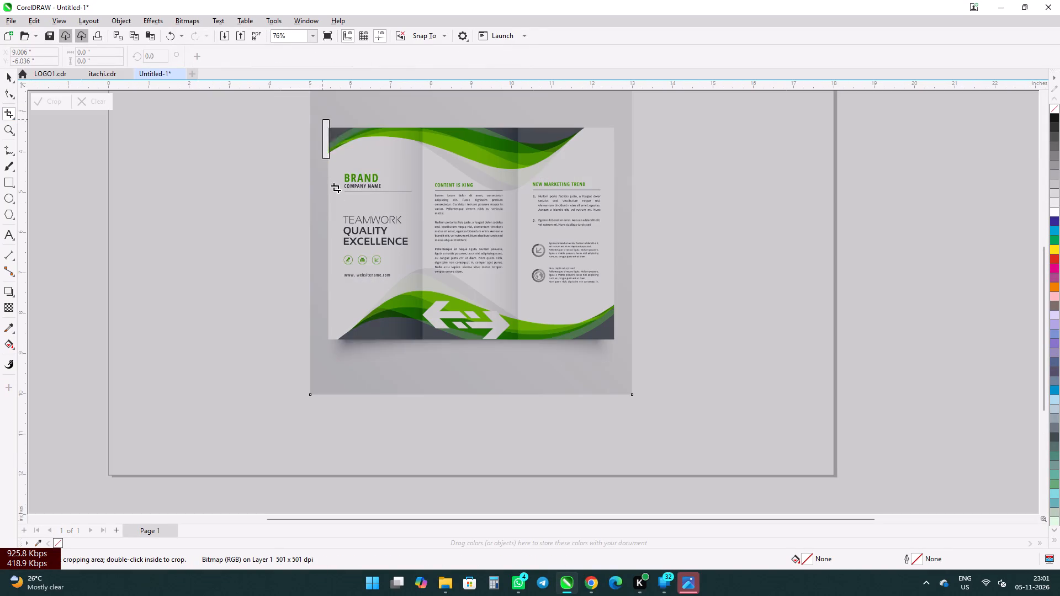
drag(336, 188, 611, 343)
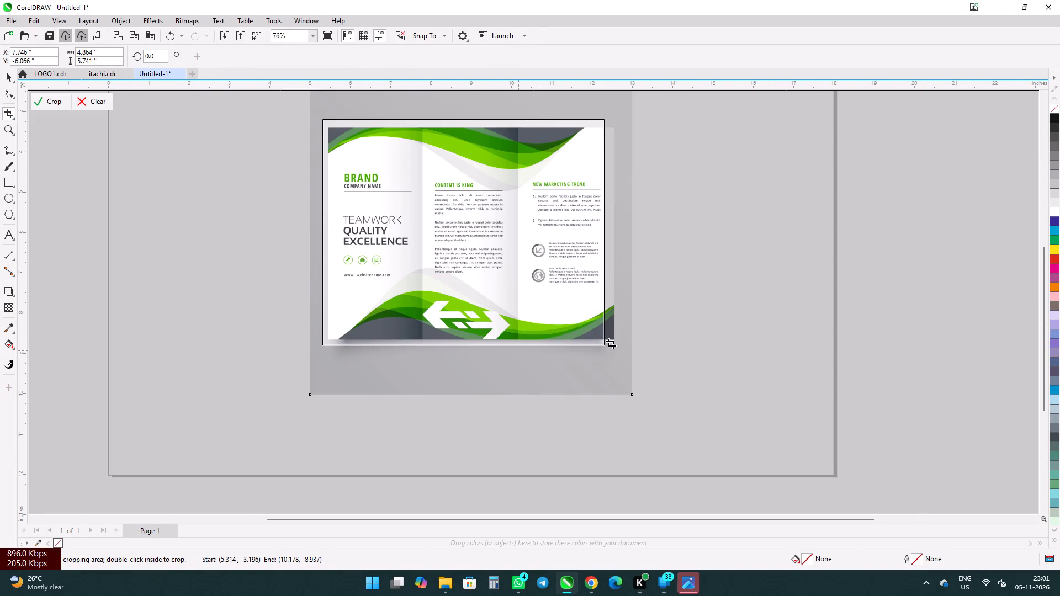
drag(611, 343, 625, 344)
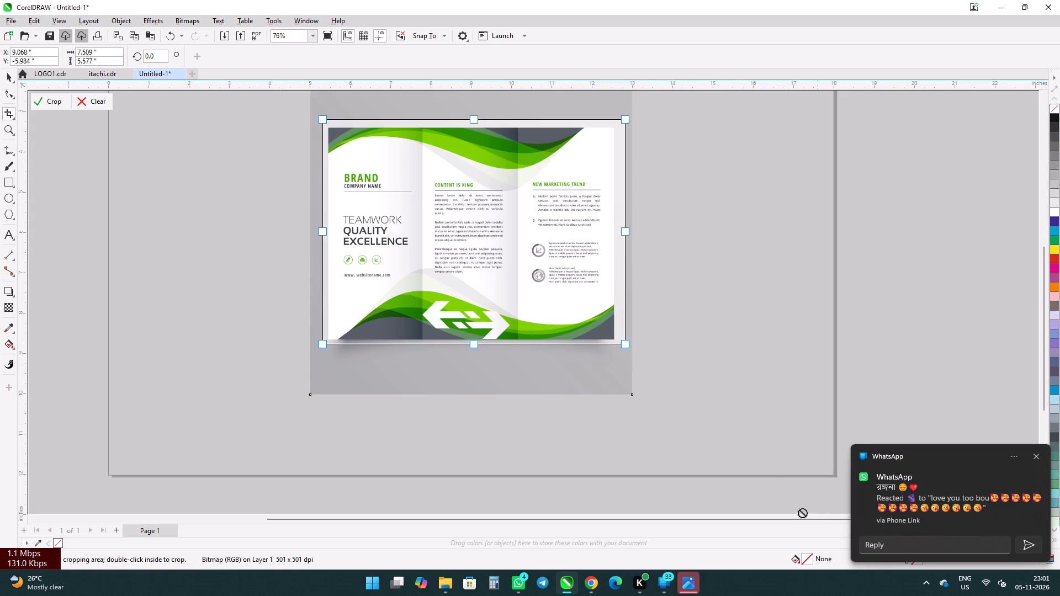
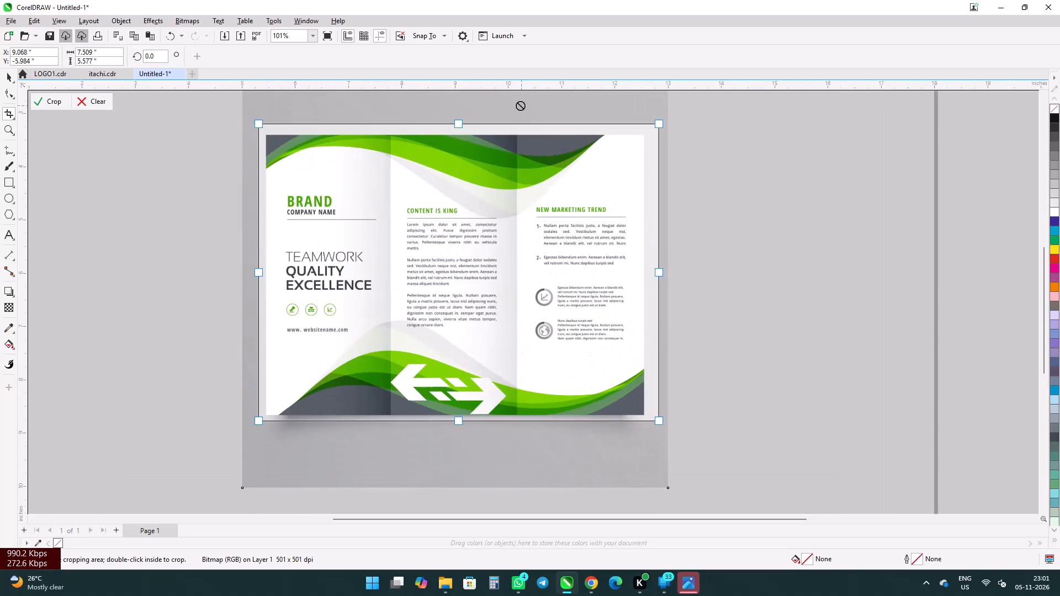
Tighten the crop area's top, right and bottom edges to the brochure panels, making it about 7.24 by 5.25 inches.
scroll(474, 131, up, 2)
scroll(476, 132, down, 1)
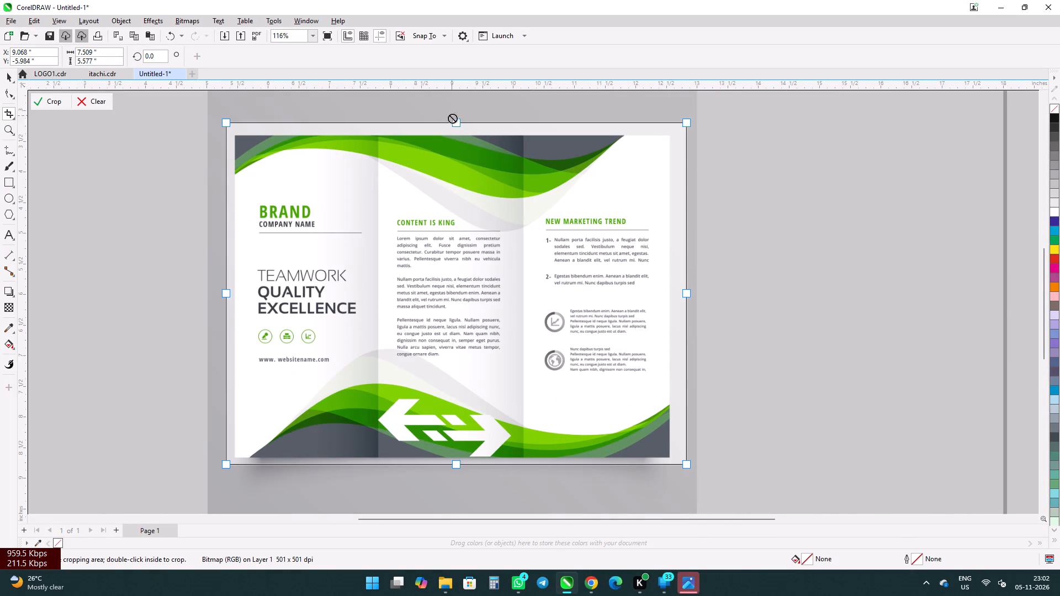
drag(457, 120, 463, 132)
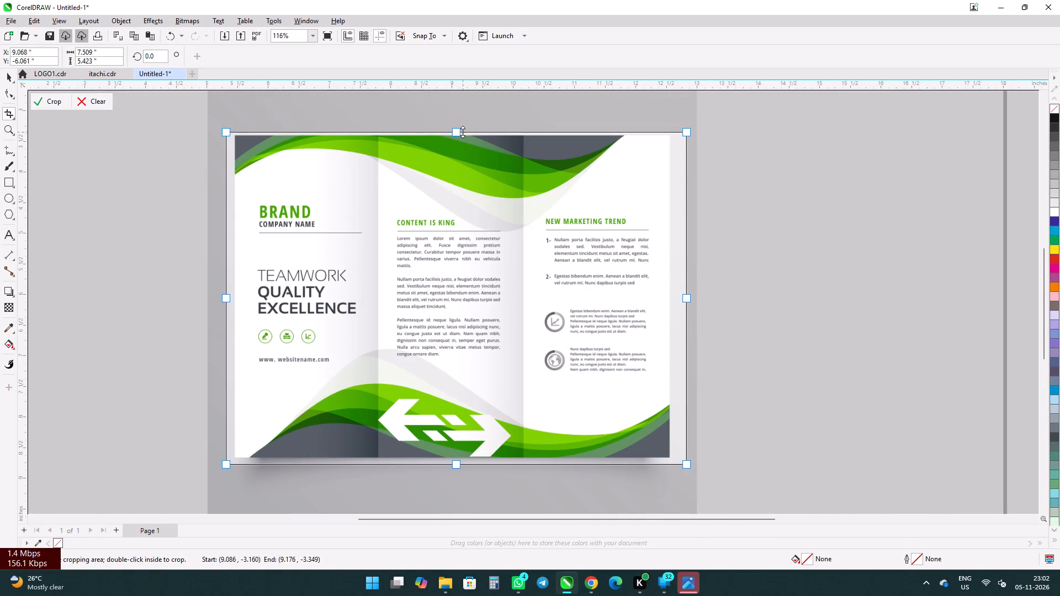
drag(463, 132, 462, 136)
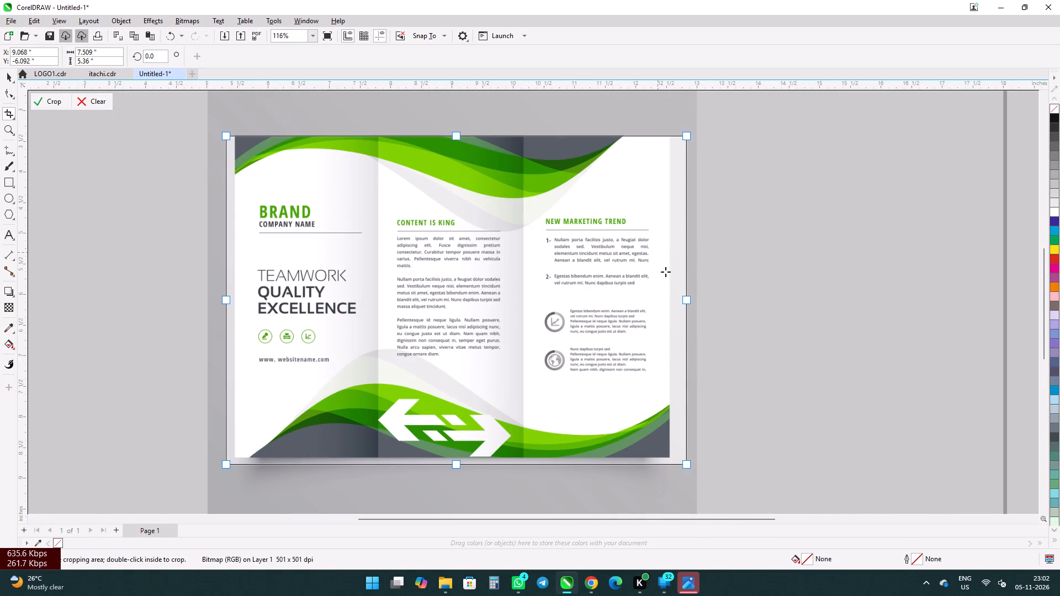
scroll(675, 324, up, 3)
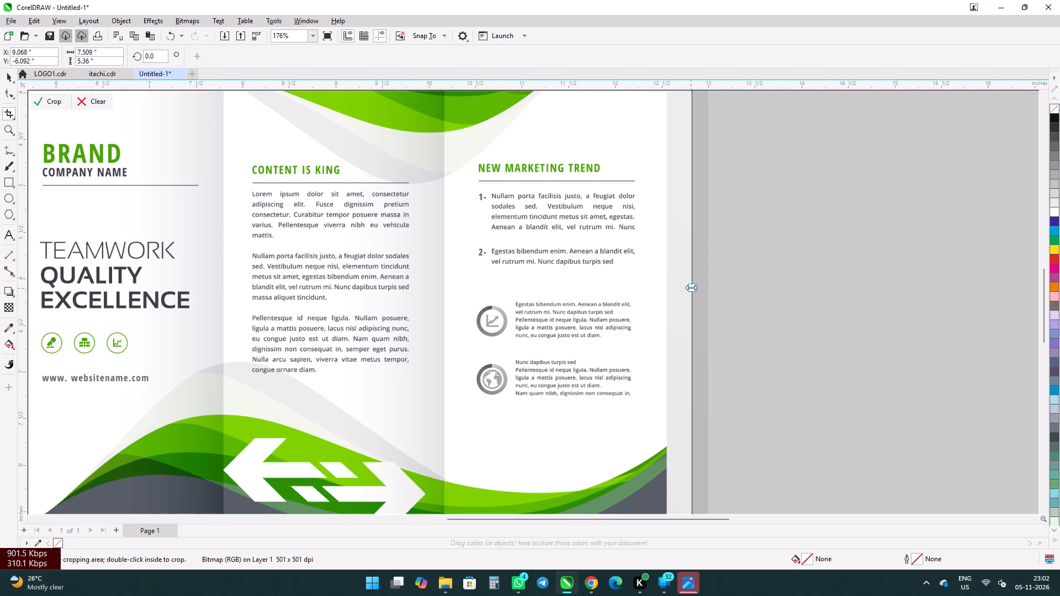
drag(691, 288, 667, 294)
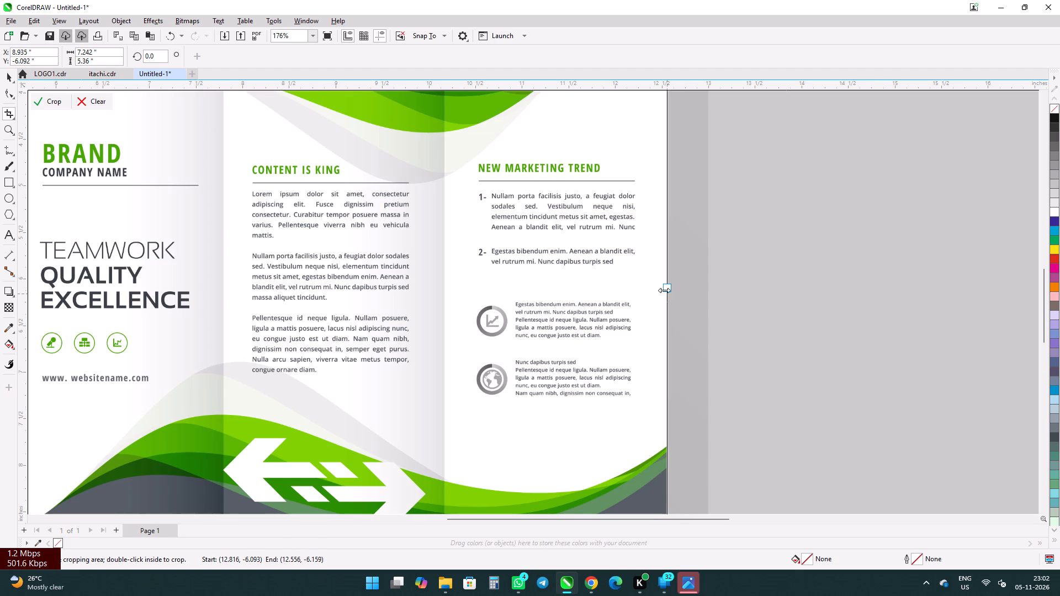
scroll(537, 254, down, 5)
scroll(434, 391, up, 9)
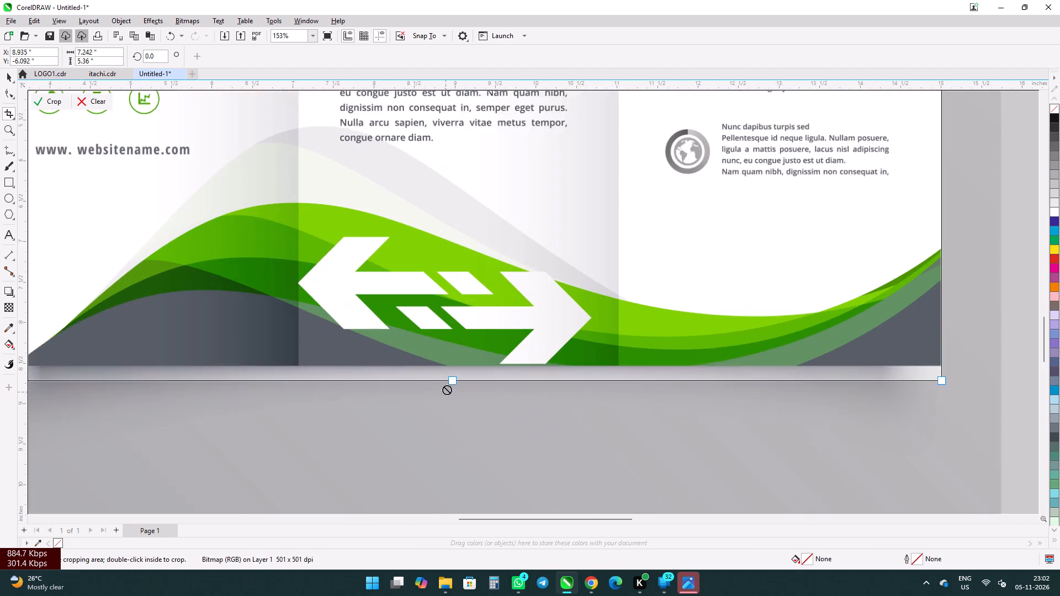
drag(454, 382, 457, 367)
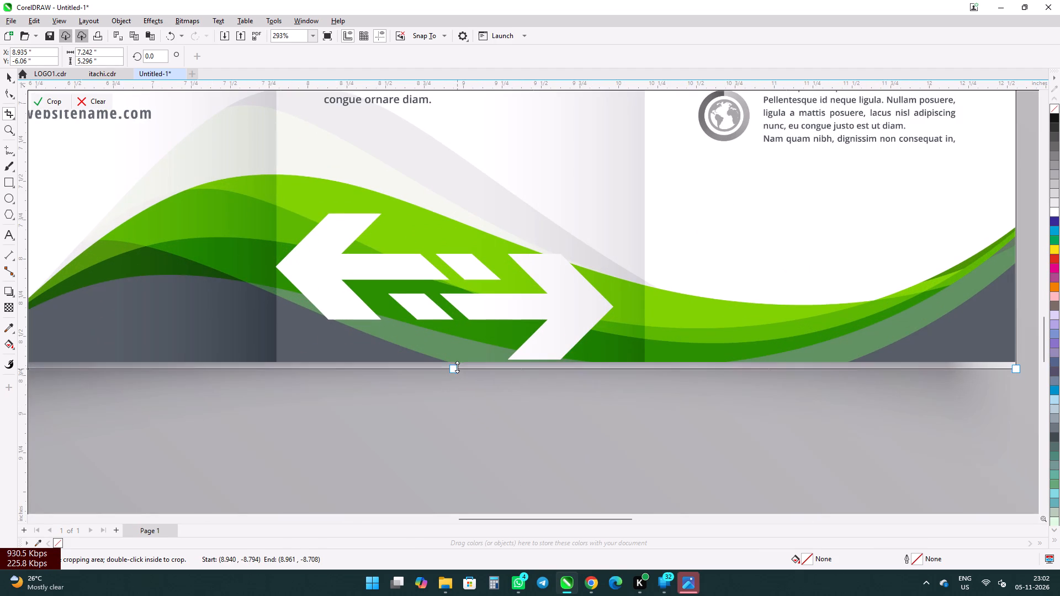
drag(457, 367, 459, 361)
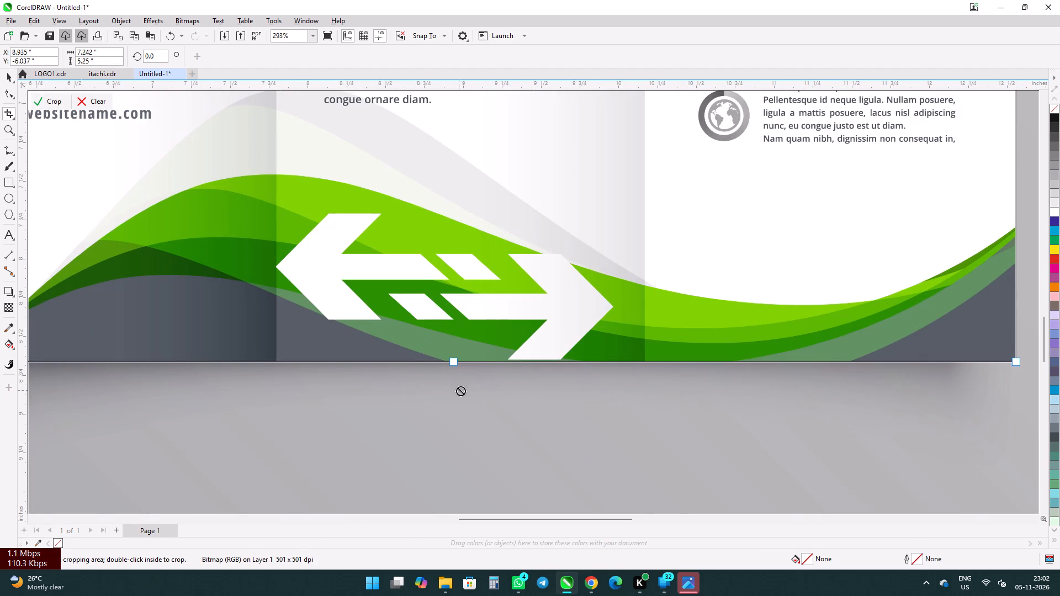
Align the crop area's left edge with the brochure panel, making it about 7.11 inches wide, and crop the image.
scroll(460, 391, down, 7)
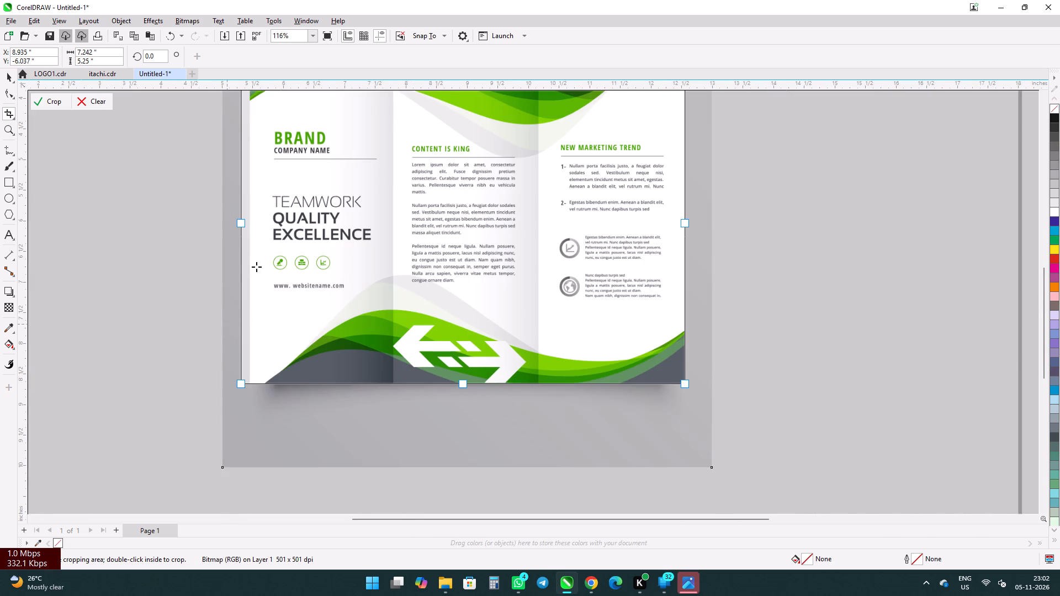
scroll(242, 265, up, 3)
scroll(245, 200, up, 3)
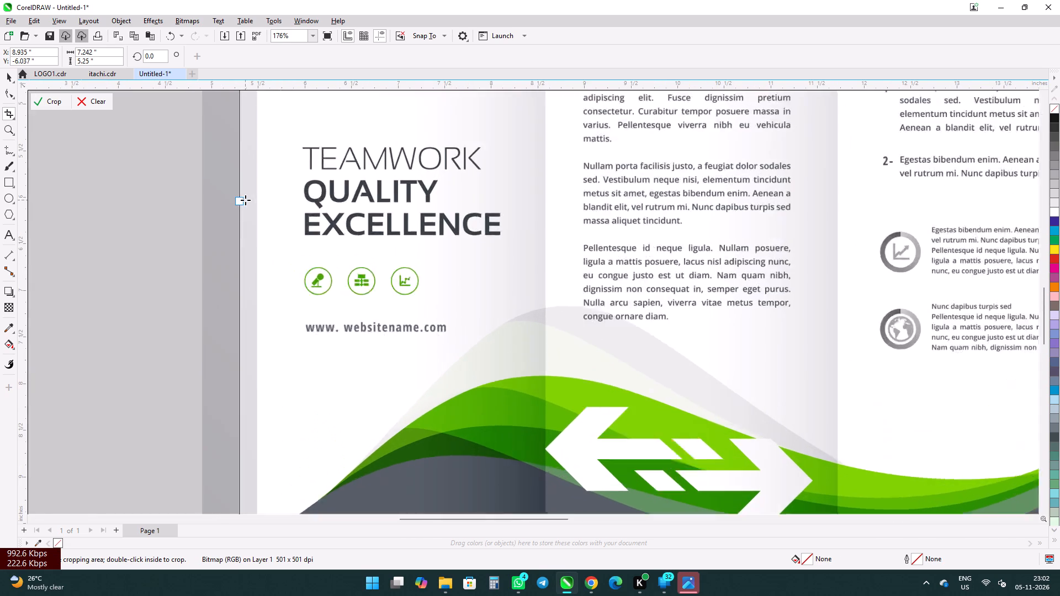
scroll(245, 200, up, 2)
drag(239, 202, 256, 200)
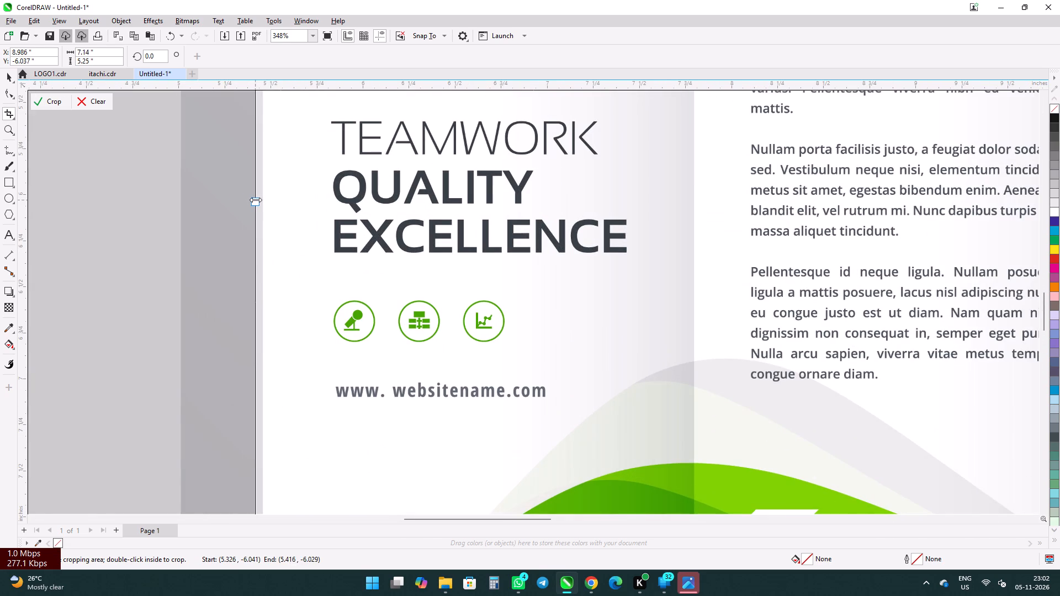
drag(256, 200, 261, 197)
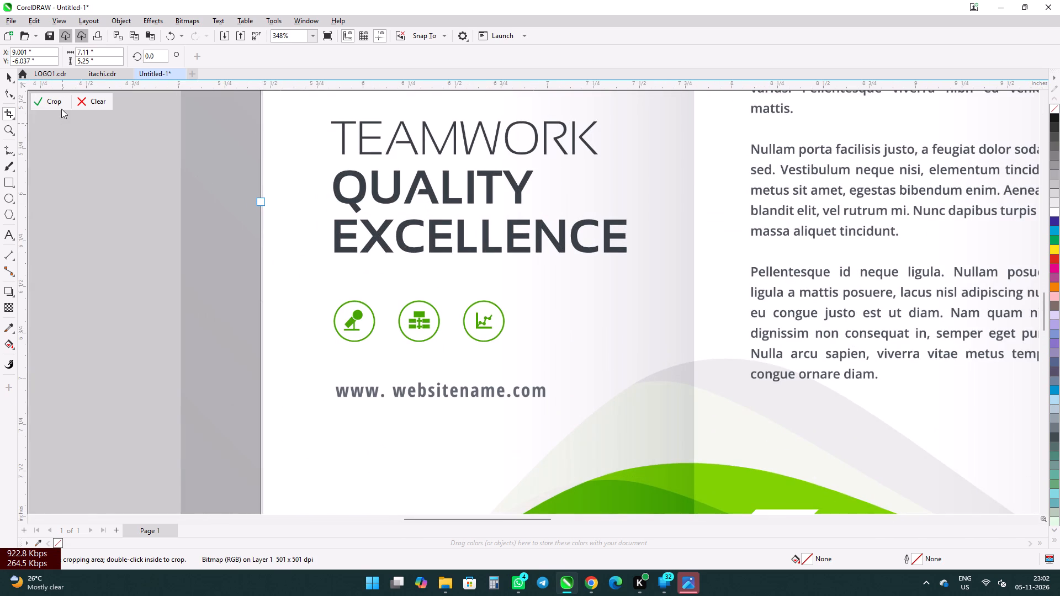
click(54, 106)
Examine the cropped brochure image and its left edge up close for leftover background.
scroll(237, 225, down, 10)
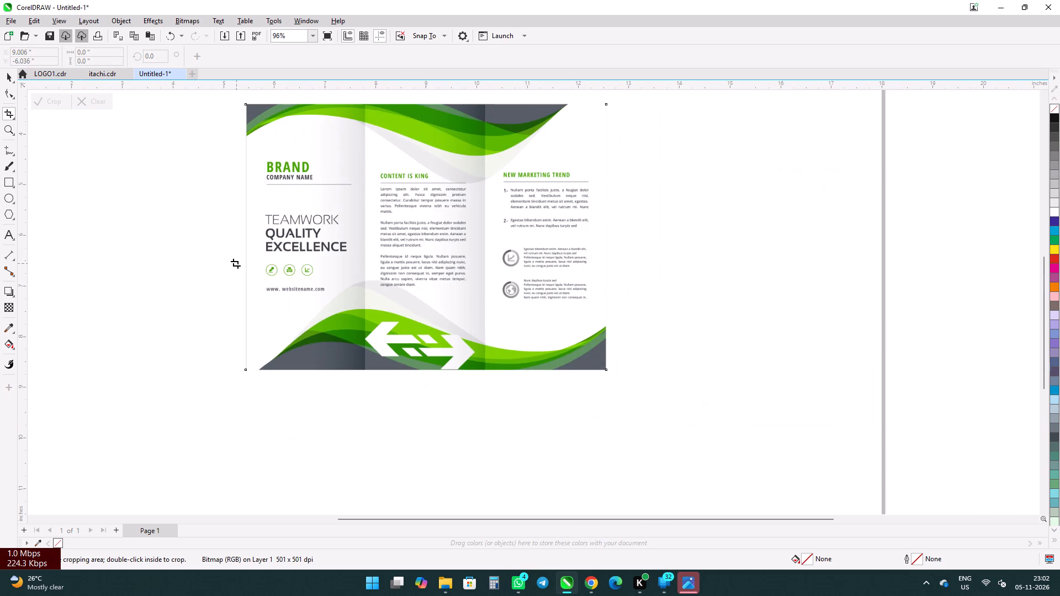
scroll(229, 215, up, 8)
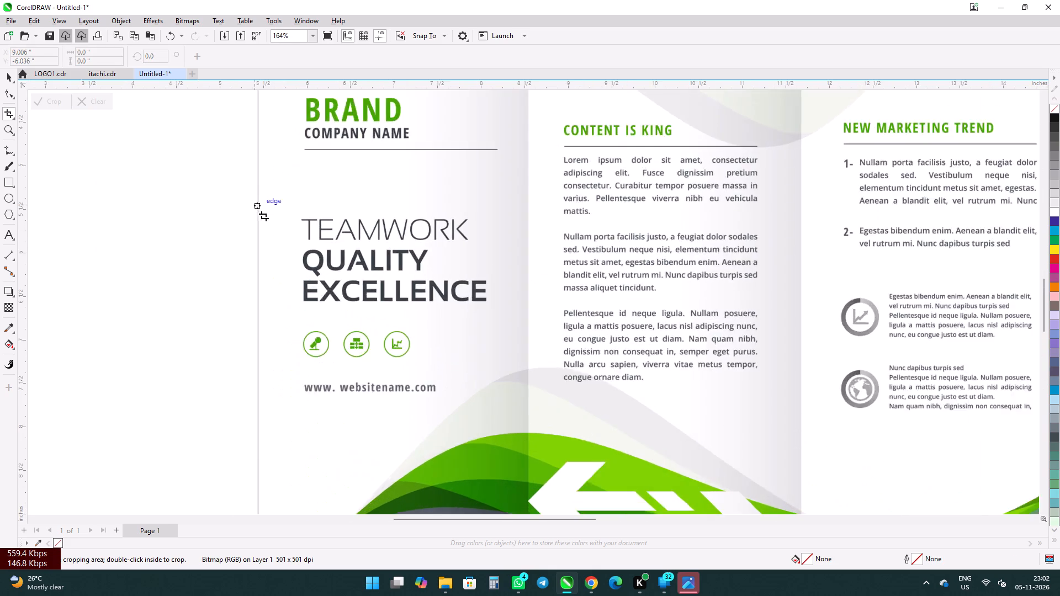
scroll(265, 219, down, 7)
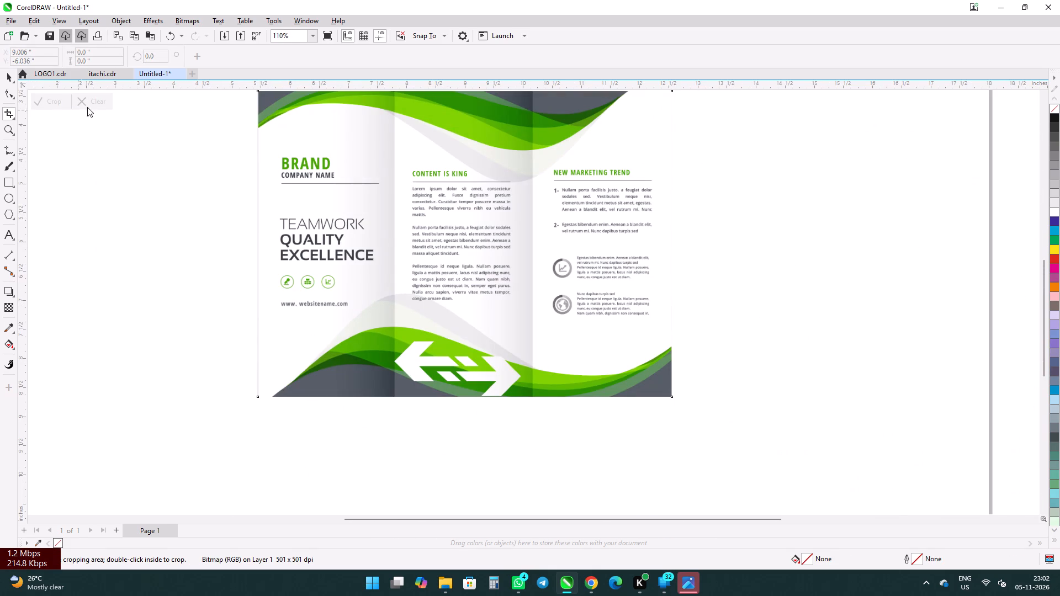
scroll(315, 348, up, 5)
scroll(259, 383, up, 2)
scroll(259, 383, down, 9)
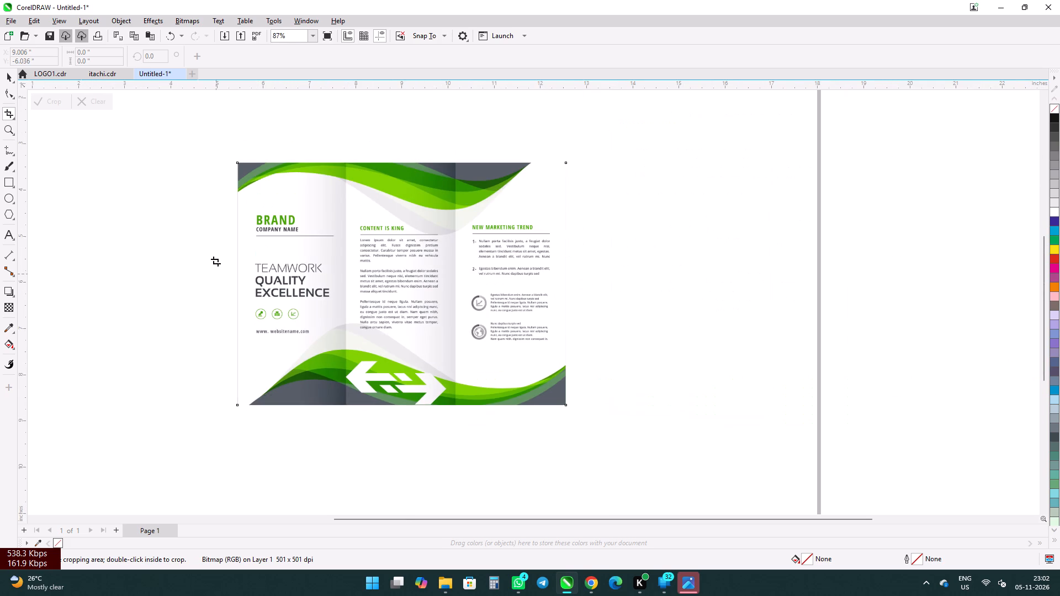
Deselect the image and mark a new crop area about 7.4 by 5.6 inches loosely around the brochure.
click(4, 74)
click(50, 194)
click(9, 117)
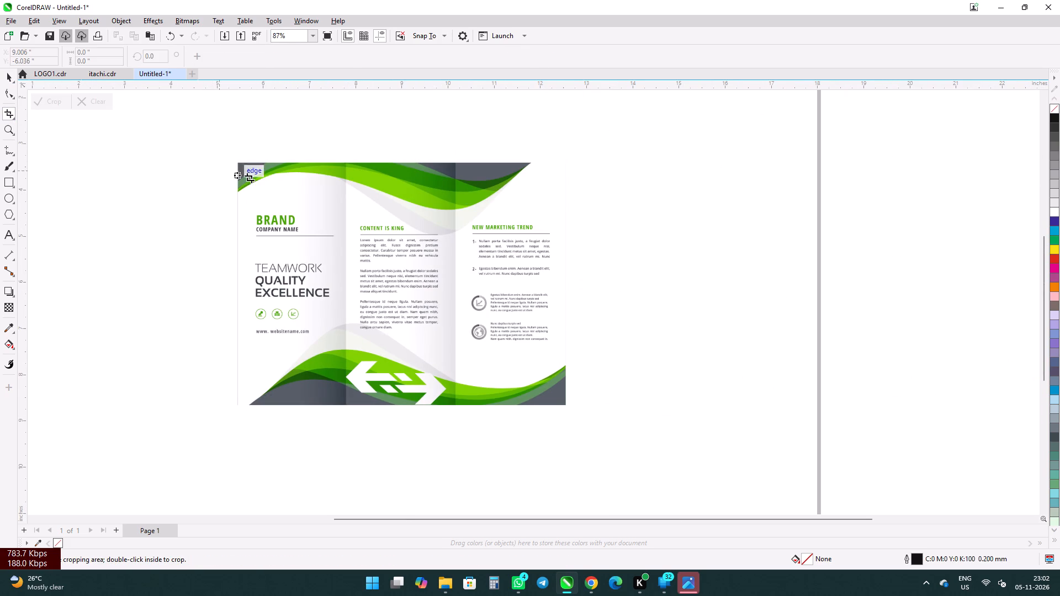
drag(229, 158, 610, 422)
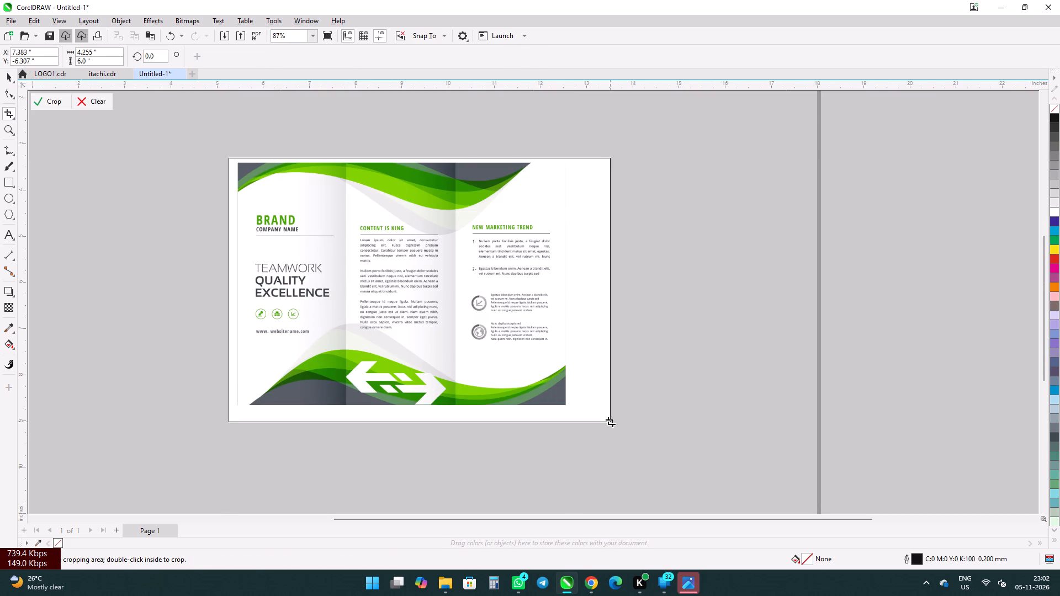
drag(610, 422, 572, 414)
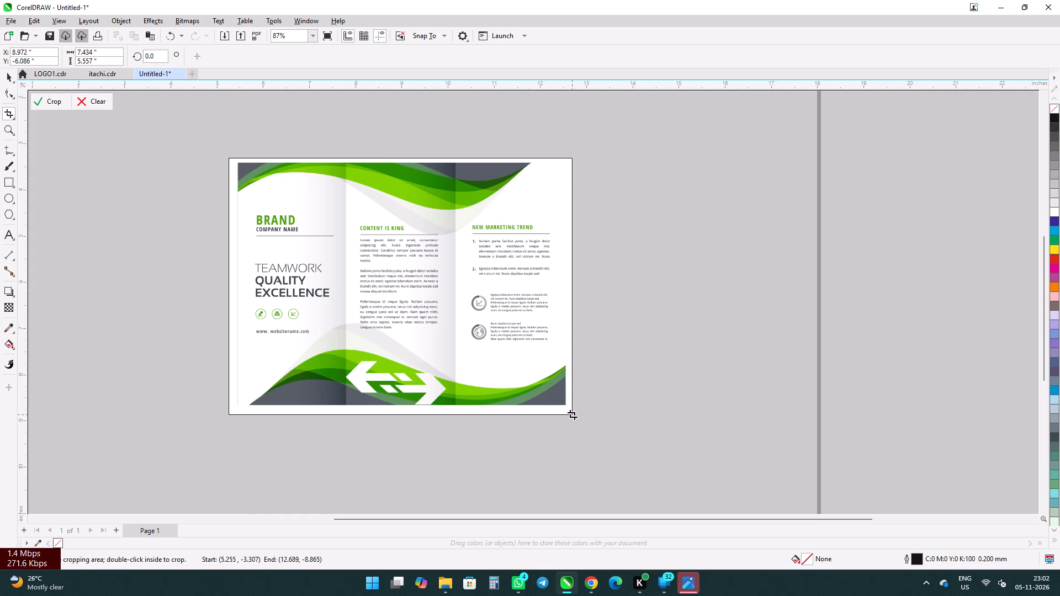
drag(572, 414, 573, 414)
Tighten all four crop edges to the brochure panels, about 7.11 by 5.25 inches, and crop the image again.
scroll(258, 298, up, 4)
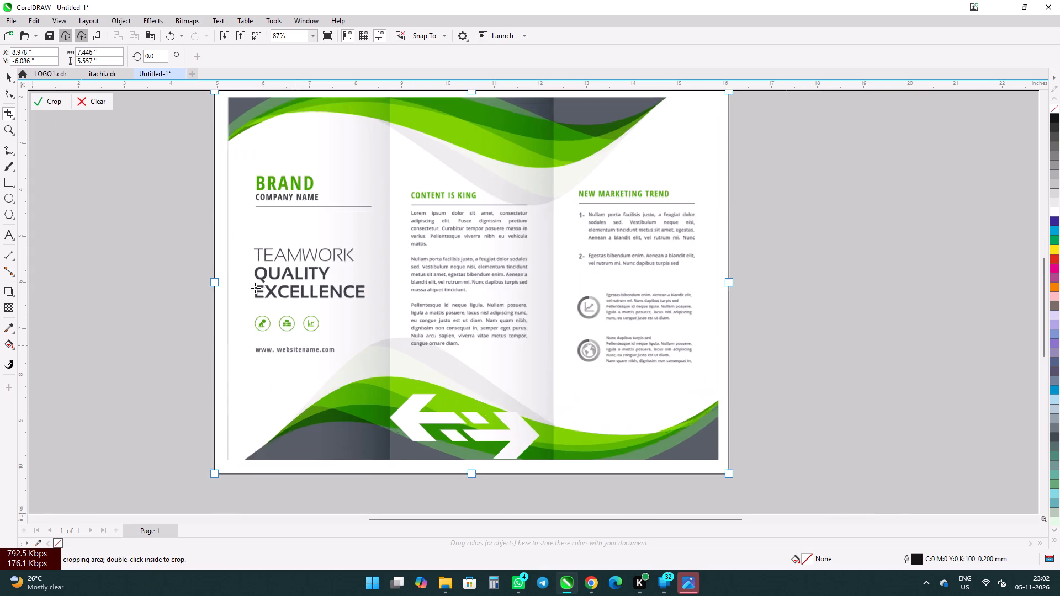
drag(209, 282, 218, 281)
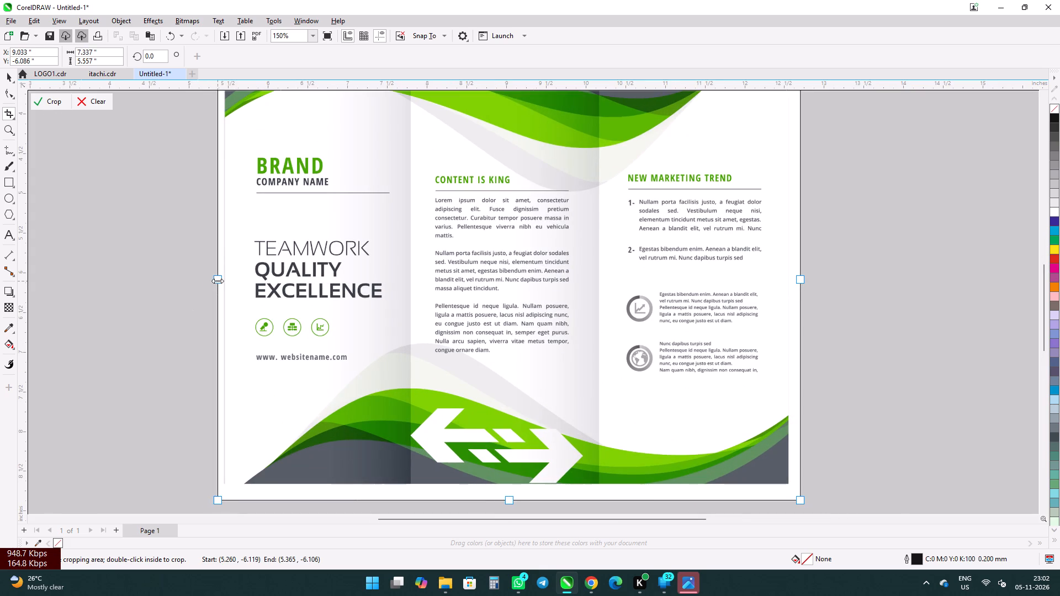
drag(218, 281, 228, 279)
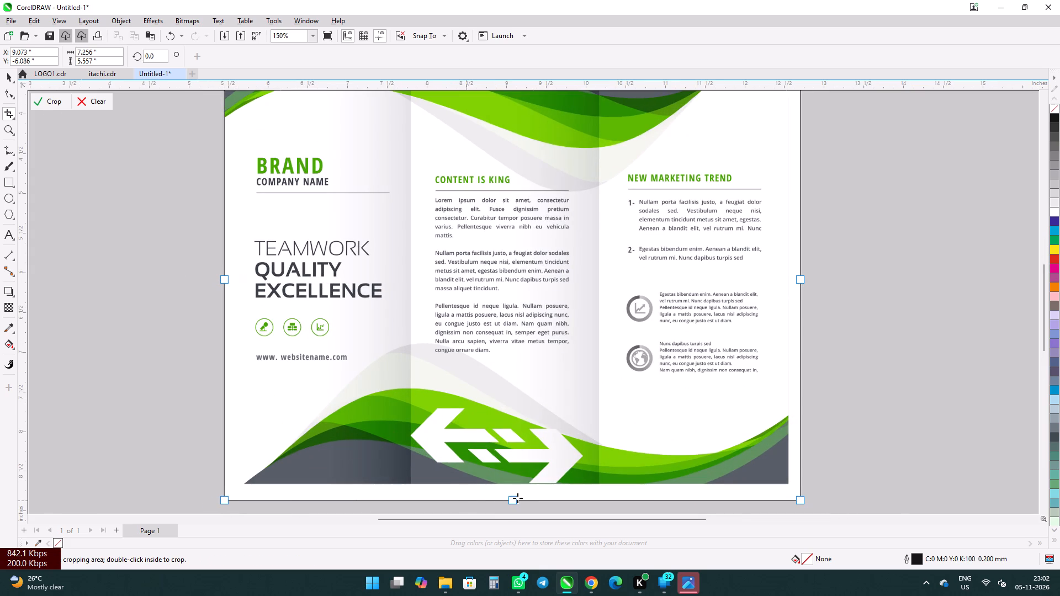
drag(512, 501, 515, 481)
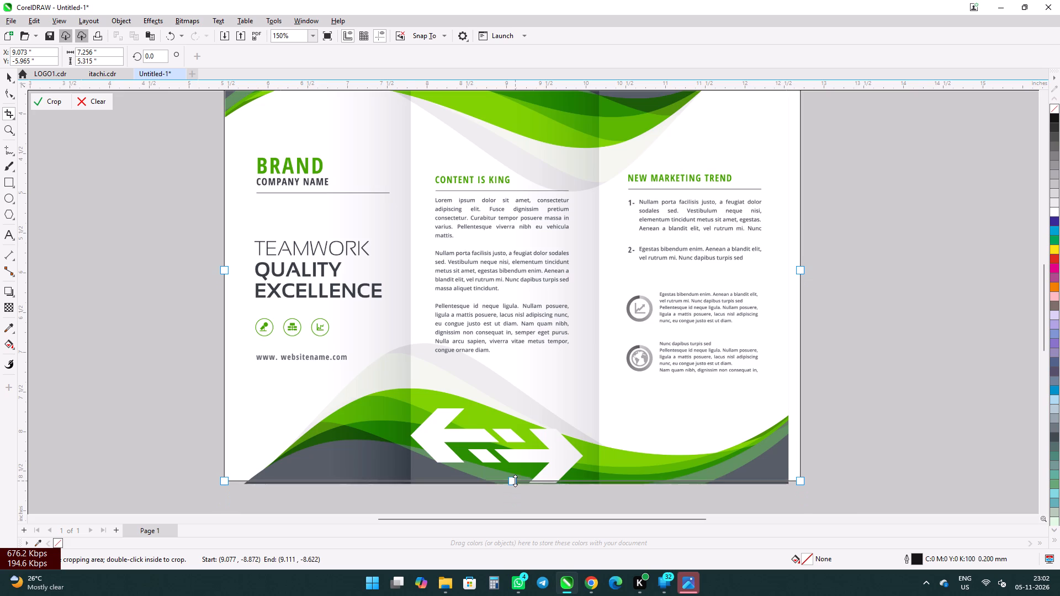
drag(515, 481, 514, 483)
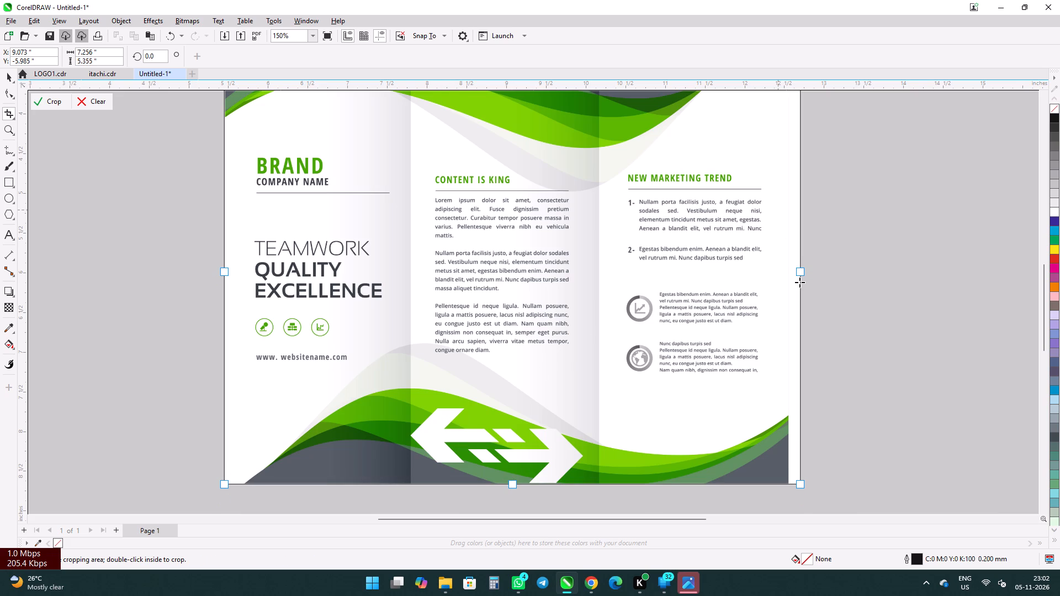
drag(797, 272, 788, 271)
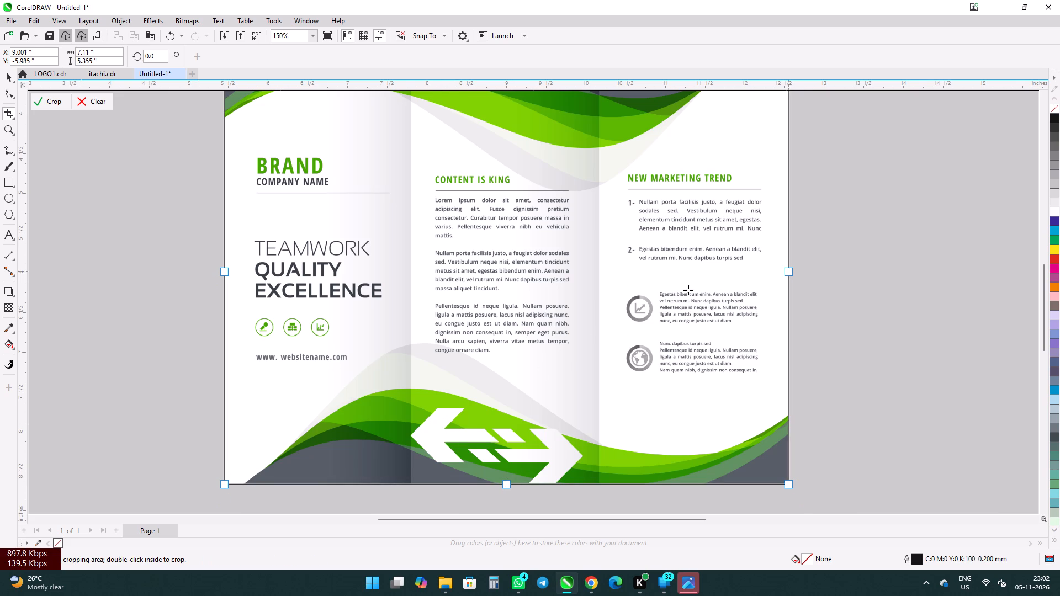
scroll(686, 314, down, 5)
scroll(586, 172, up, 7)
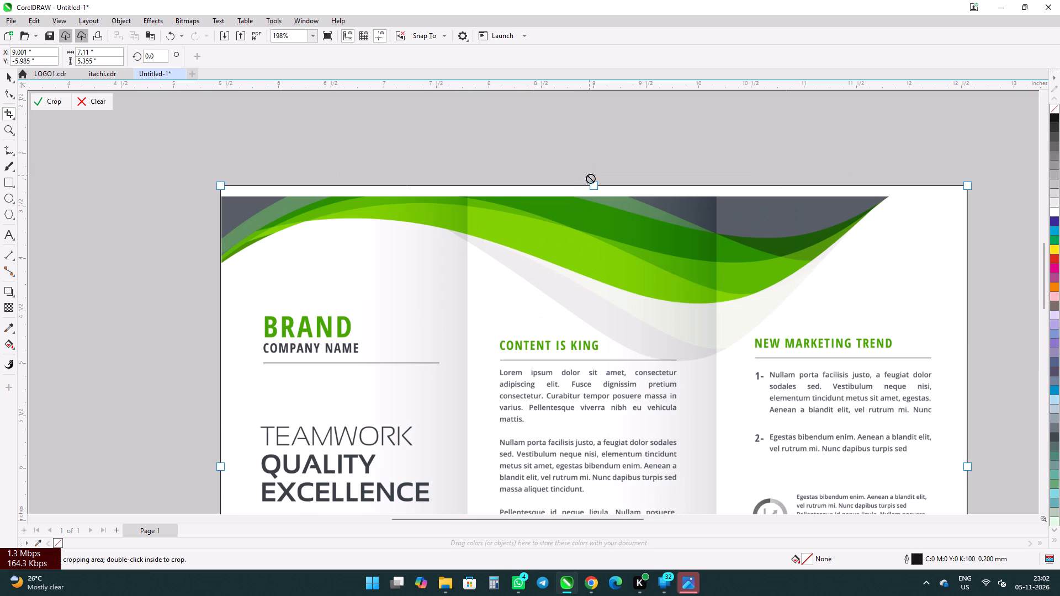
drag(593, 184, 594, 198)
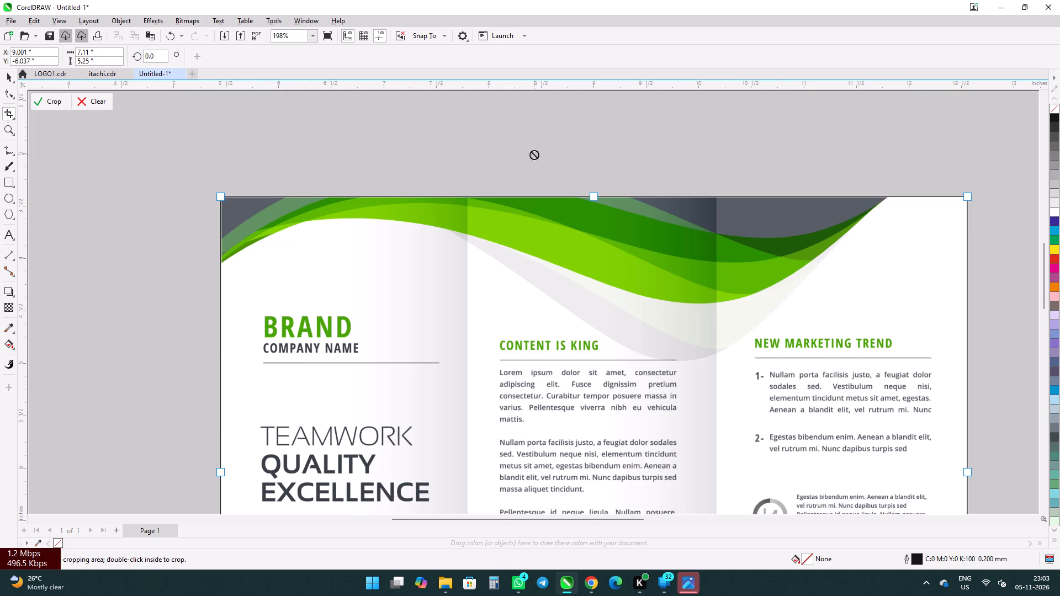
click(51, 99)
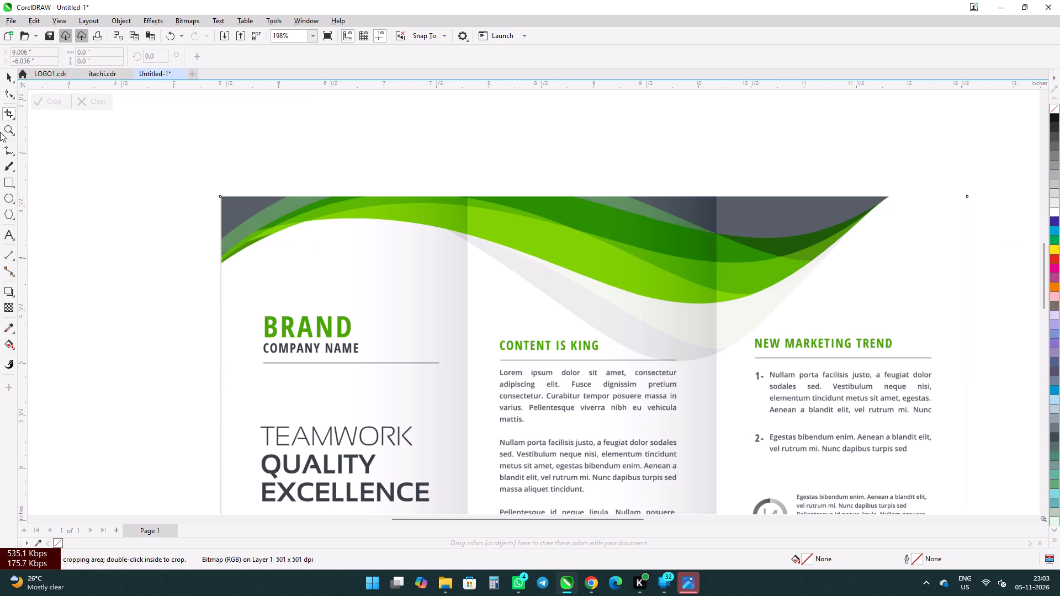
Move the cropped brochure image toward the page's right edge, centred at about X 14.28, Y -5.37 inches.
click(10, 76)
scroll(346, 235, down, 3)
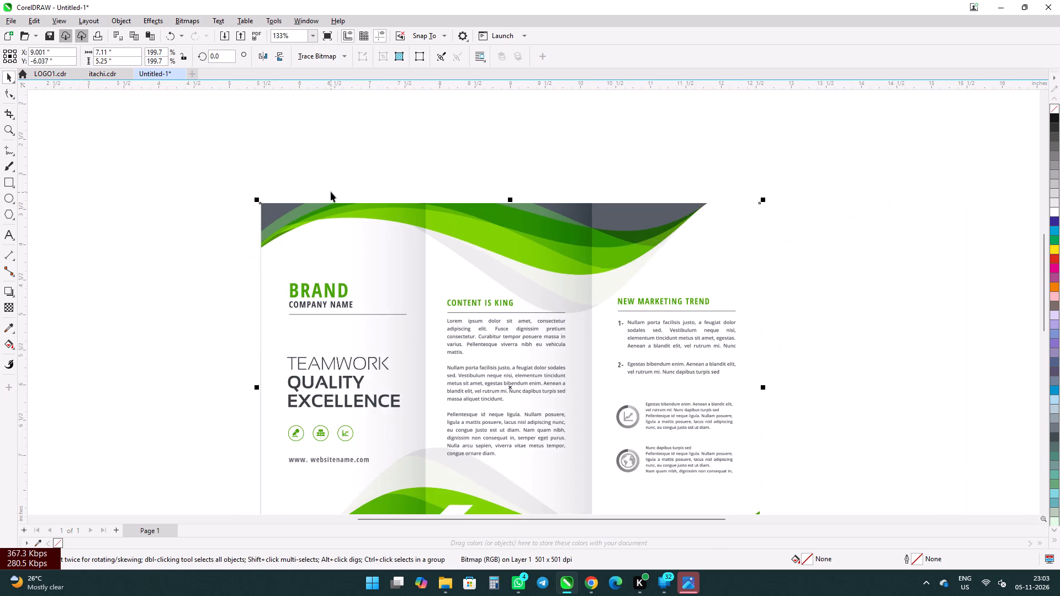
scroll(331, 191, down, 3)
drag(386, 236, 630, 205)
scroll(382, 237, down, 5)
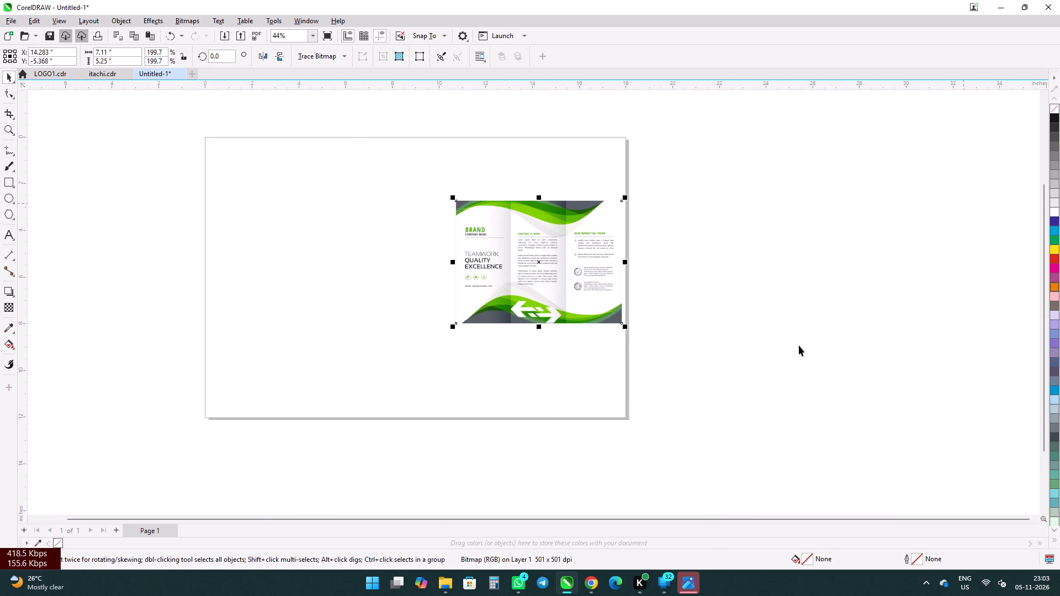
Resize the brochure image to 18 inches wide and 12 inches high.
drag(117, 52, 8, 56)
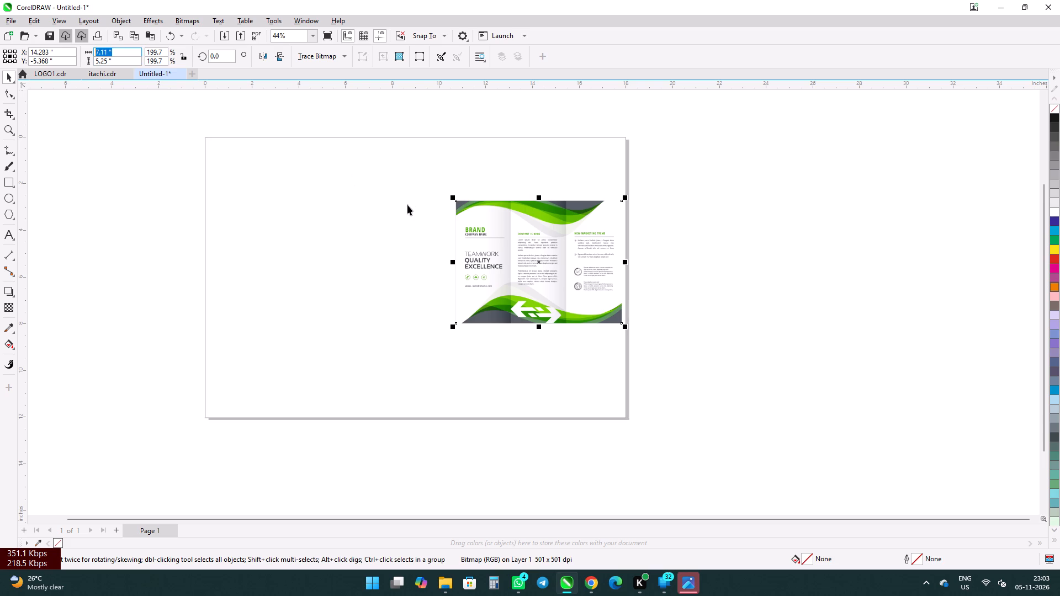
text(18)
key(Tab)
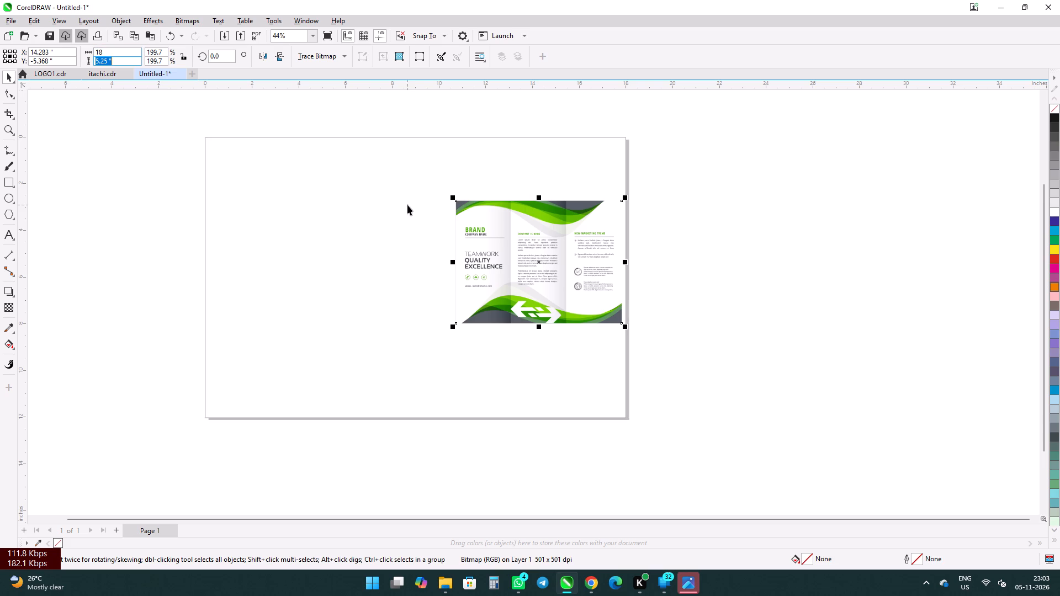
text(12)
key(Return)
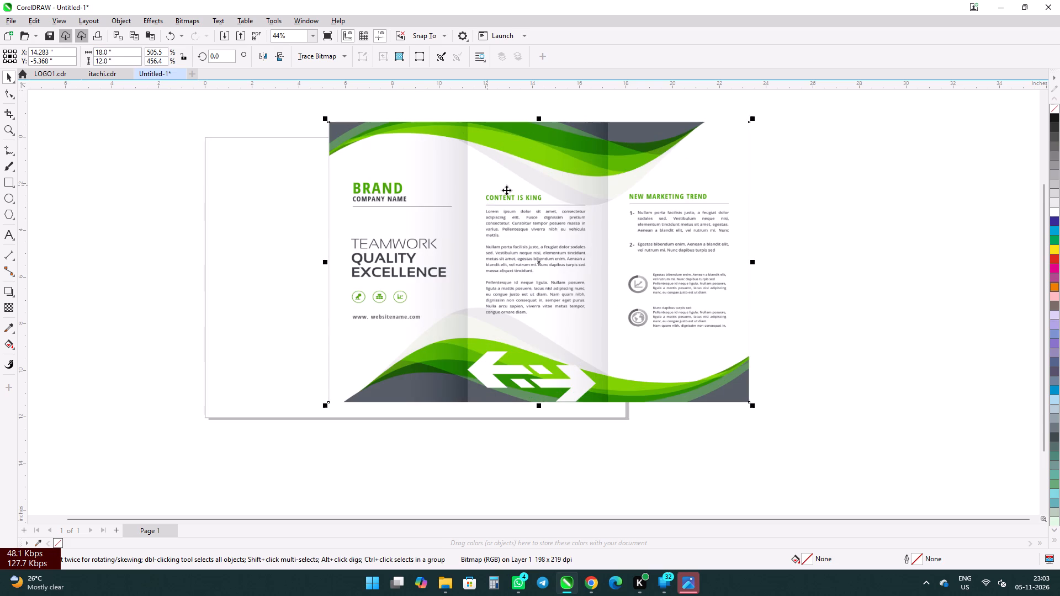
scroll(517, 278, down, 4)
scroll(479, 236, up, 2)
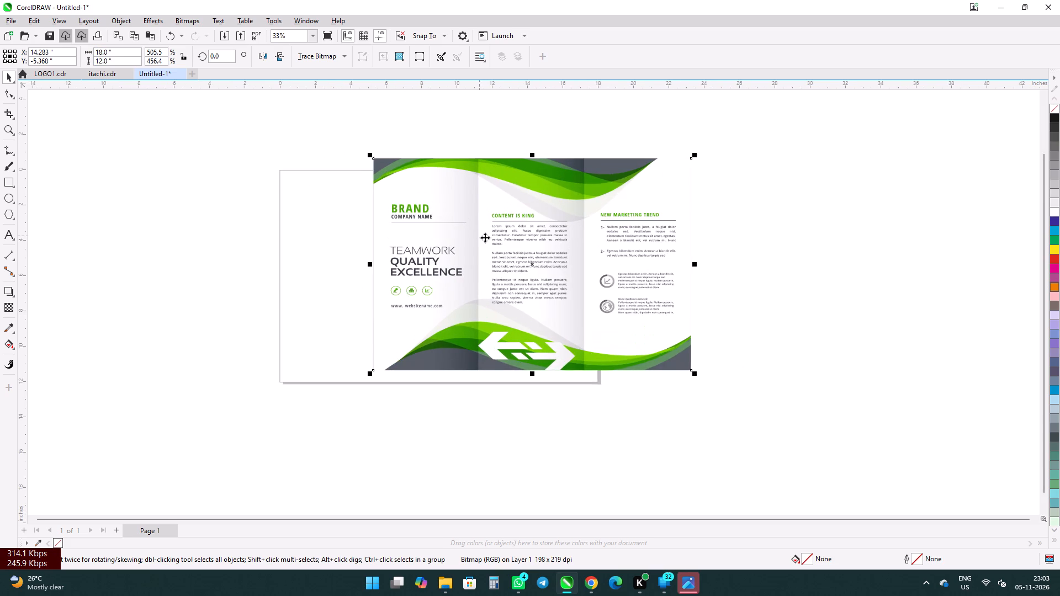
Move the brochure image off the page, just beyond its right edge, centred at about X 27.43, Y -6.03 inches.
scroll(485, 237, up, 3)
scroll(490, 249, down, 2)
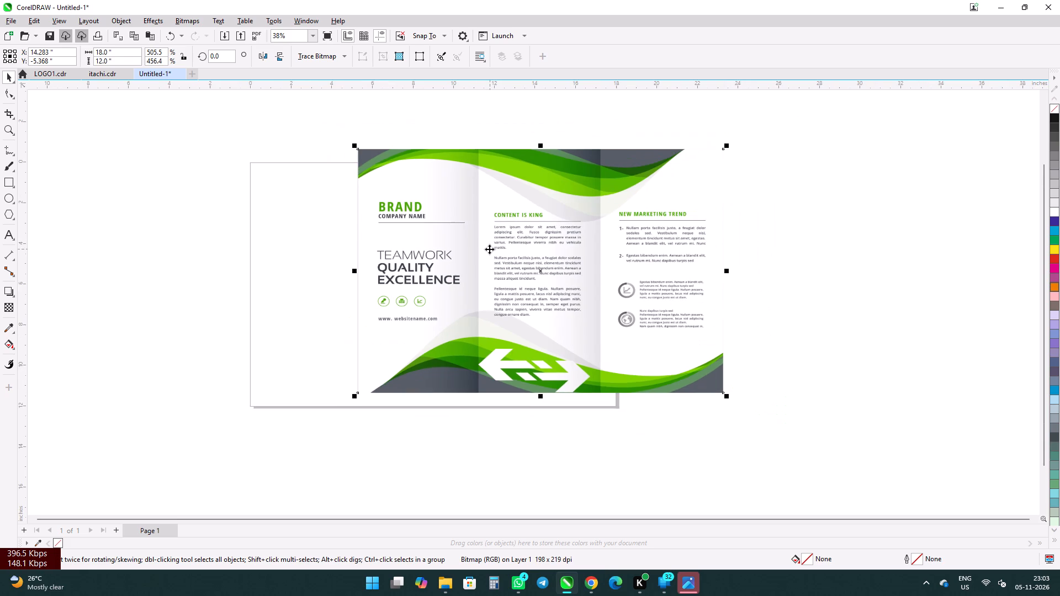
scroll(522, 284, up, 2)
drag(521, 284, 875, 302)
Lock the brochure image in its position beside the page.
right_click(882, 307)
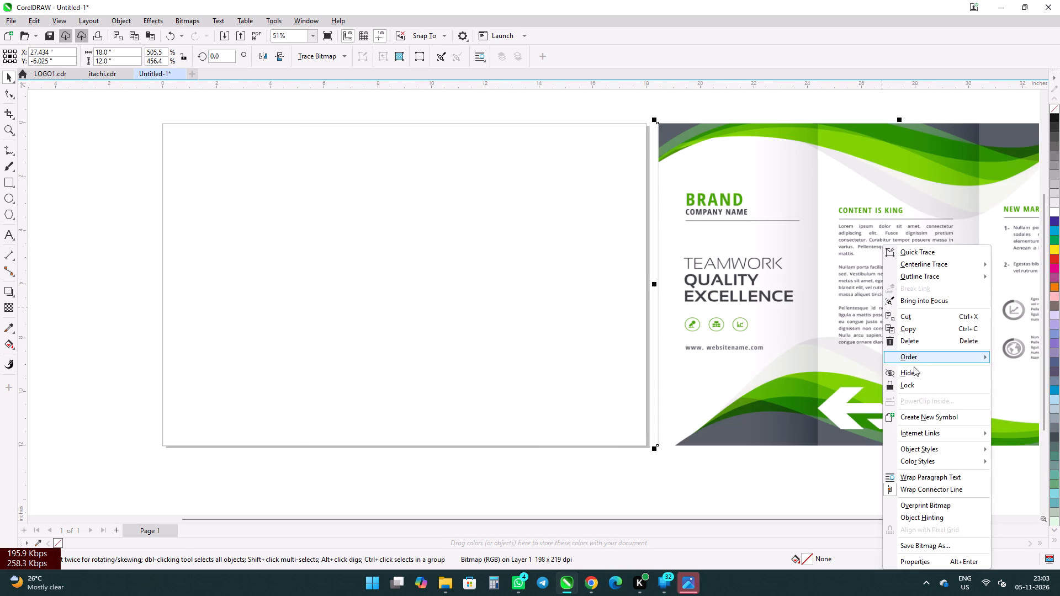
click(898, 384)
Add a vertical guideline across the blank page at about X 6.01 inches to mark the first fold.
scroll(481, 259, down, 6)
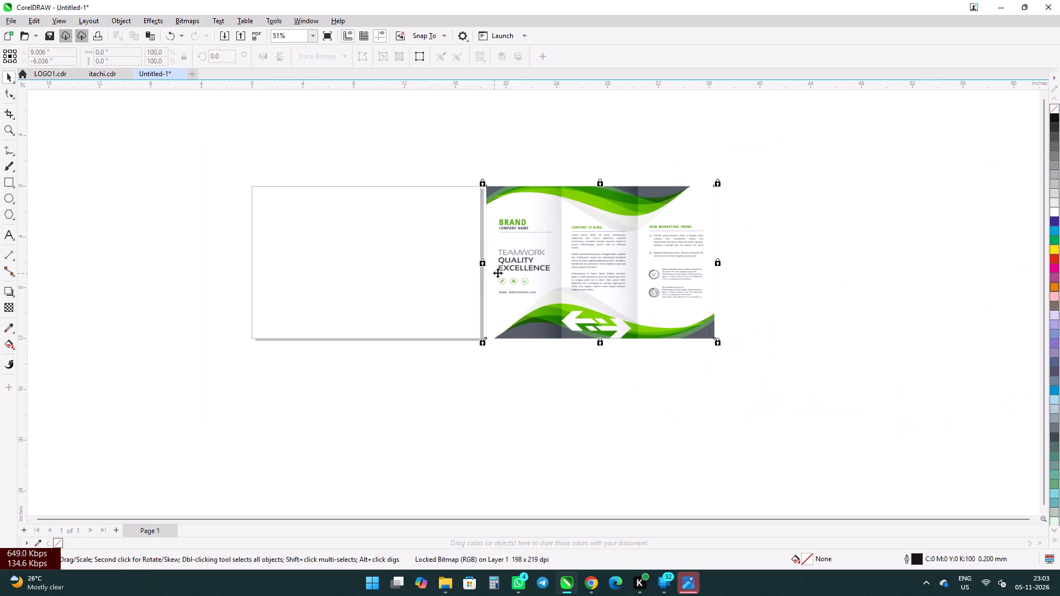
scroll(569, 233, up, 3)
scroll(691, 259, down, 3)
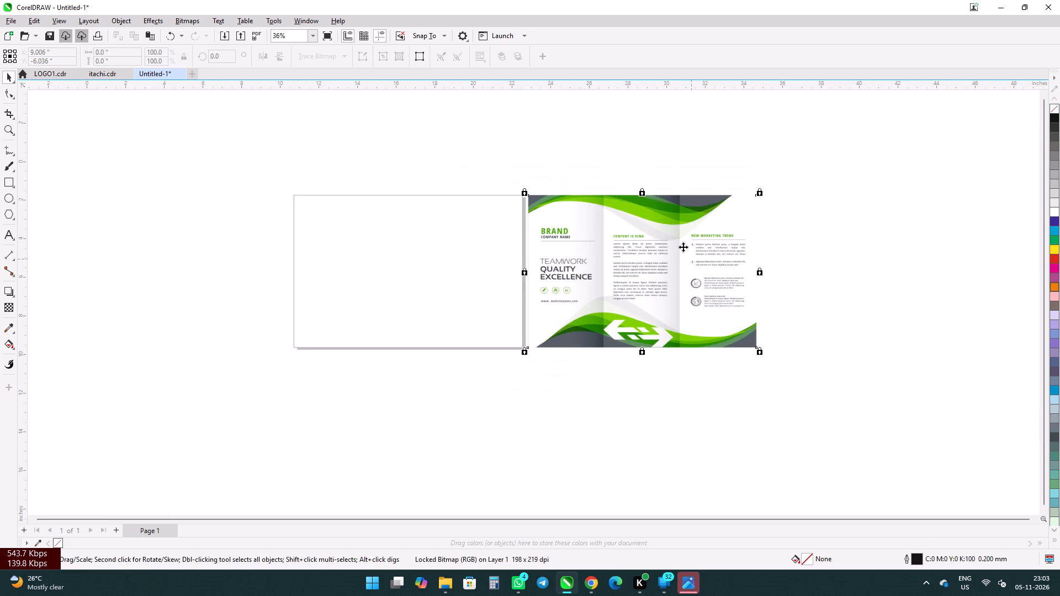
scroll(277, 242, up, 2)
scroll(399, 165, up, 2)
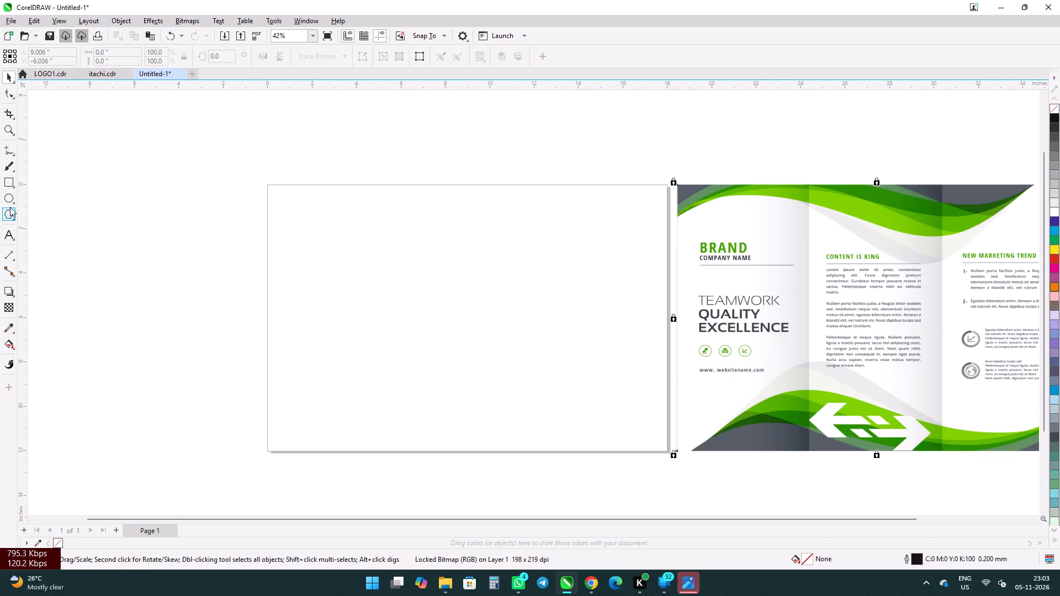
drag(28, 204, 140, 214)
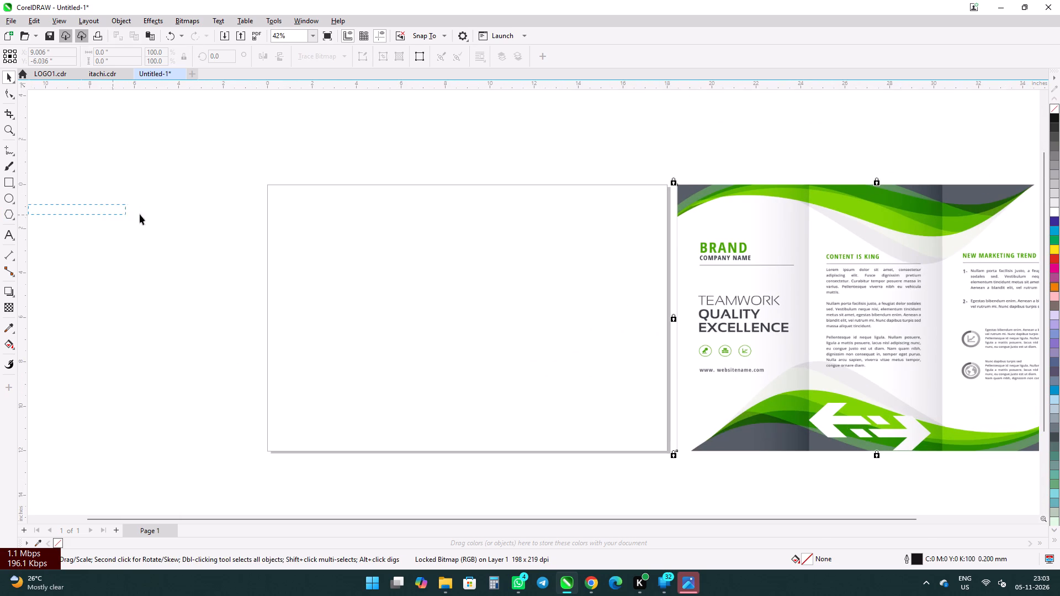
drag(140, 214, 158, 211)
drag(25, 195, 272, 190)
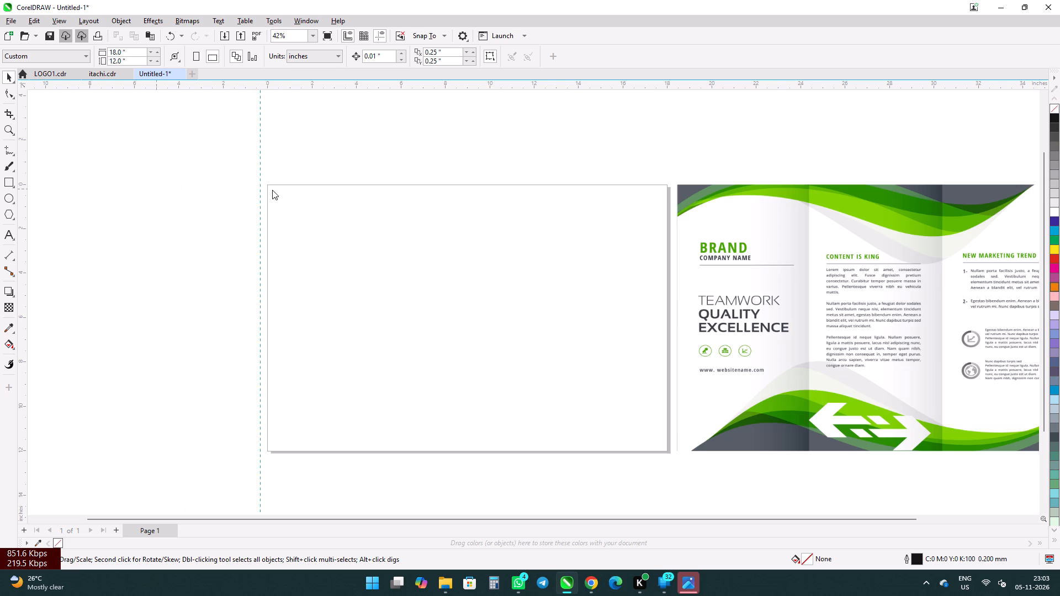
drag(272, 190, 400, 185)
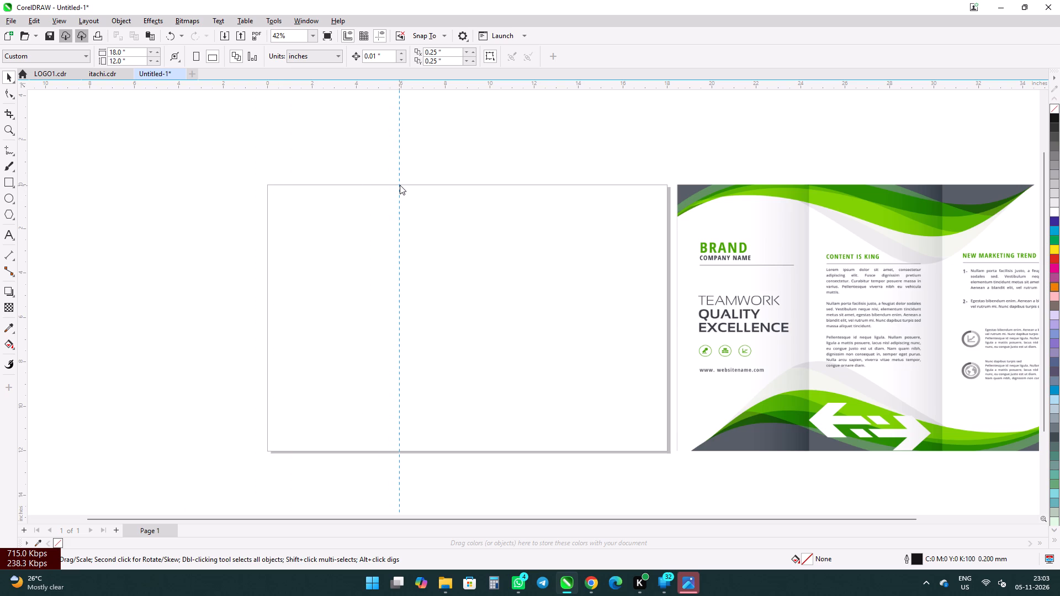
drag(400, 185, 400, 184)
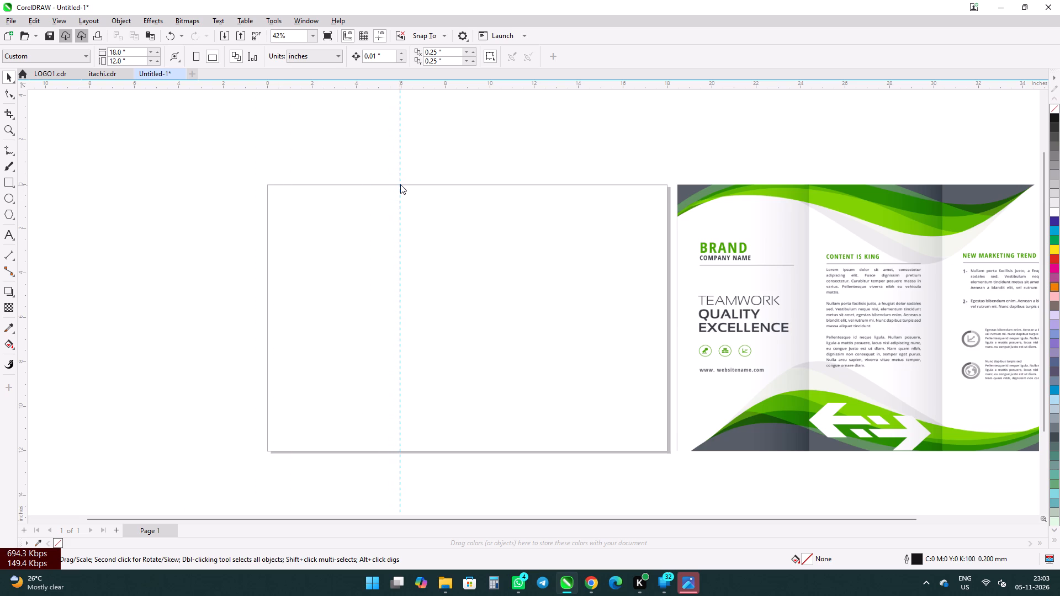
drag(400, 184, 400, 184)
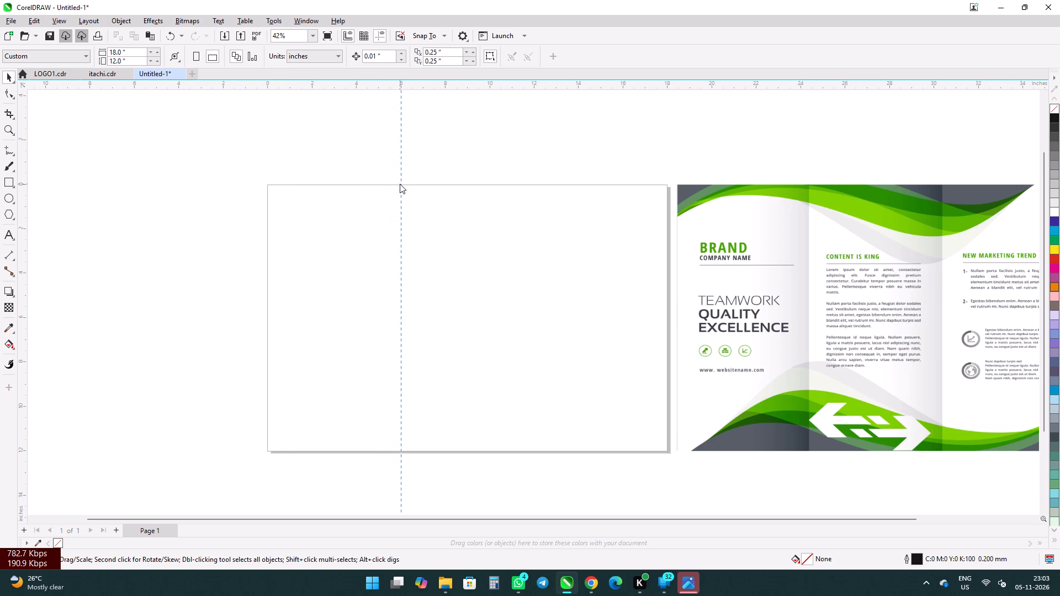
drag(400, 184, 400, 183)
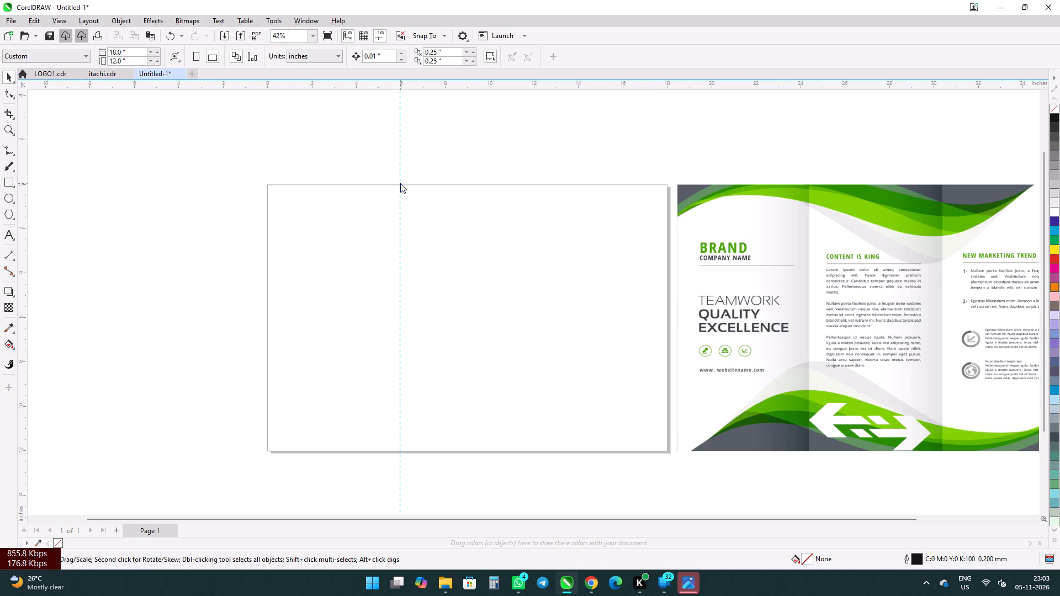
drag(400, 183, 401, 183)
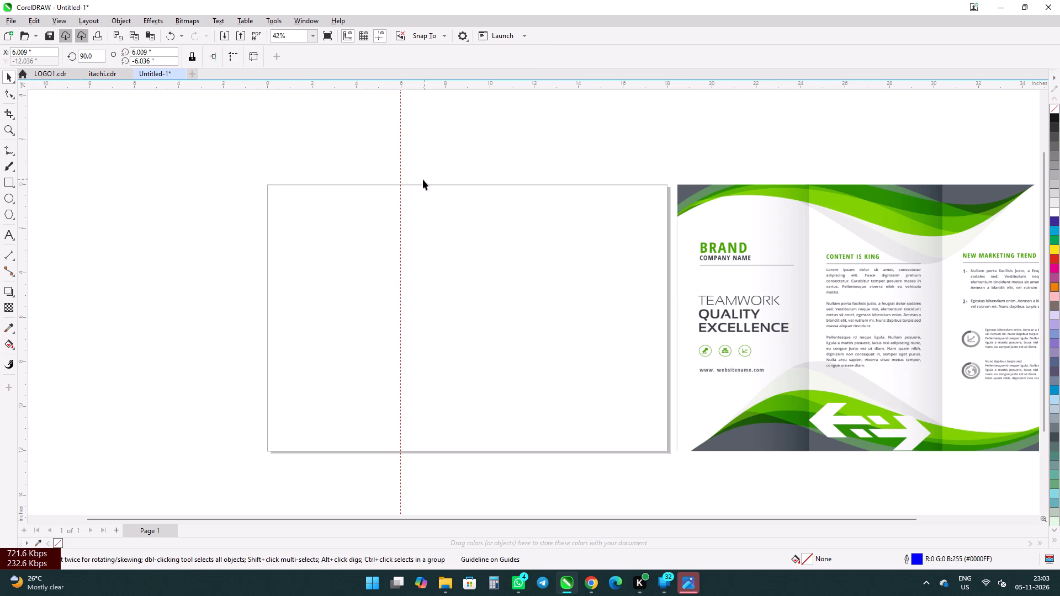
Fine-tune the vertical guideline's position to about X 6.0 inches.
scroll(412, 125, up, 6)
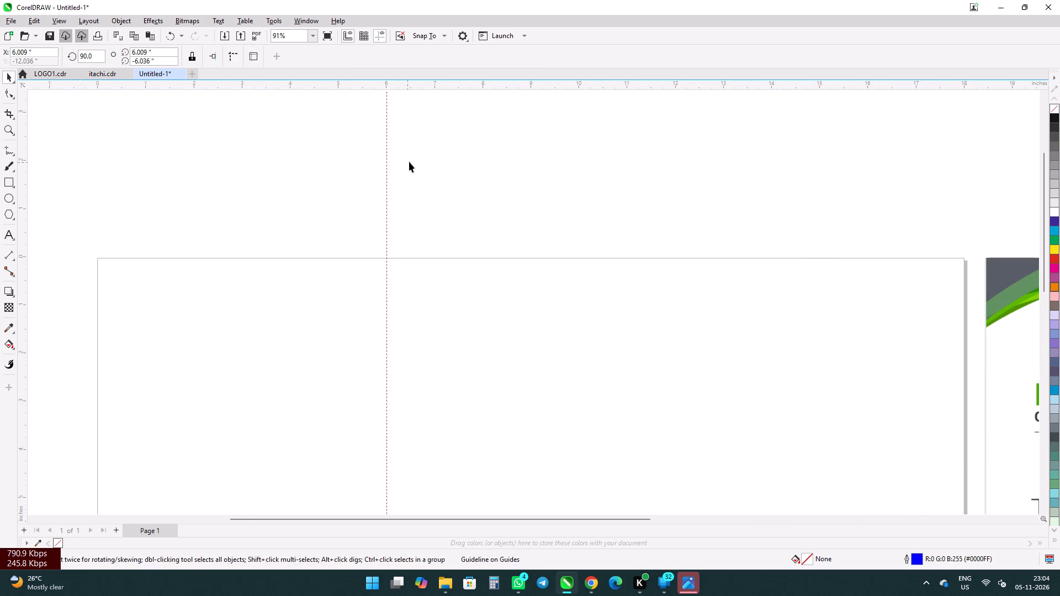
scroll(411, 161, up, 3)
scroll(386, 151, down, 4)
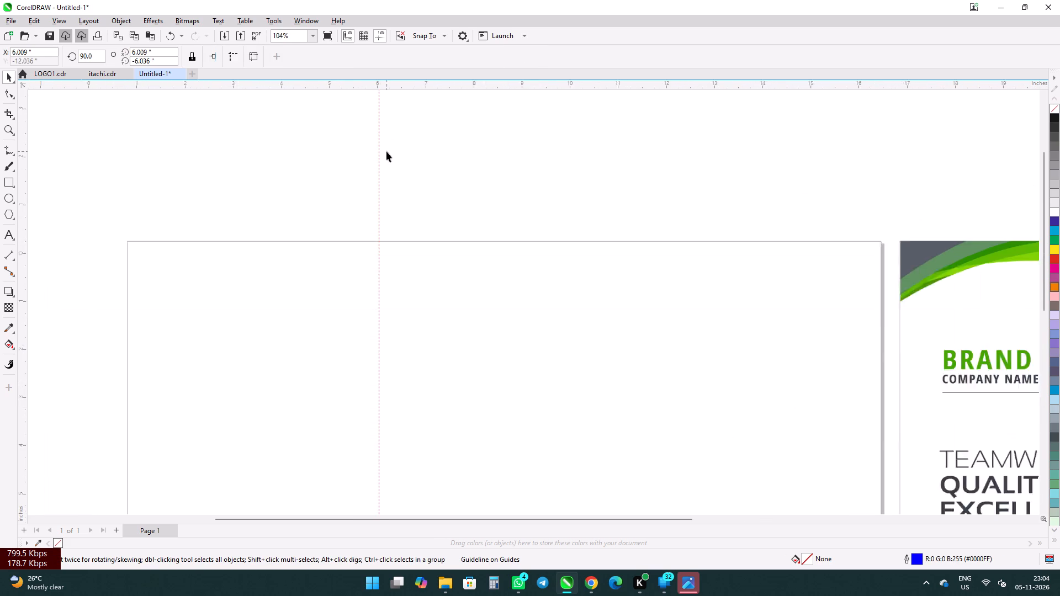
scroll(386, 151, down, 1)
drag(381, 150, 377, 150)
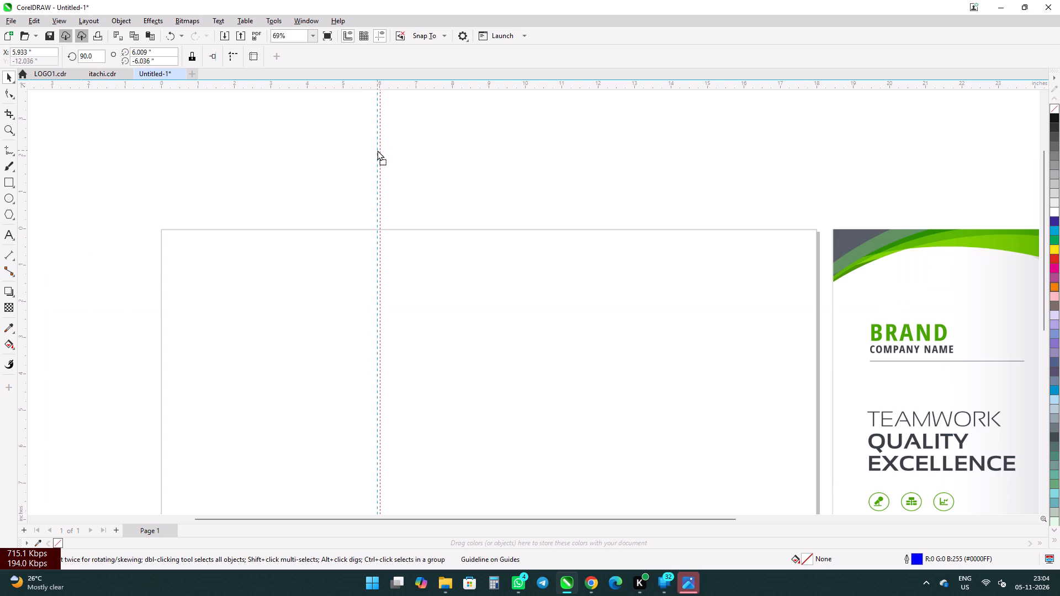
drag(377, 150, 364, 153)
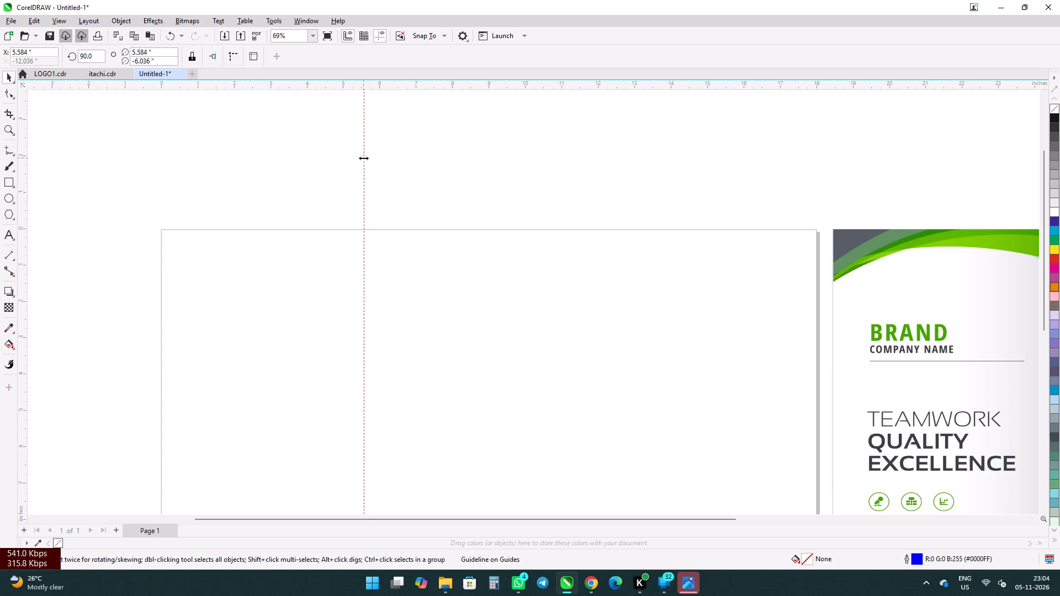
scroll(356, 161, up, 5)
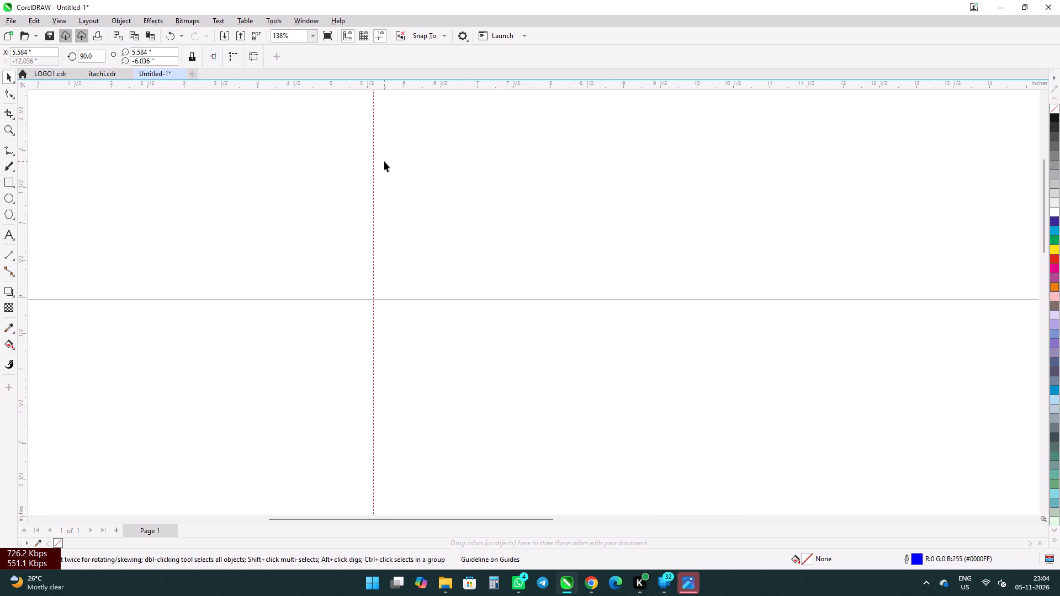
drag(375, 160, 384, 160)
drag(384, 160, 384, 160)
drag(375, 166, 395, 166)
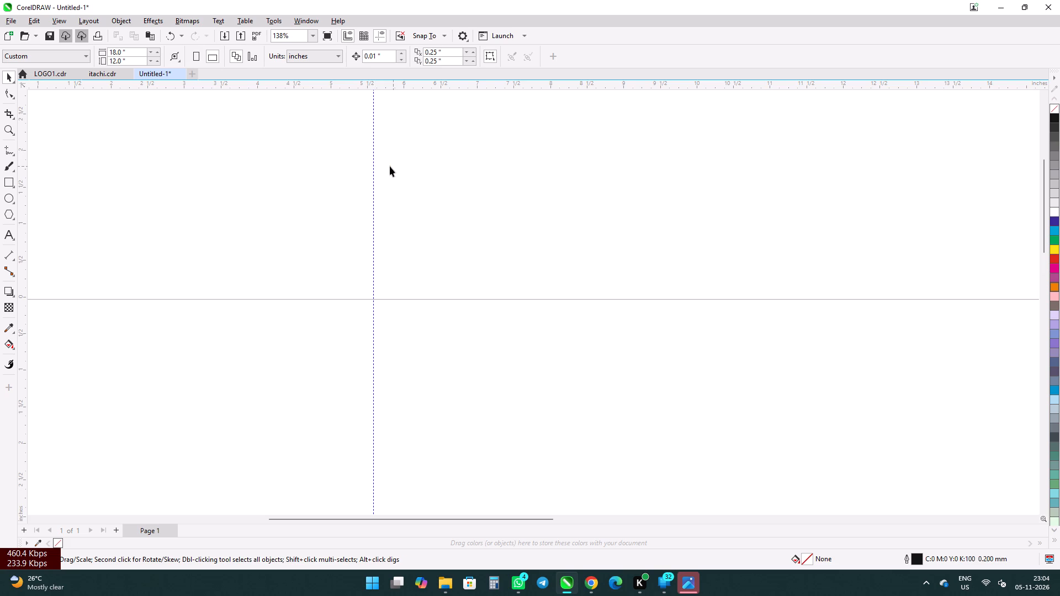
drag(373, 173, 399, 173)
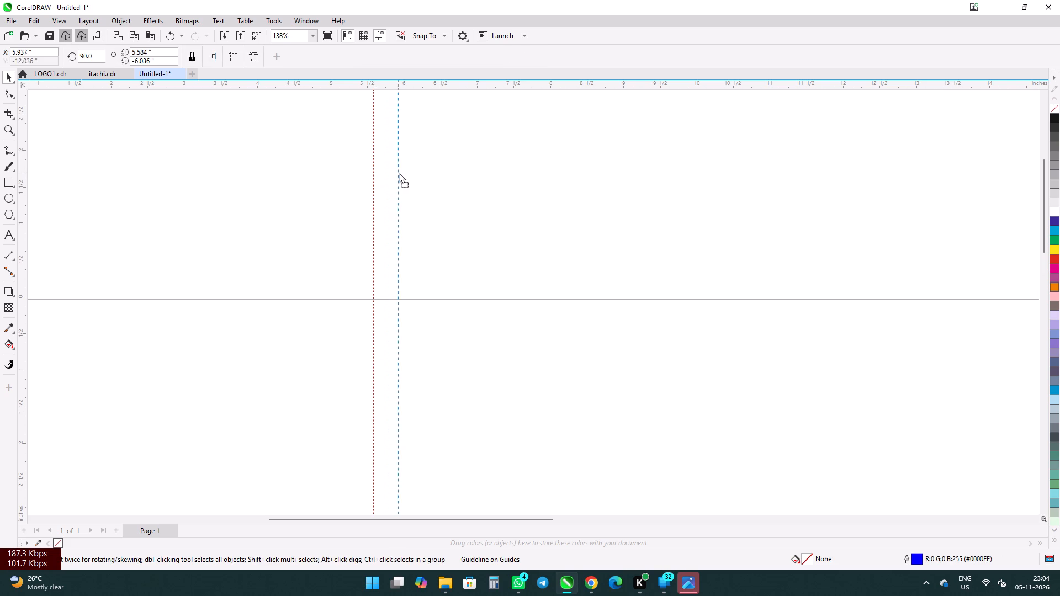
drag(399, 173, 402, 172)
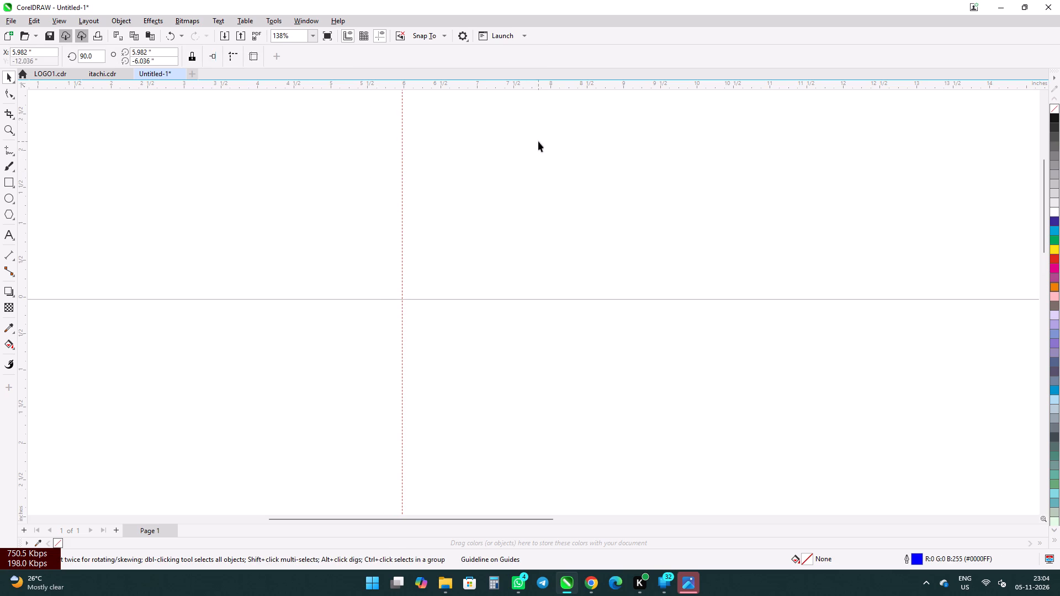
click(402, 147)
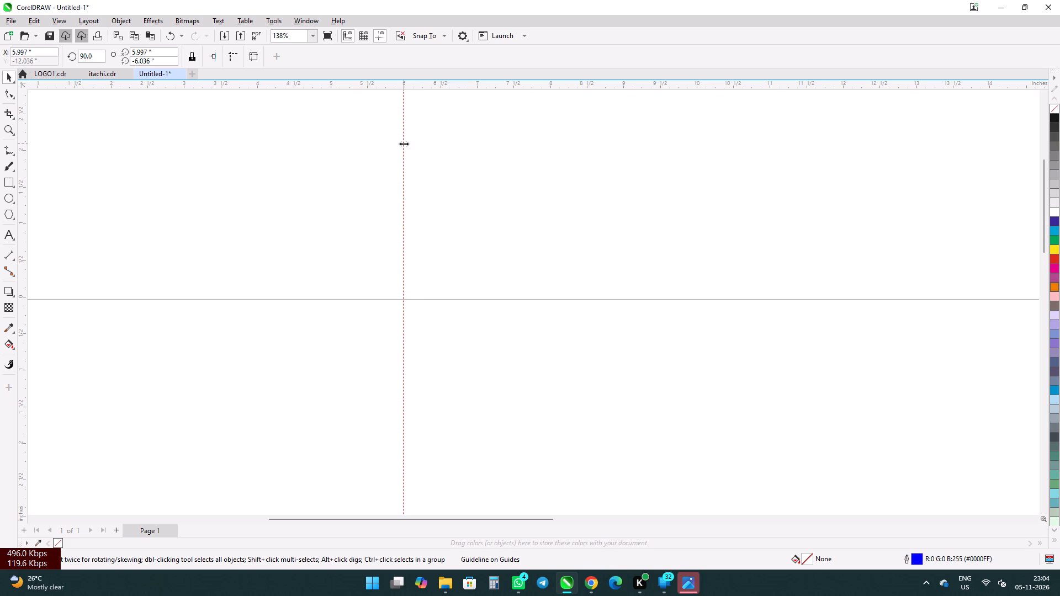
Duplicate the vertical guideline at about X 11.99 inches to mark the second fold.
drag(404, 143, 646, 146)
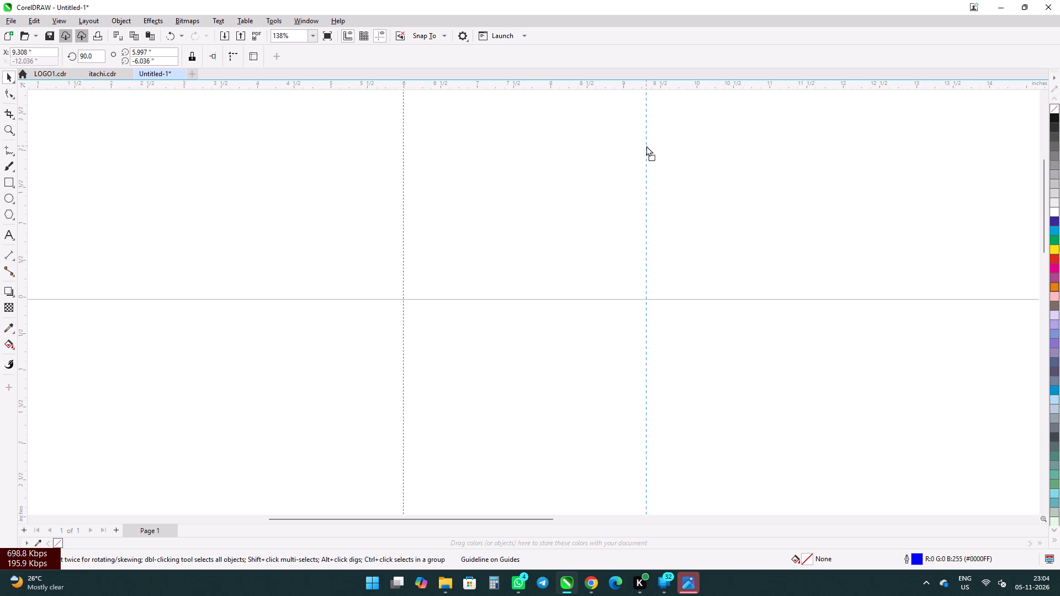
drag(646, 146, 778, 155)
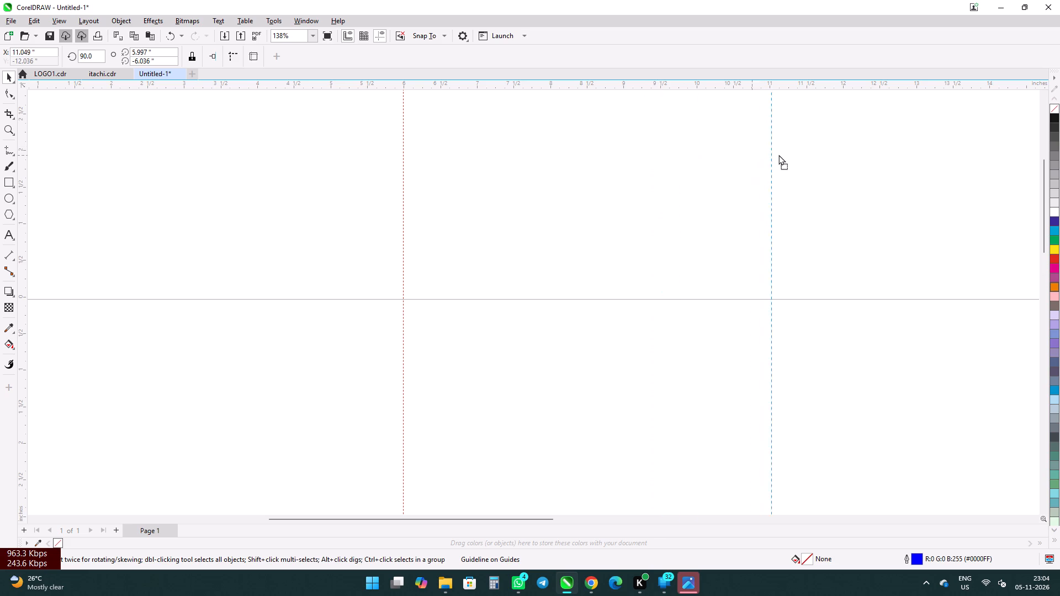
drag(778, 155, 812, 150)
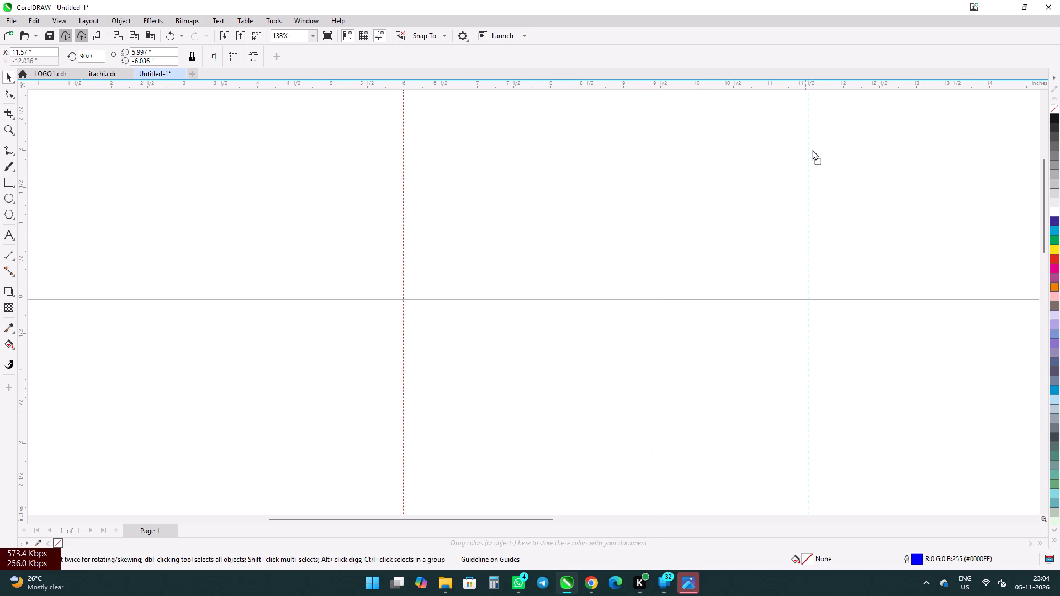
drag(812, 150, 842, 149)
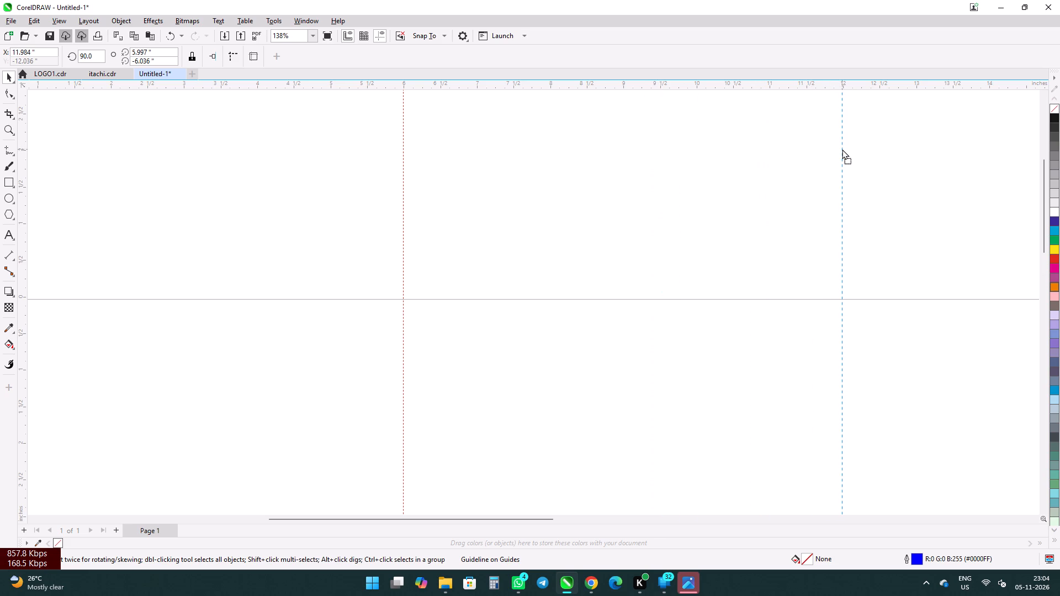
drag(842, 149, 842, 148)
right_click(842, 148)
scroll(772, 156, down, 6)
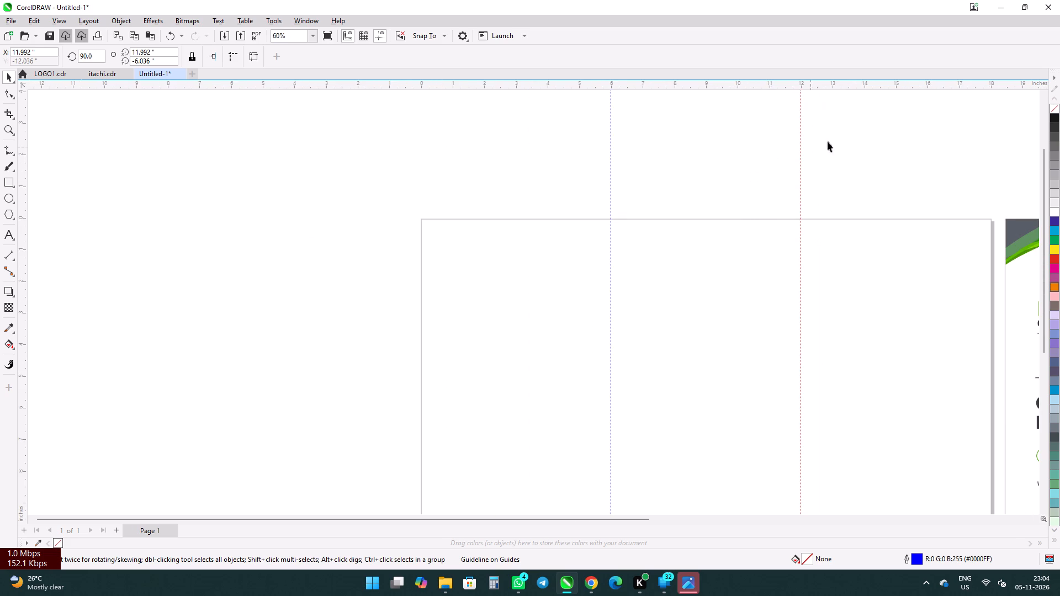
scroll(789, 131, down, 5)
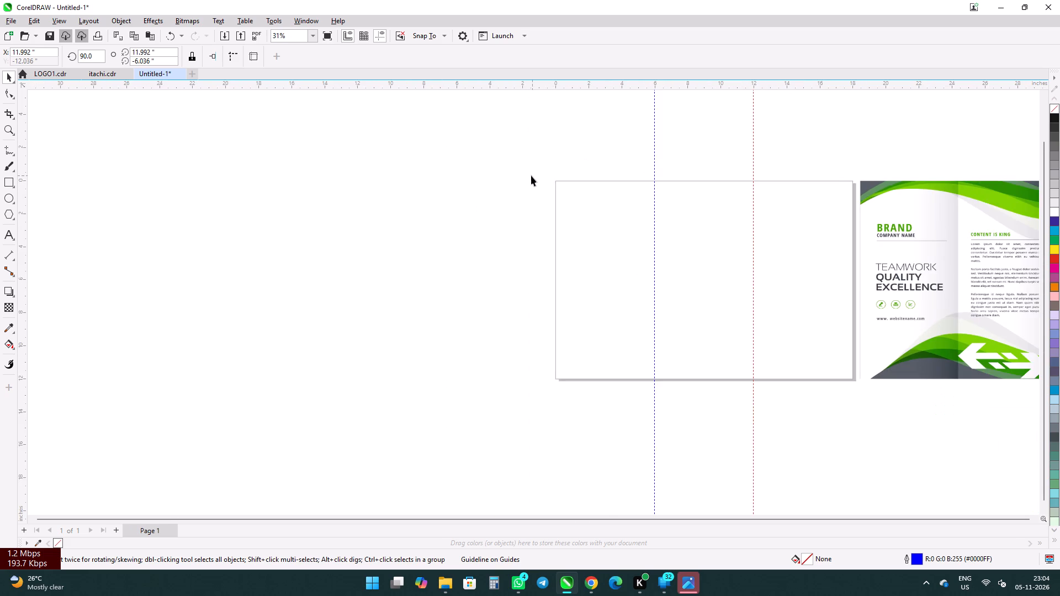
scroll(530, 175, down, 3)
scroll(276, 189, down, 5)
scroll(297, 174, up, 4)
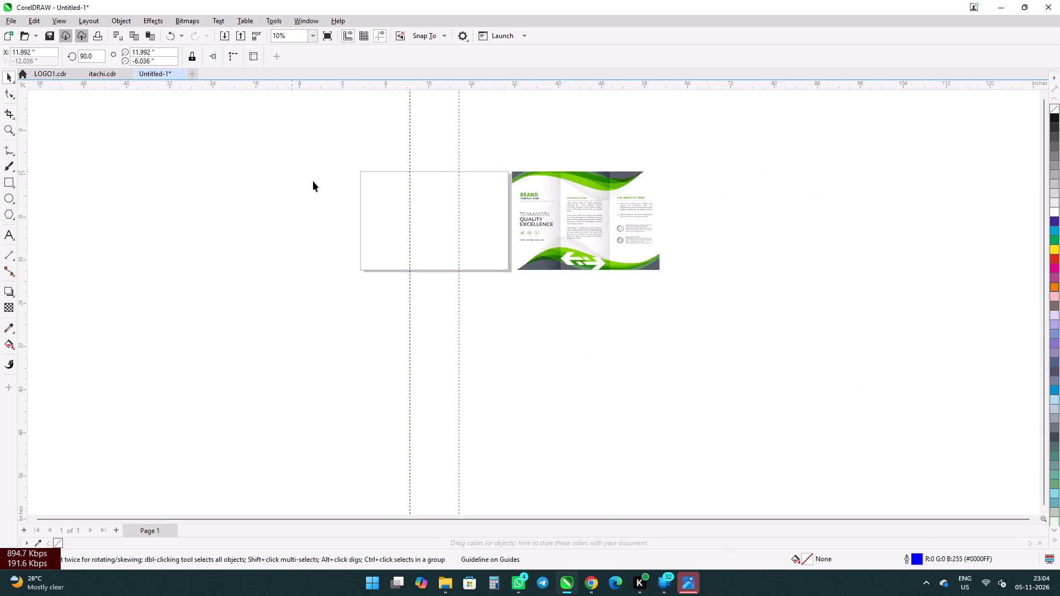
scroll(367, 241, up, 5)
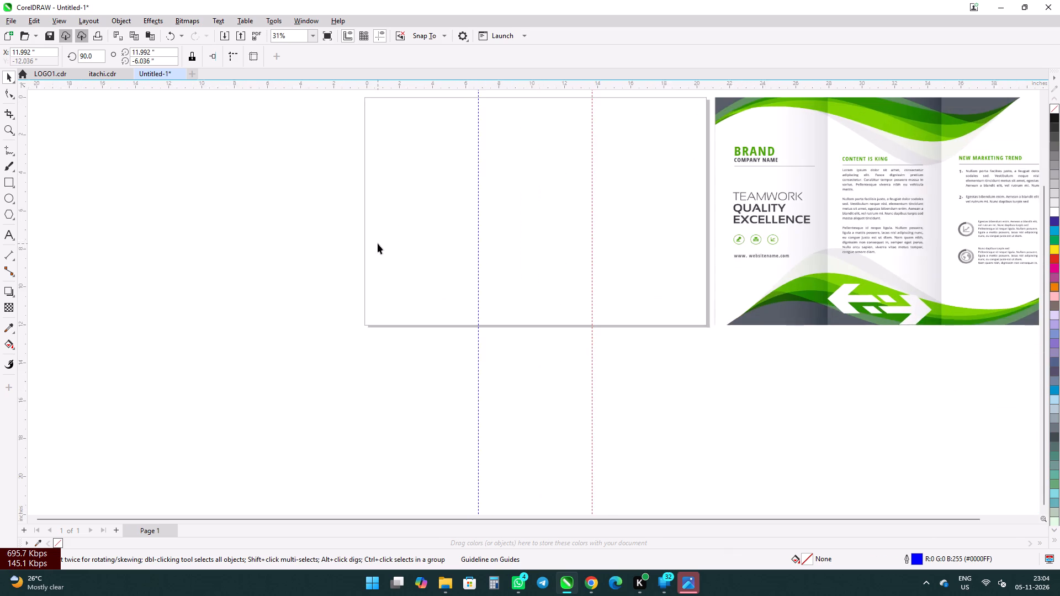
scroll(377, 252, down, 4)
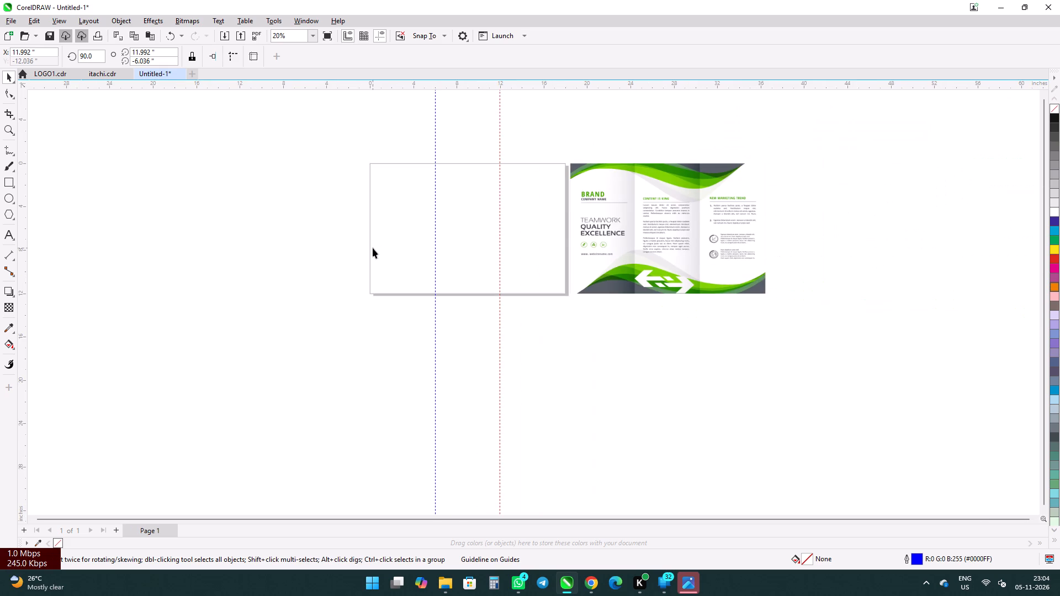
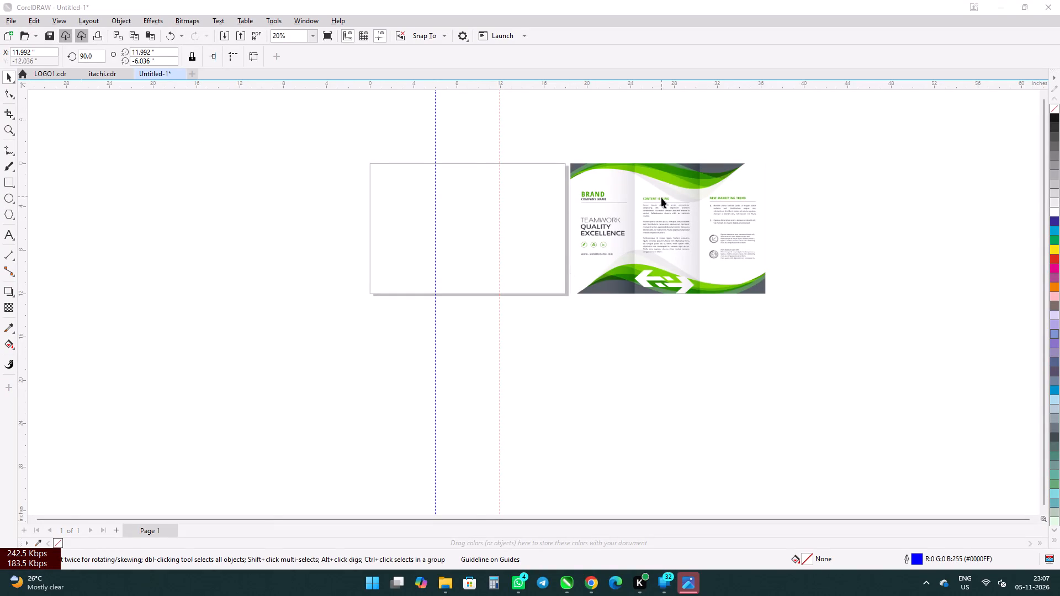
With the Pen tool, trace the curved lower edge of the dark green sliver from its pointed tip to the reference image's left edge.
scroll(660, 190, up, 4)
scroll(601, 124, up, 4)
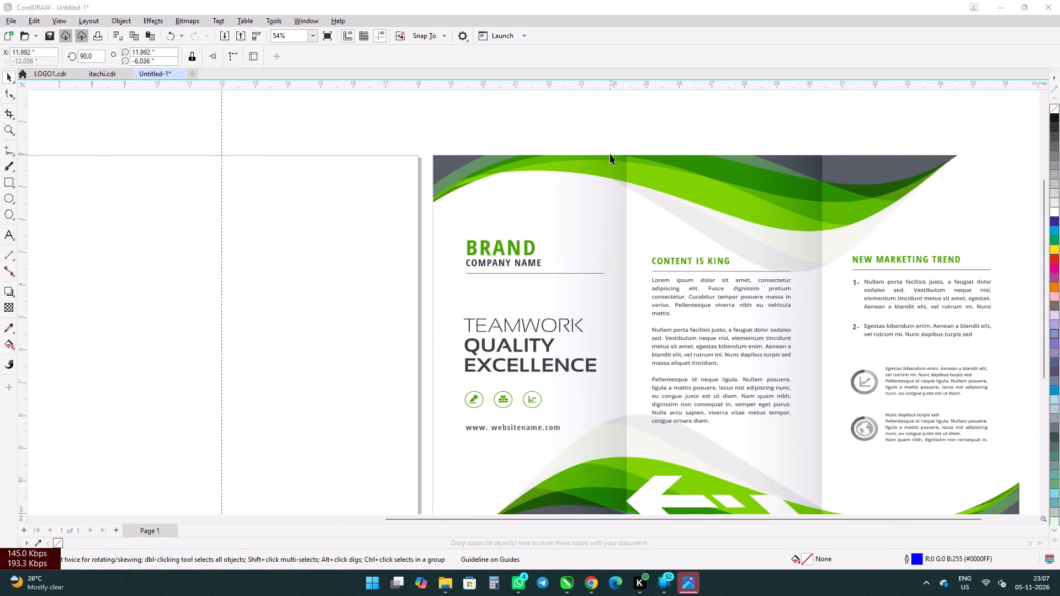
scroll(610, 154, up, 1)
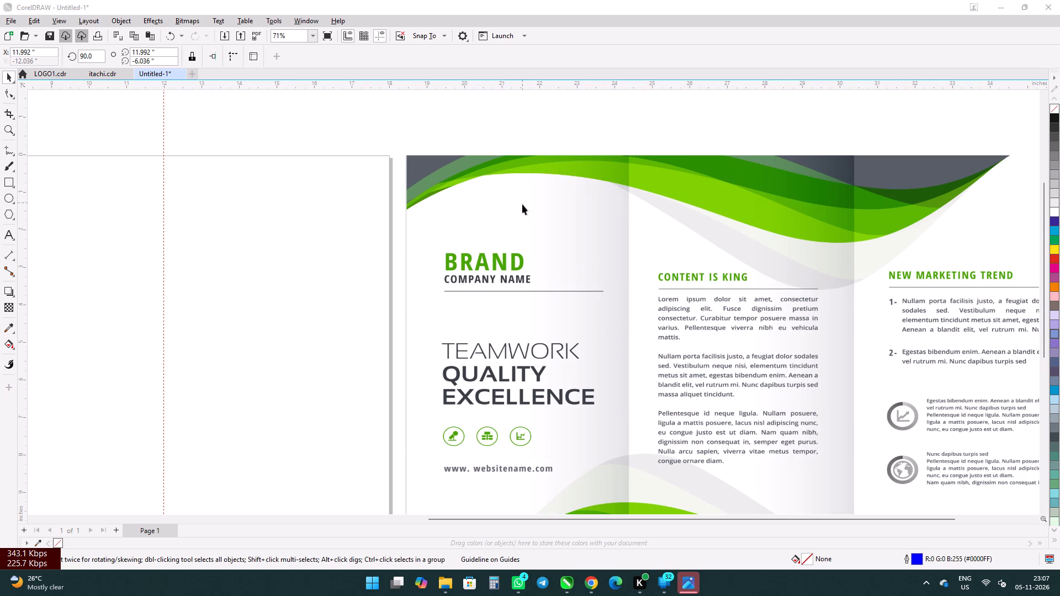
scroll(431, 210, up, 8)
scroll(434, 194, down, 5)
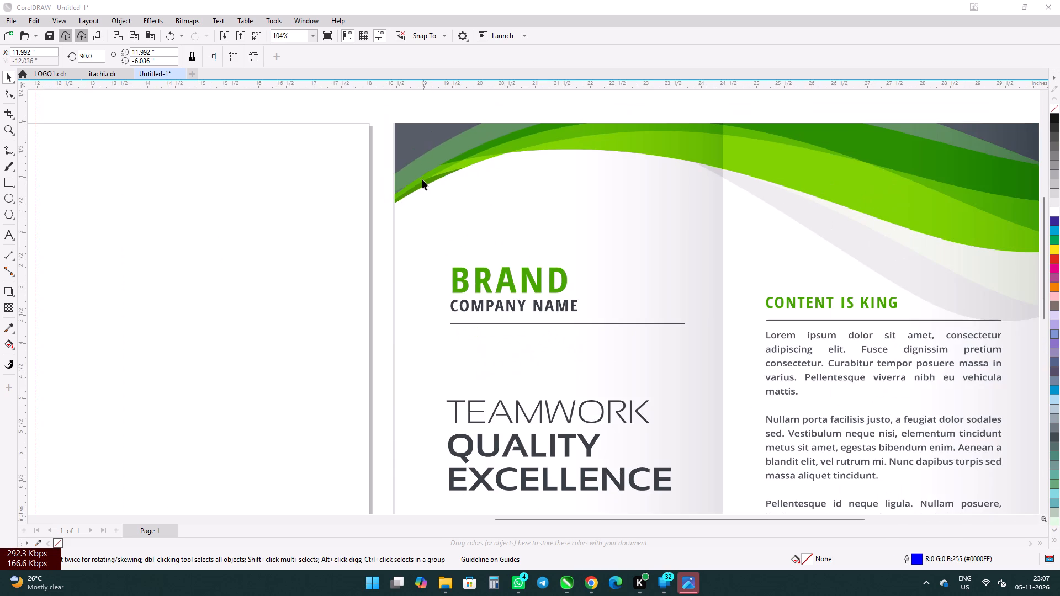
scroll(433, 187, up, 9)
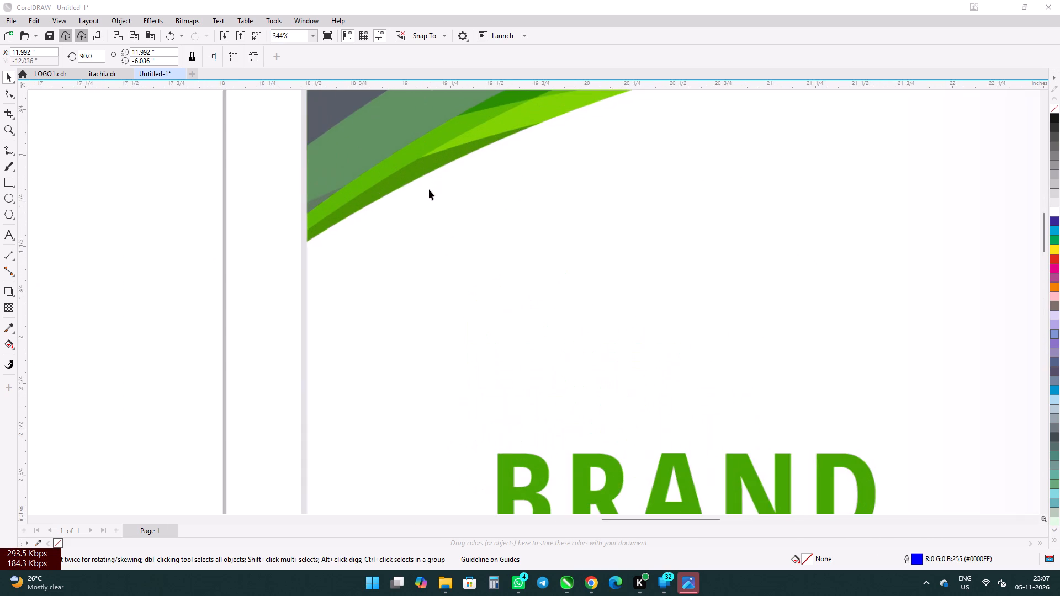
scroll(429, 189, down, 1)
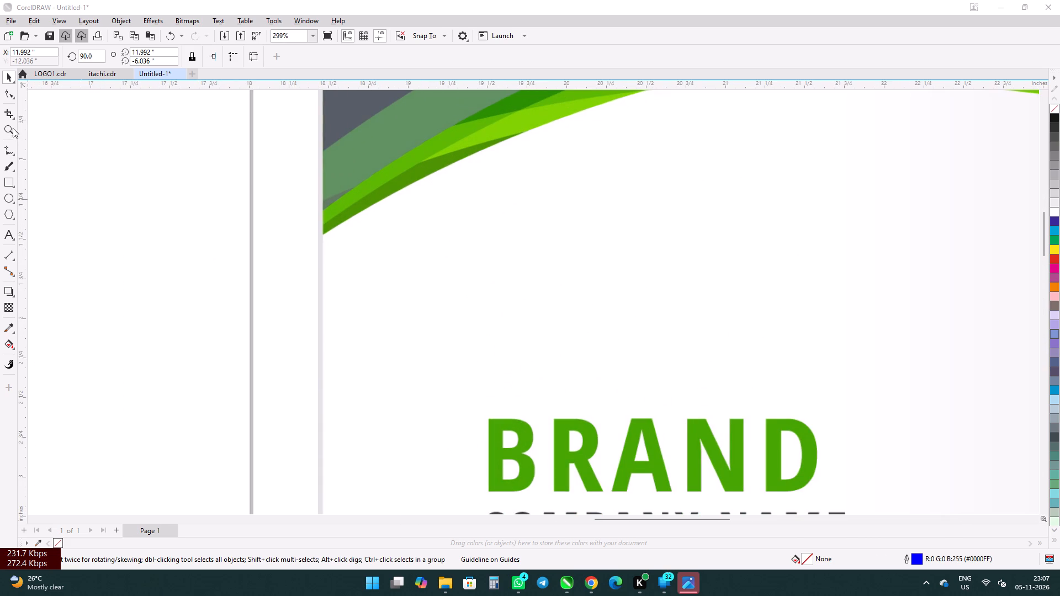
click(14, 158)
click(14, 155)
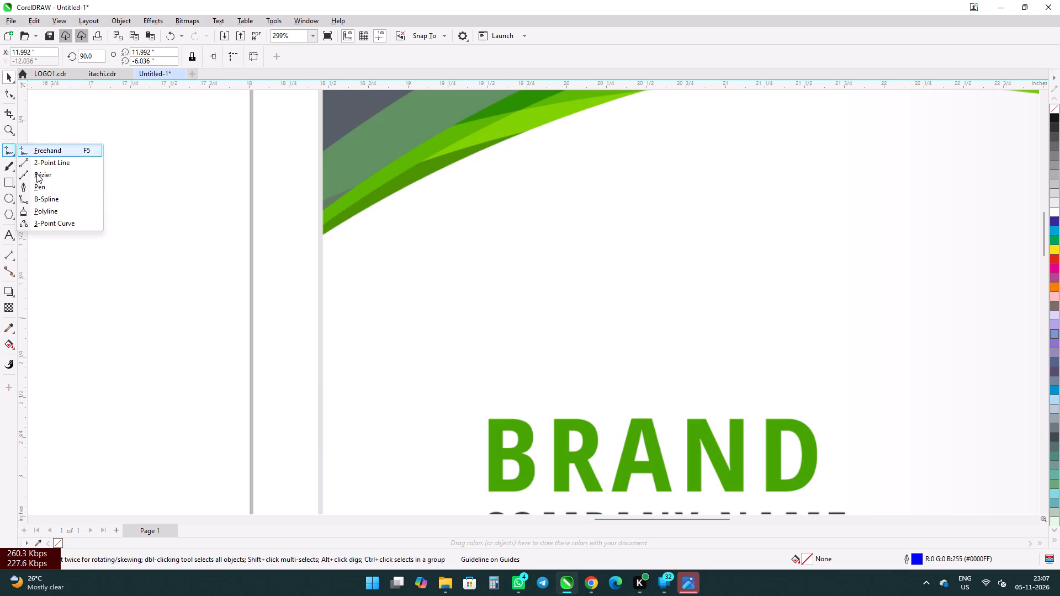
click(37, 185)
scroll(455, 195, up, 4)
scroll(455, 195, down, 2)
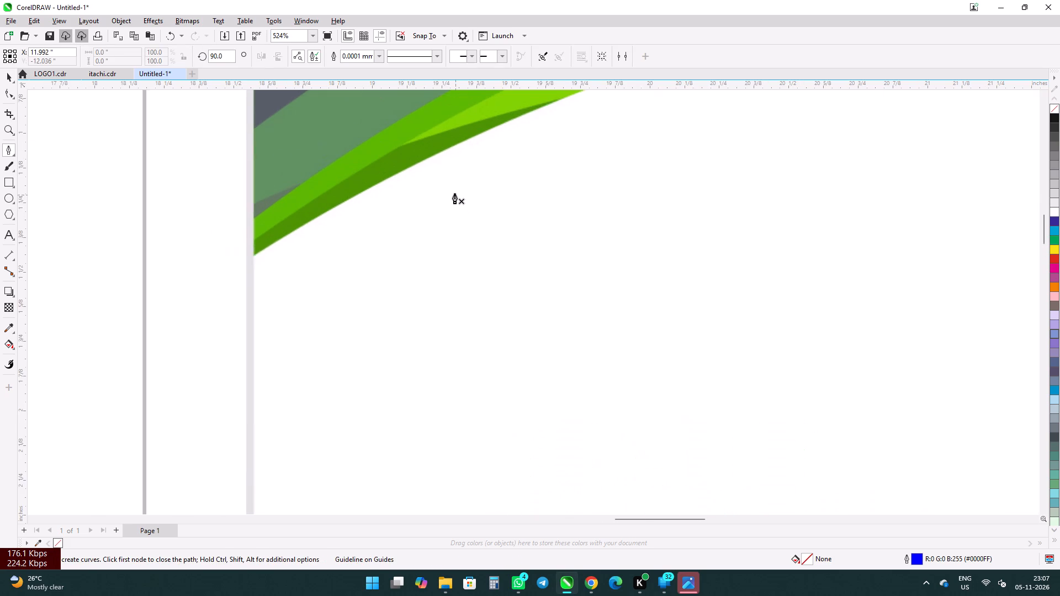
scroll(539, 117, up, 1)
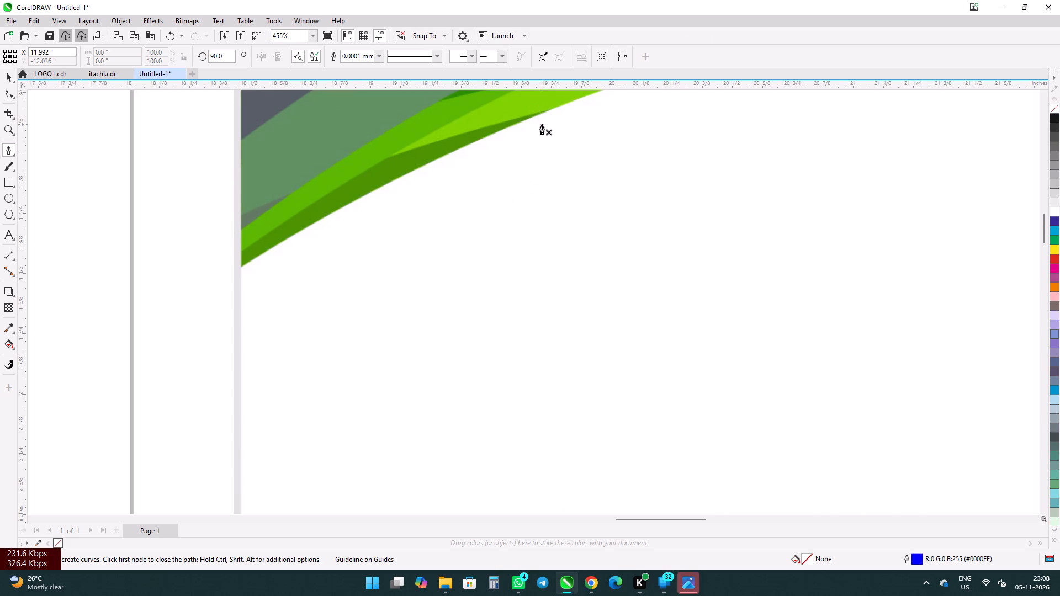
scroll(539, 125, up, 2)
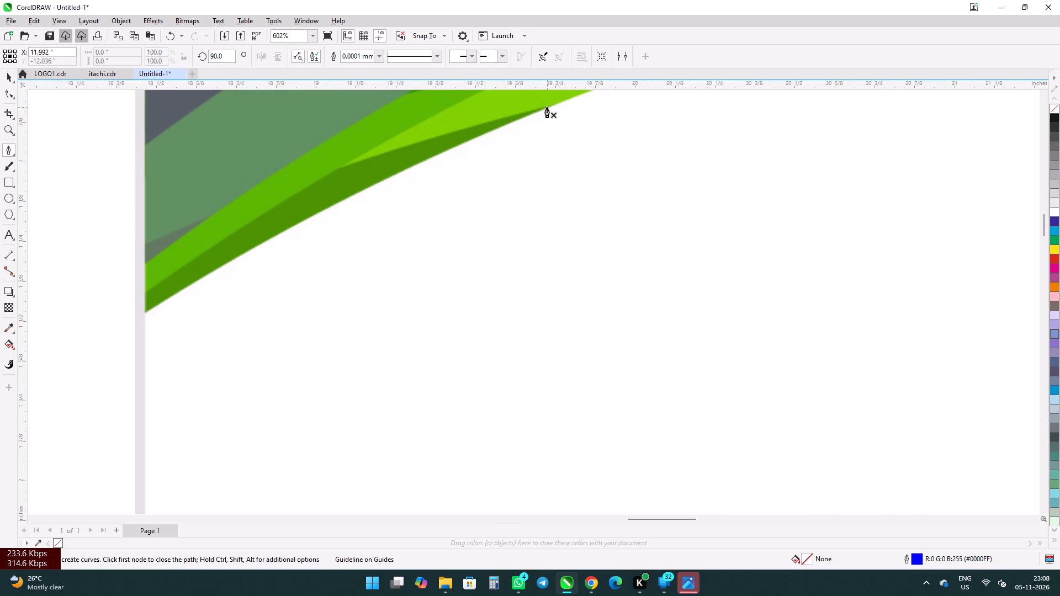
click(547, 107)
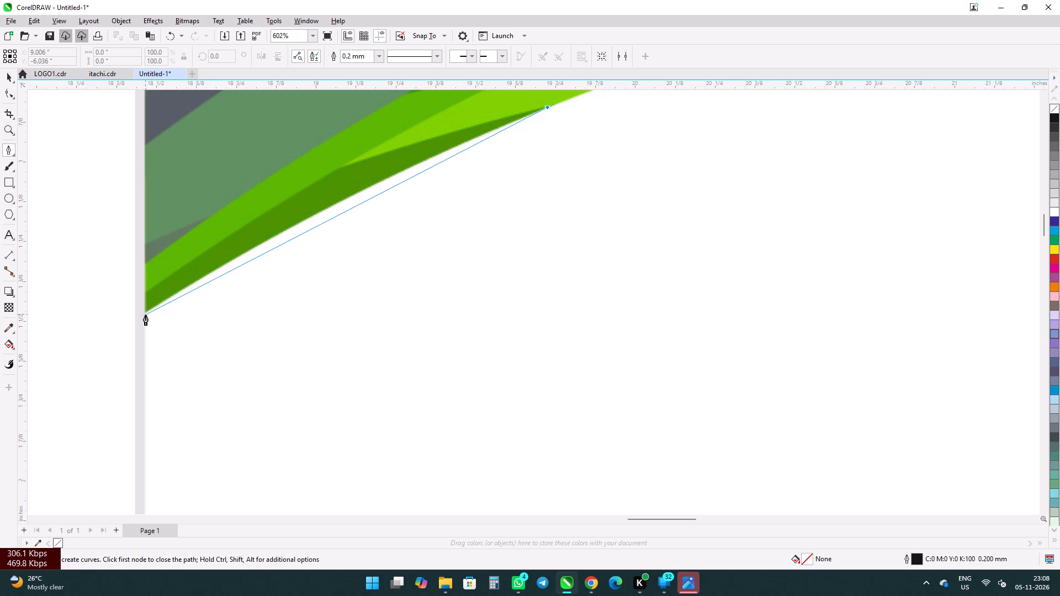
drag(146, 312, 145, 337)
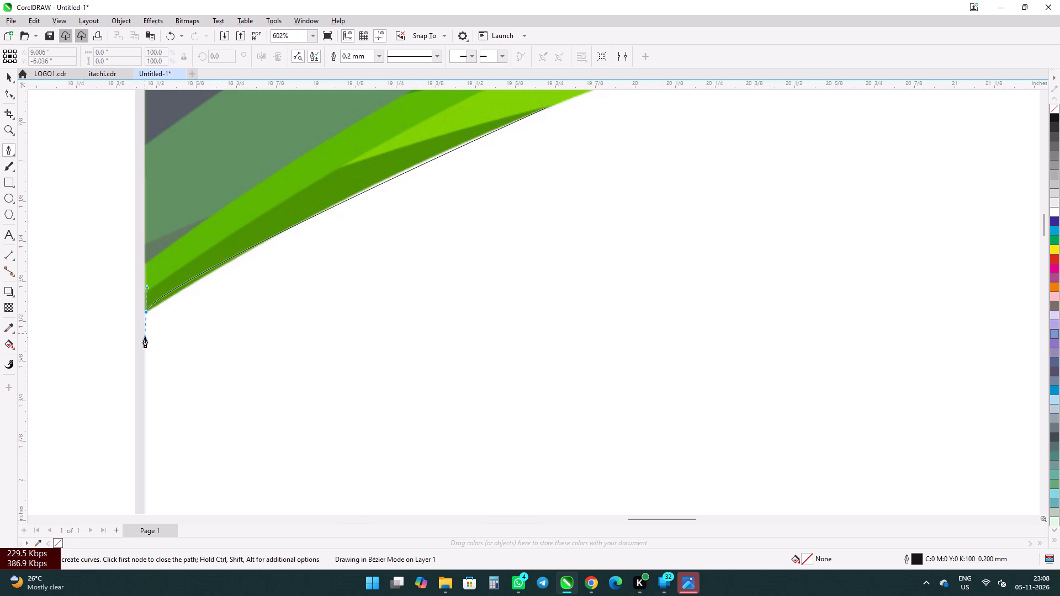
drag(145, 337, 97, 360)
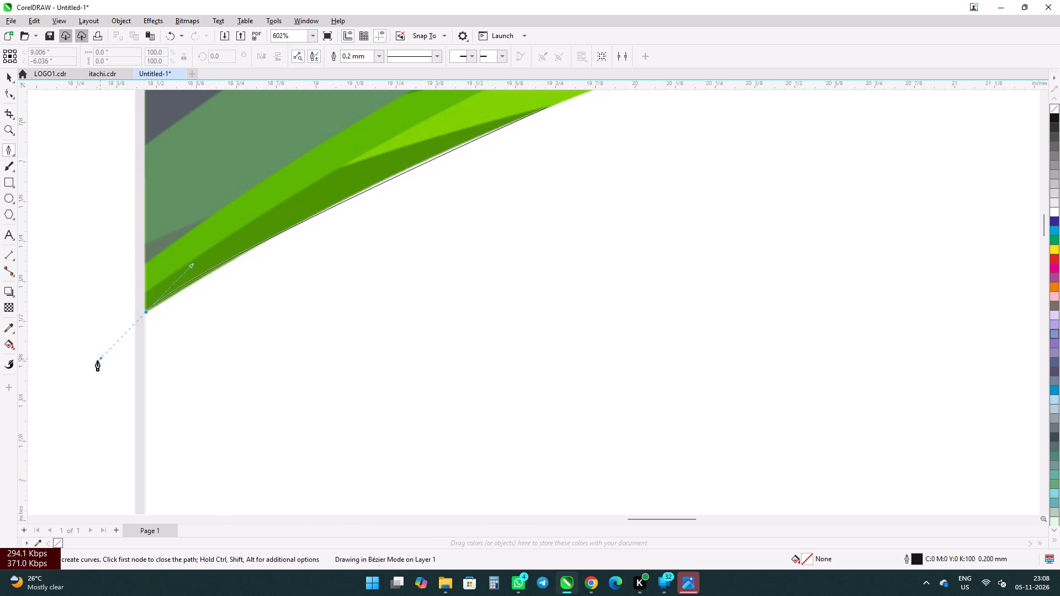
drag(97, 360, 71, 369)
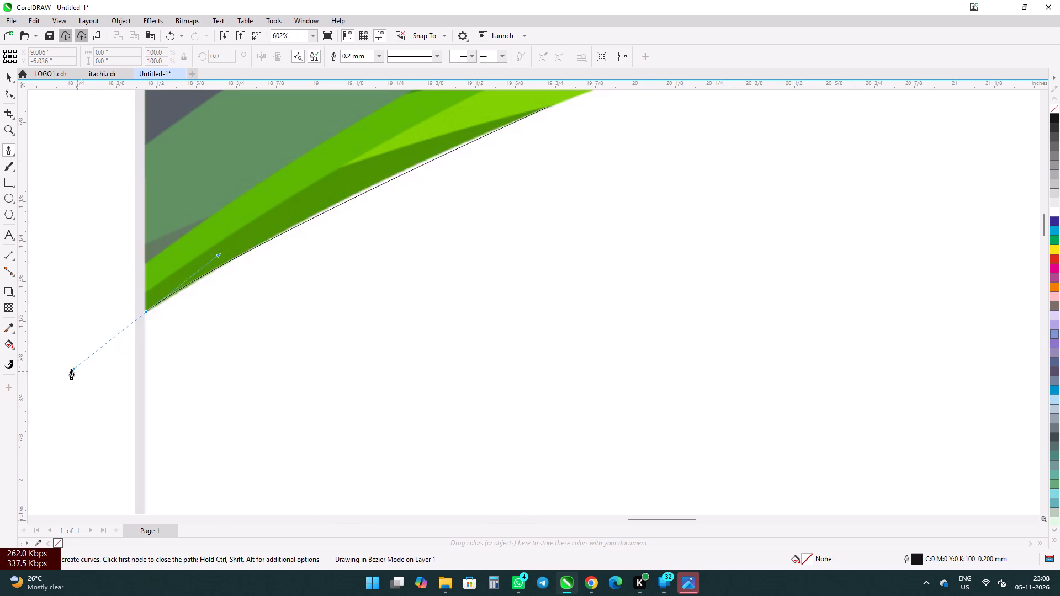
drag(71, 369, 49, 375)
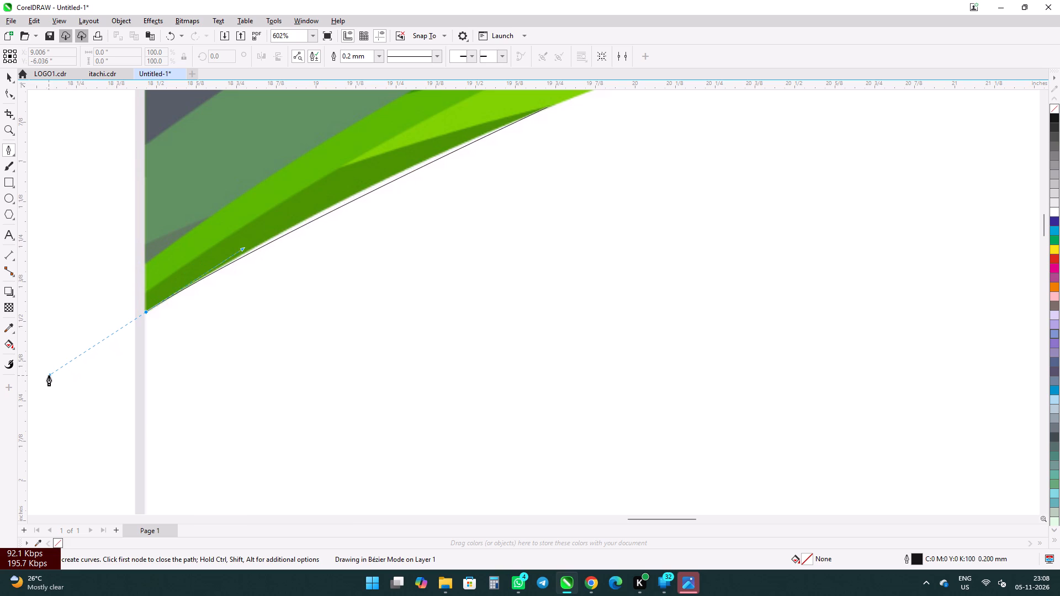
drag(49, 375, 47, 381)
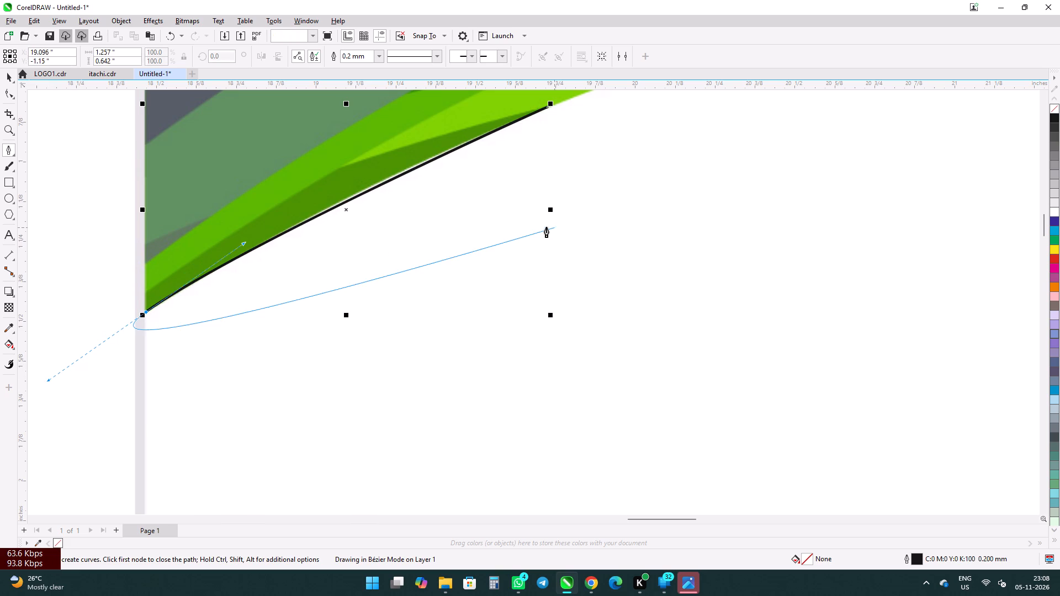
Continue the traced path up the image's left edge and along the dark green sliver's upper boundary, closing it at the tip.
alt+click(140, 314)
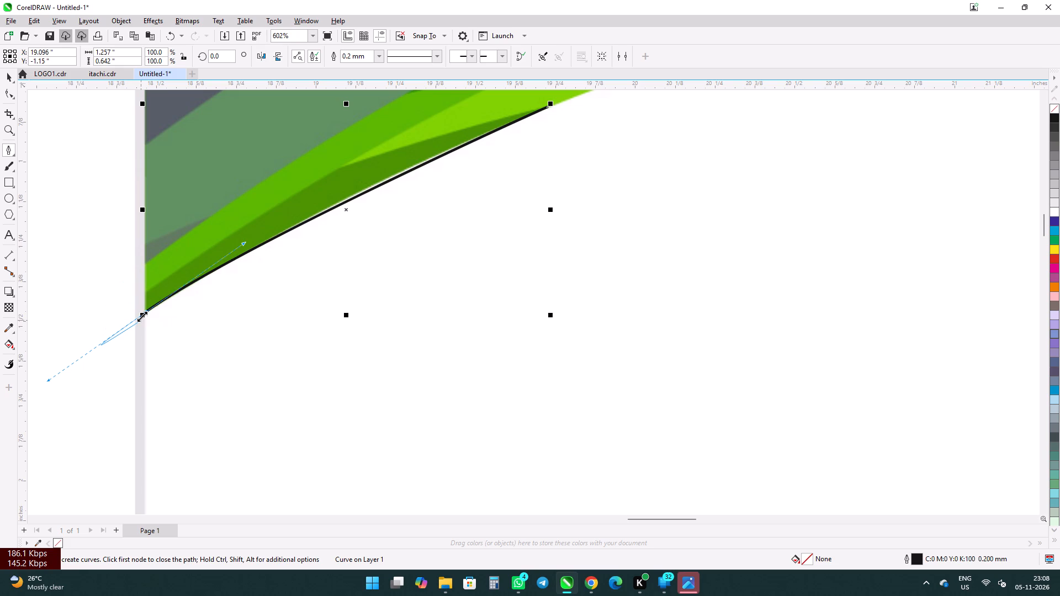
alt+click(143, 314)
alt+click(146, 312)
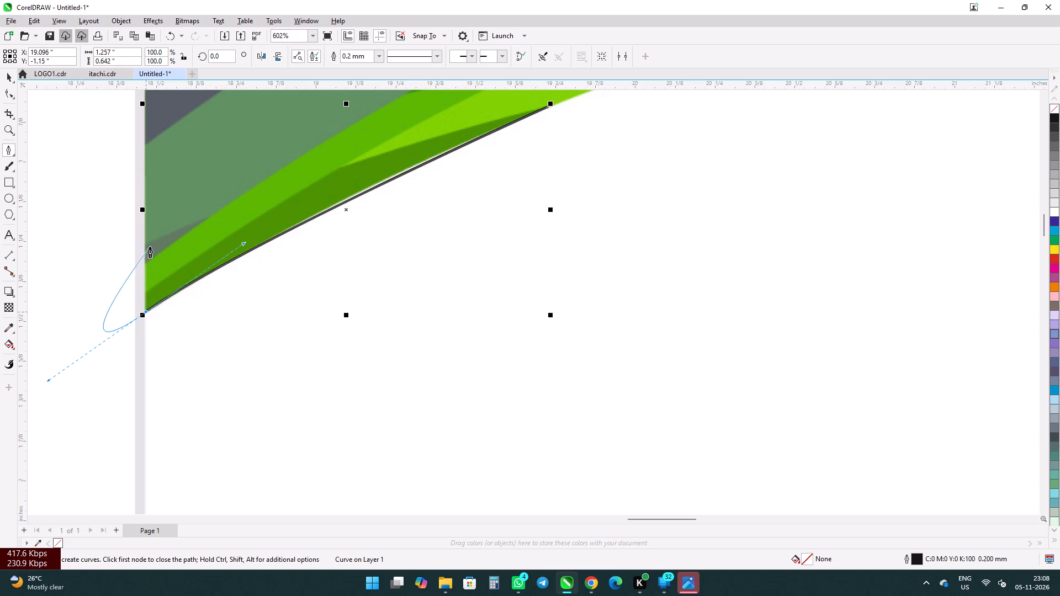
alt+click(145, 315)
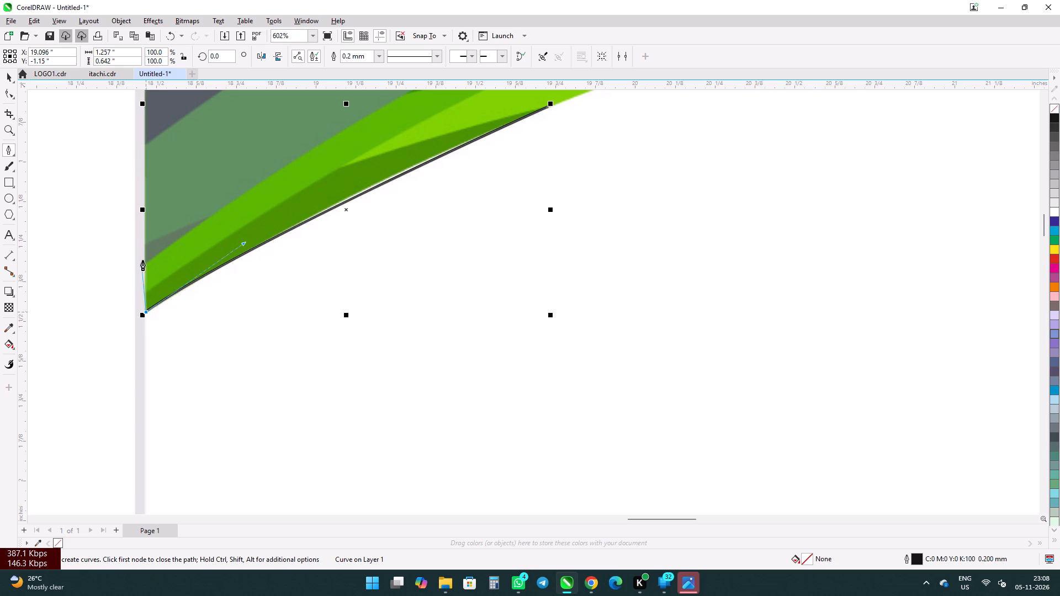
click(145, 292)
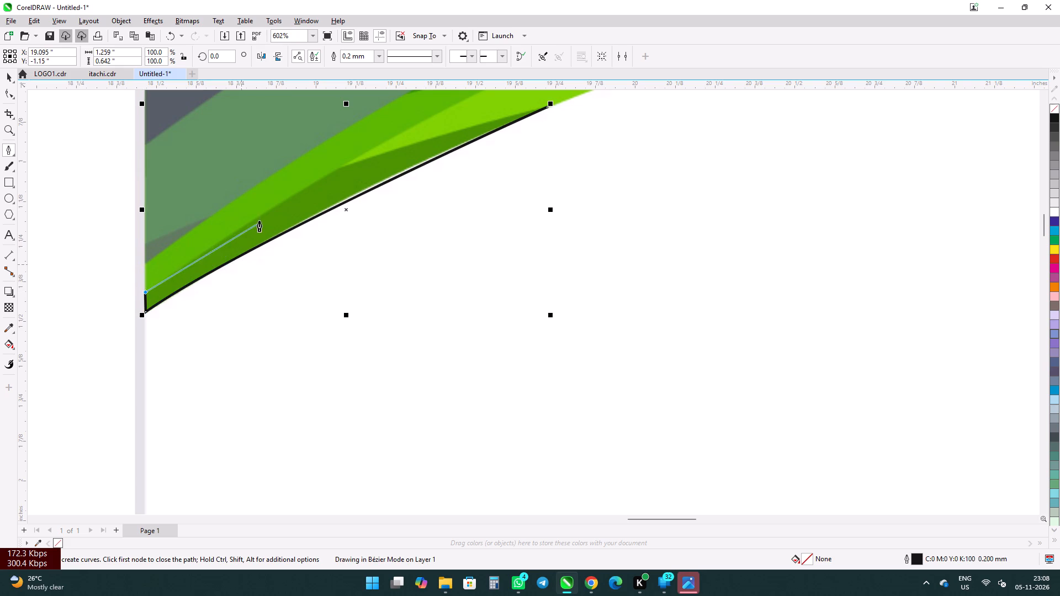
click(337, 167)
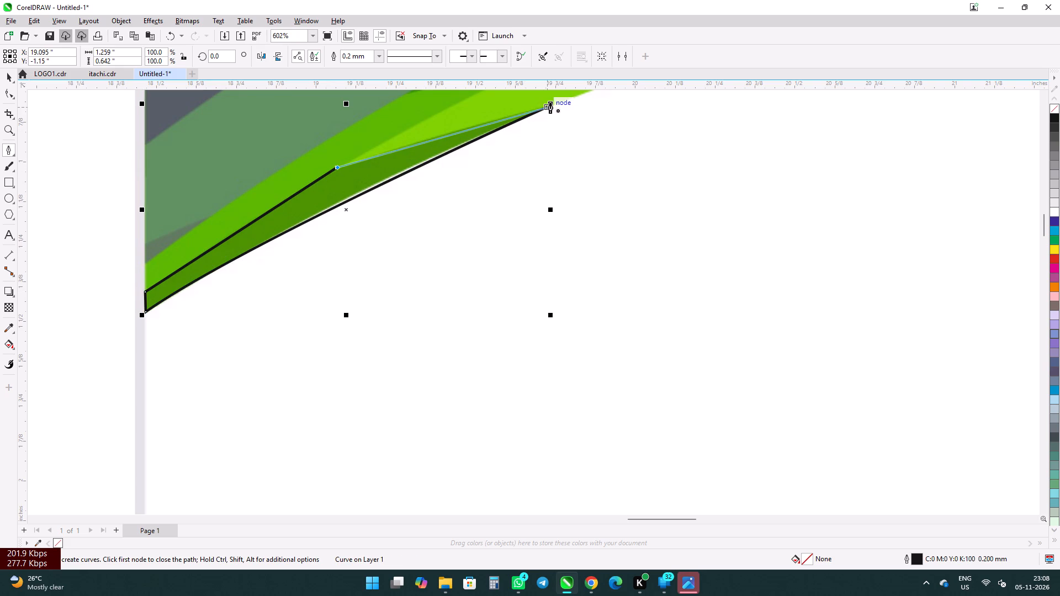
drag(547, 108, 571, 115)
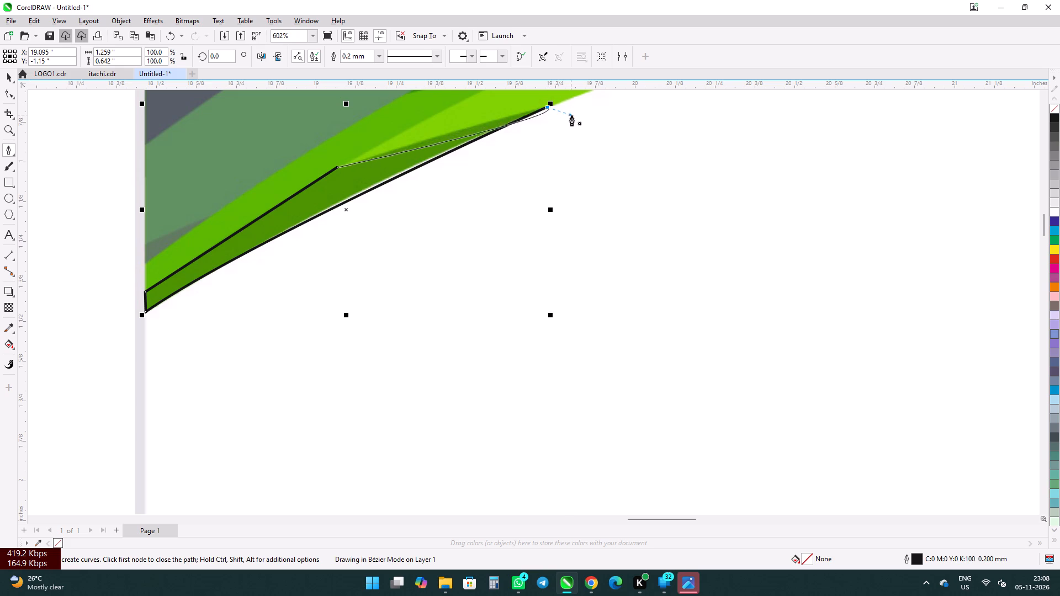
drag(571, 115, 489, 115)
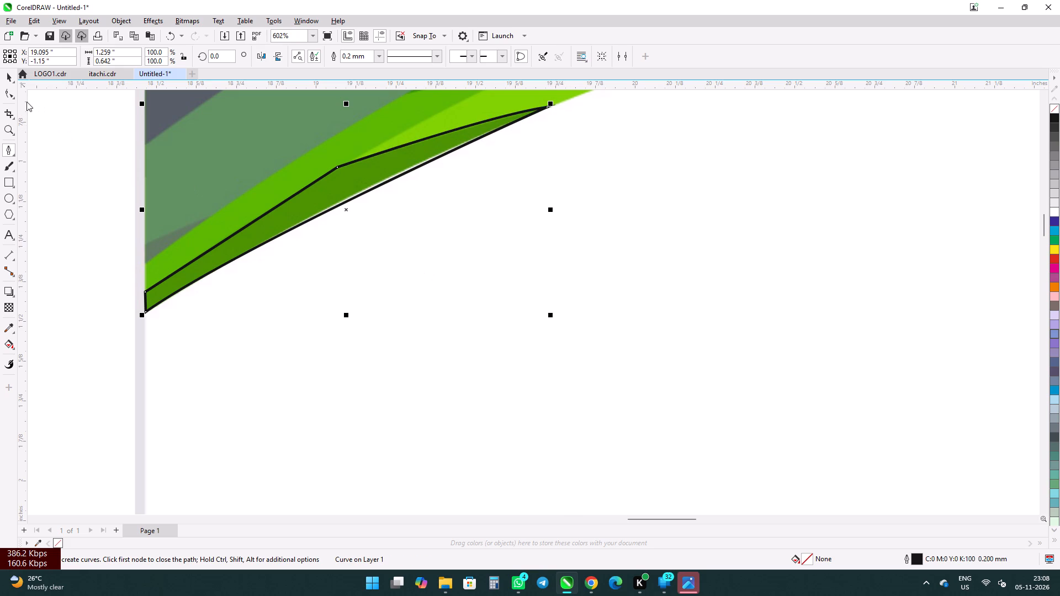
Add a node on the traced sliver's lower edge and adjust its curve handle so the edge follows the dark green shape.
click(8, 100)
scroll(304, 230, up, 3)
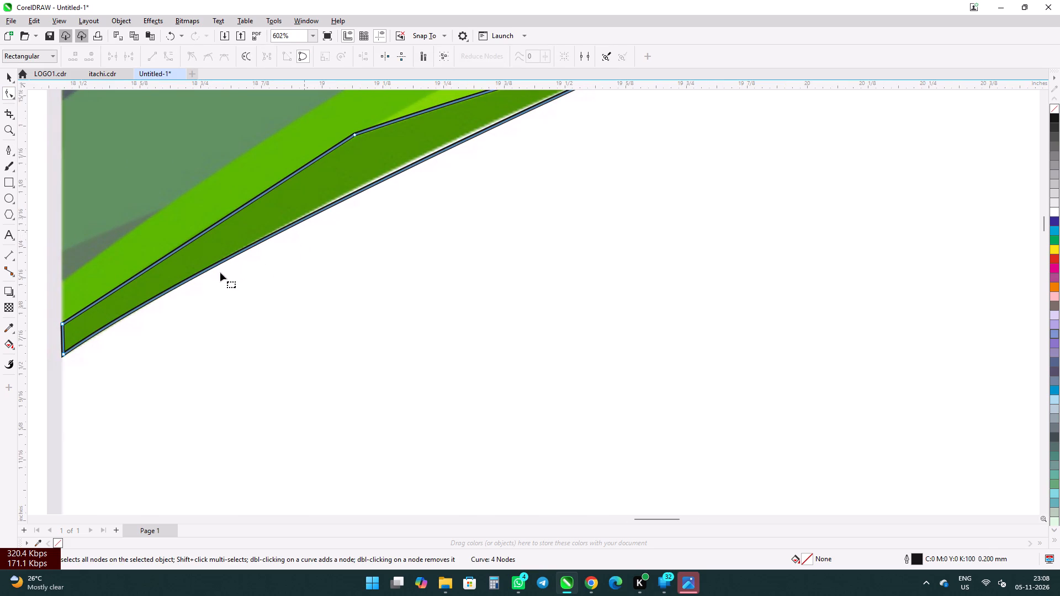
click(176, 284)
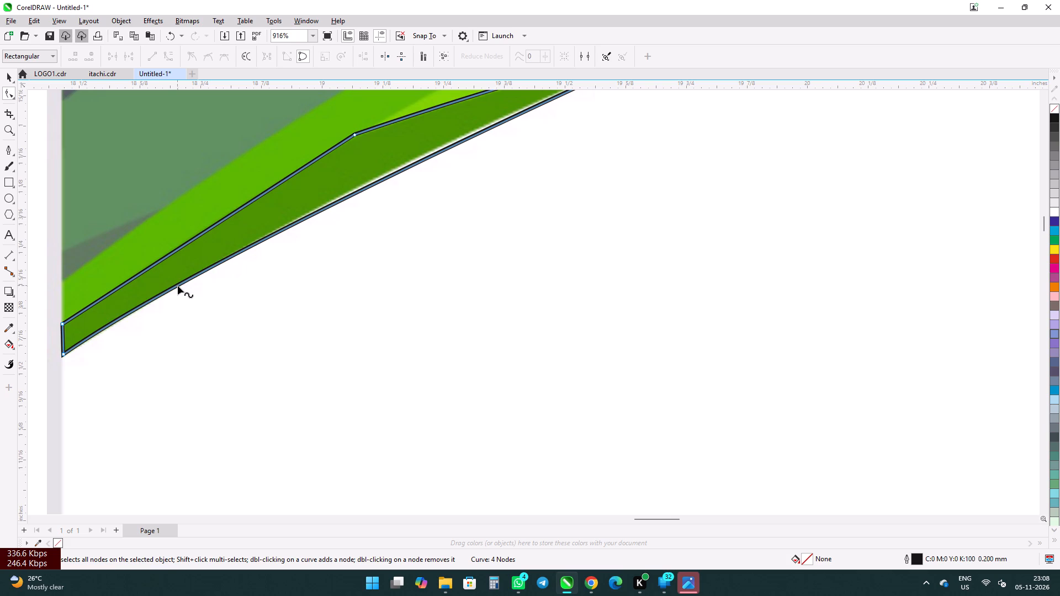
double_click(178, 286)
scroll(211, 276, down, 4)
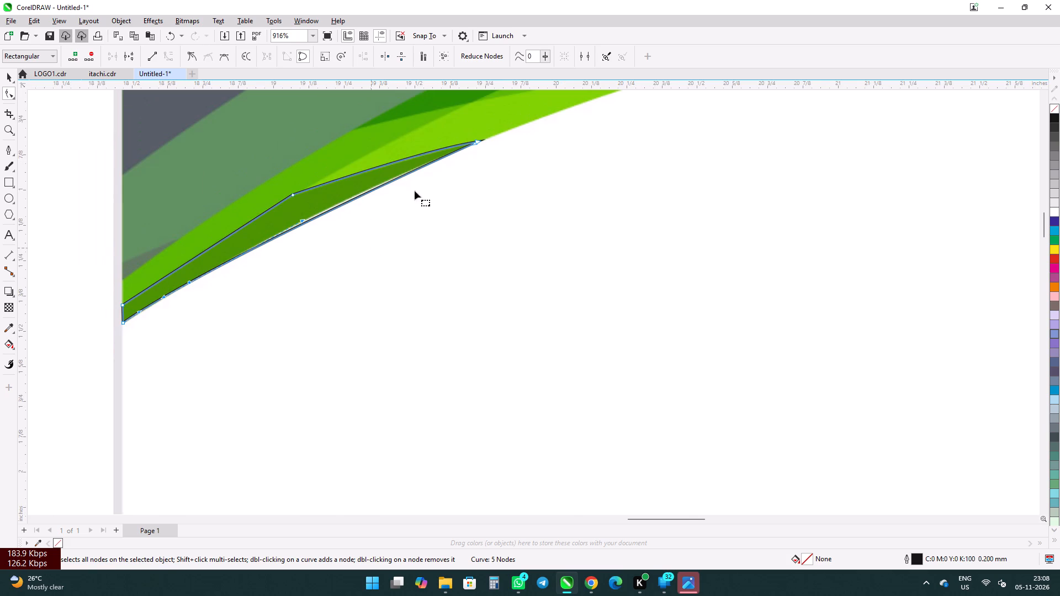
scroll(434, 163, up, 5)
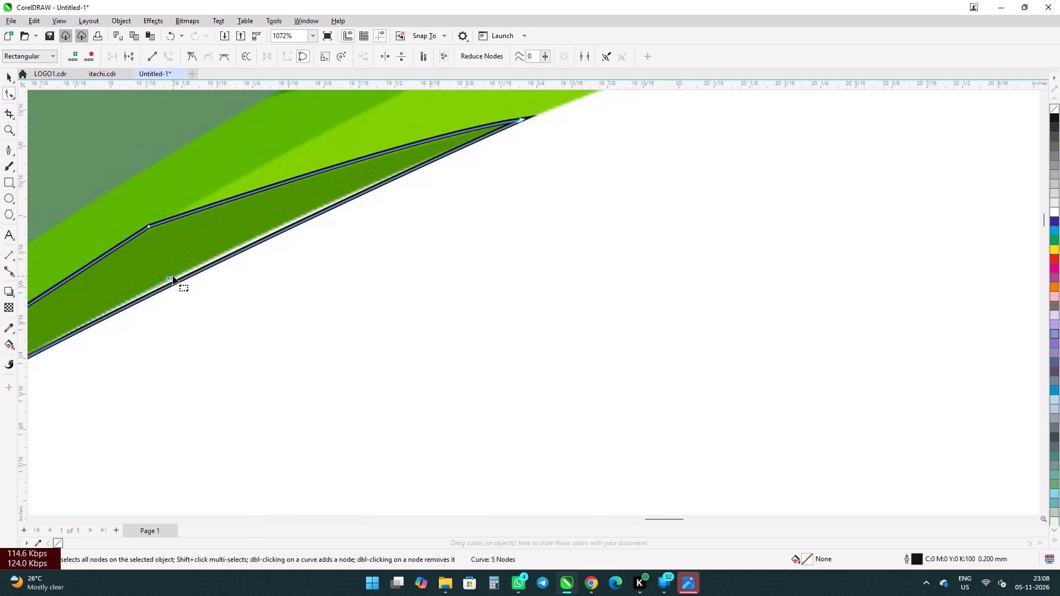
click(193, 59)
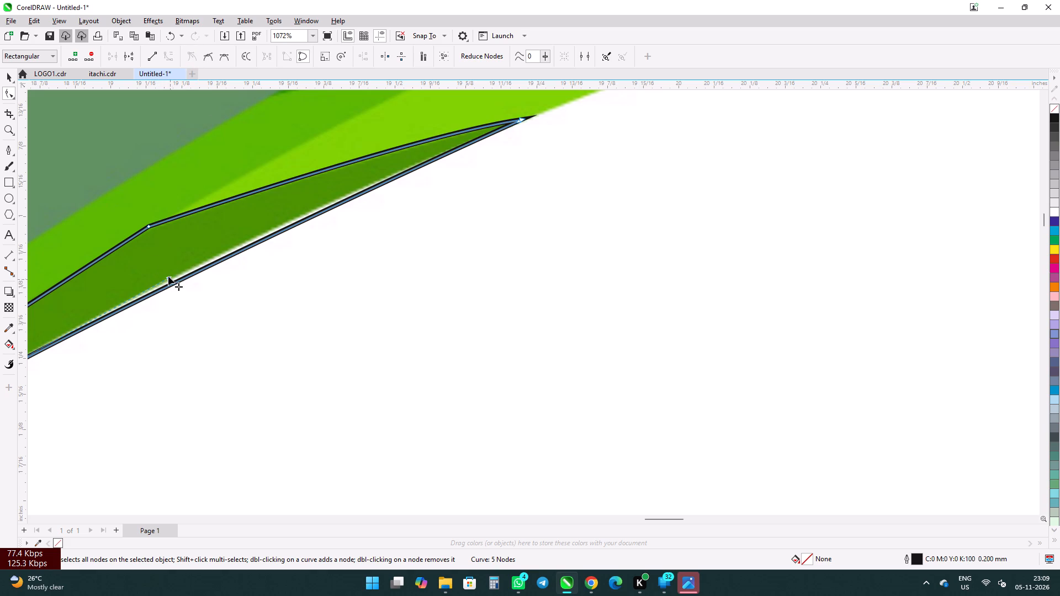
drag(168, 276, 175, 256)
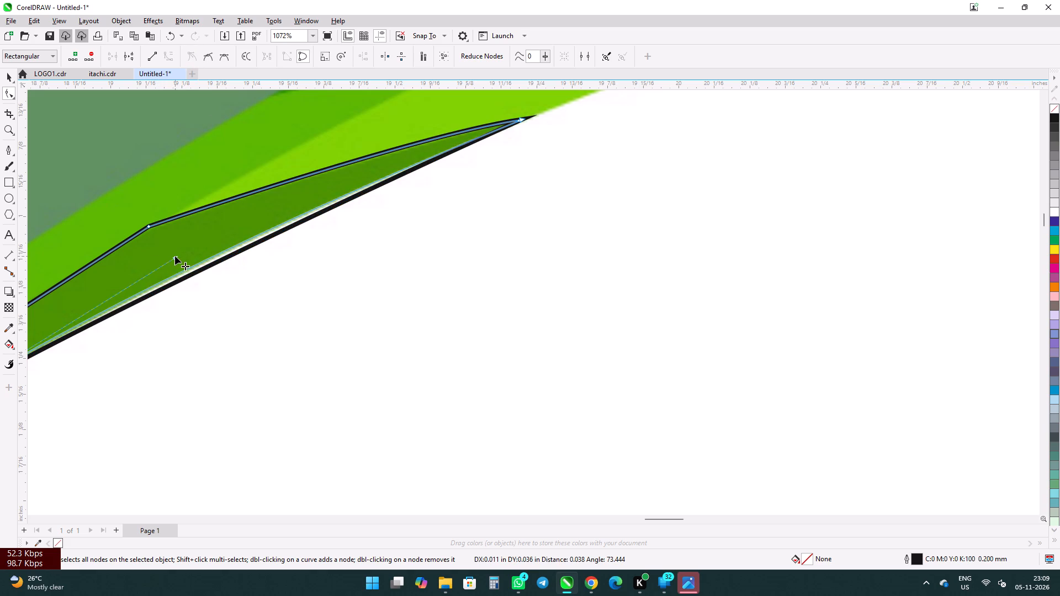
drag(175, 256, 175, 262)
scroll(348, 232, down, 5)
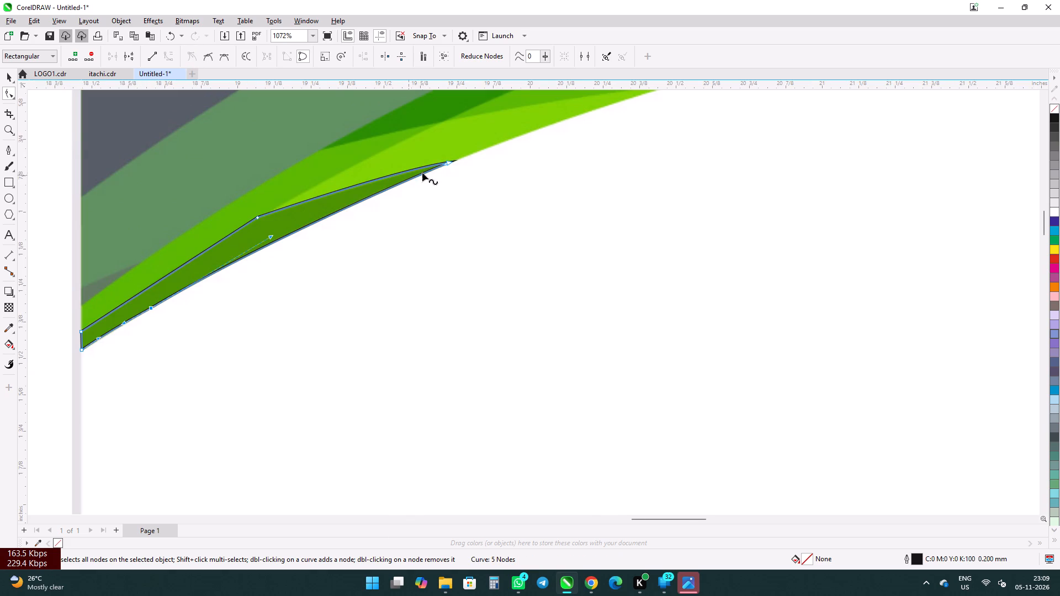
click(12, 81)
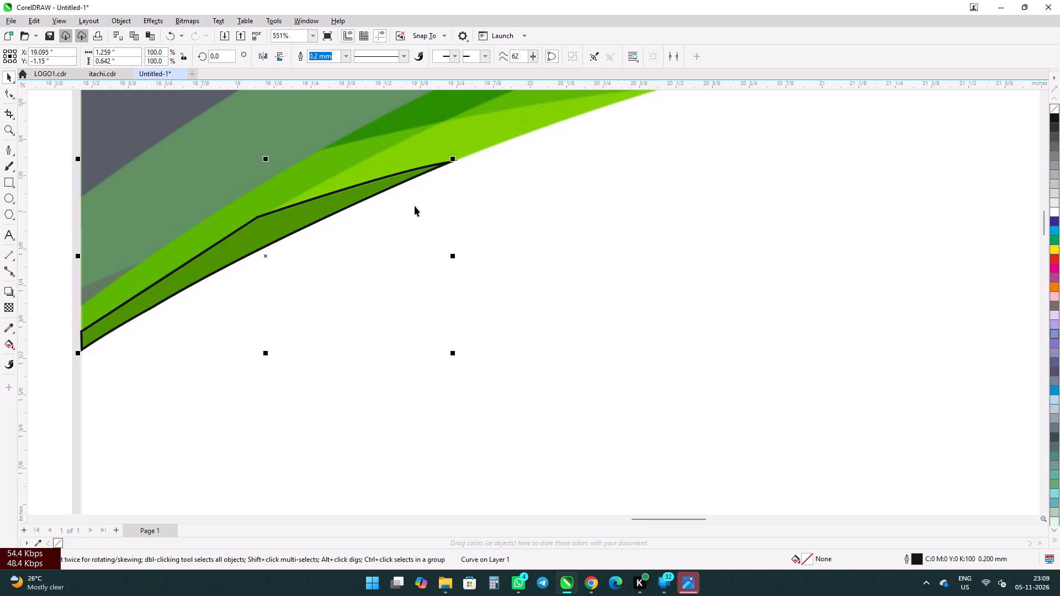
Examine how the green and grey wave bands run across the top of the reference brochure's three panels.
scroll(430, 198, down, 5)
scroll(875, 232, down, 4)
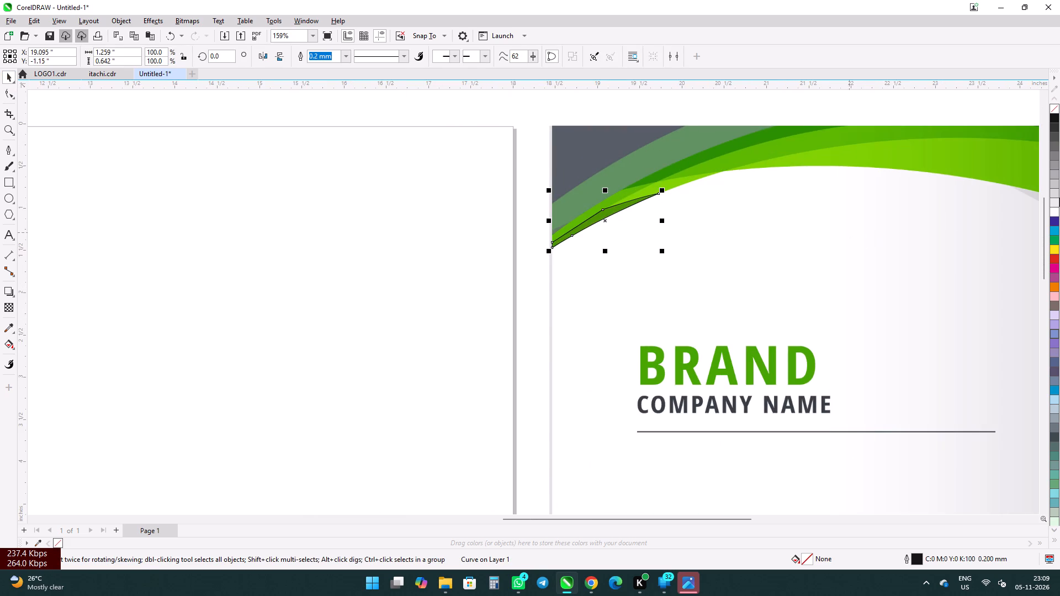
scroll(726, 228, down, 5)
scroll(607, 248, up, 3)
scroll(496, 274, down, 4)
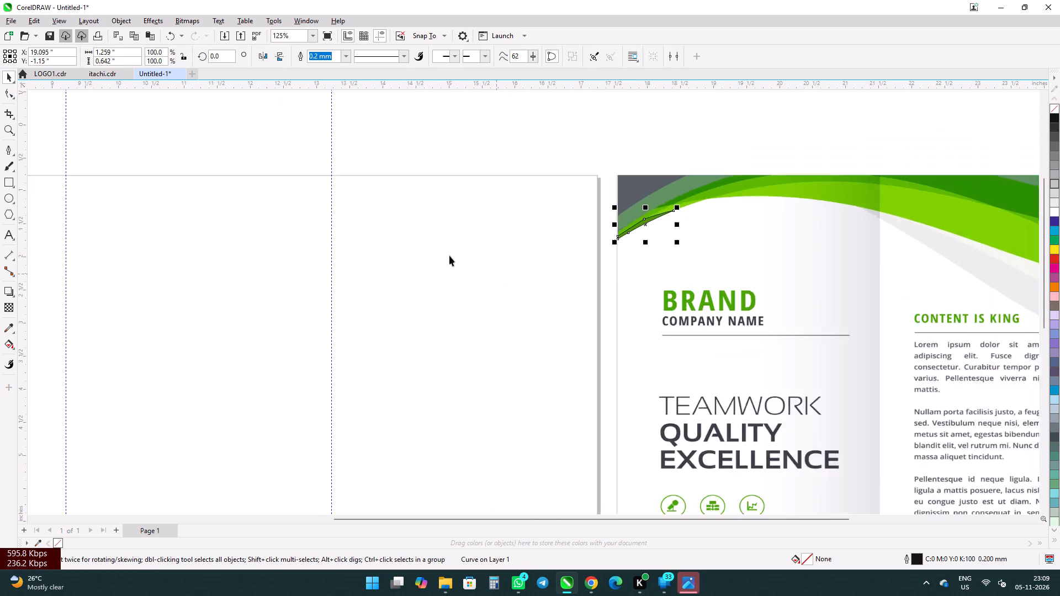
scroll(638, 237, down, 5)
scroll(816, 228, up, 3)
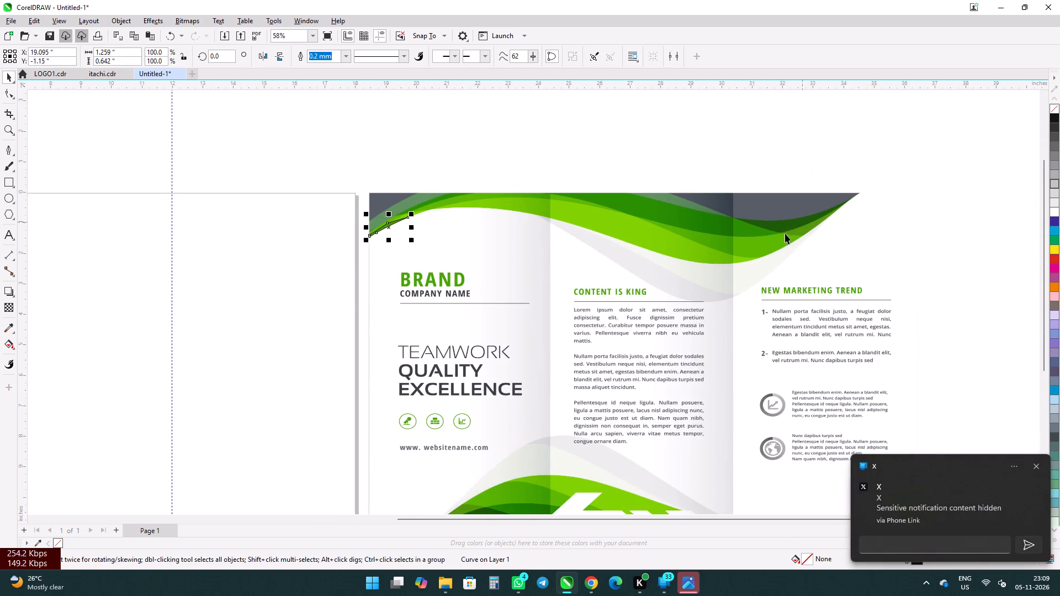
scroll(762, 252, up, 4)
scroll(599, 270, down, 4)
scroll(337, 239, up, 4)
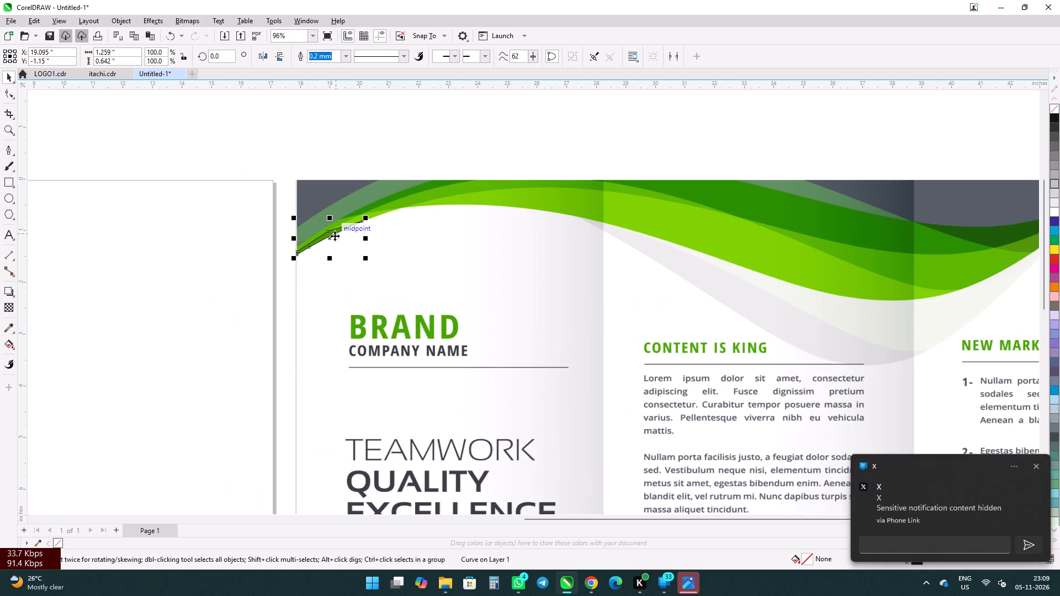
click(0, 74)
click(1, 74)
click(7, 78)
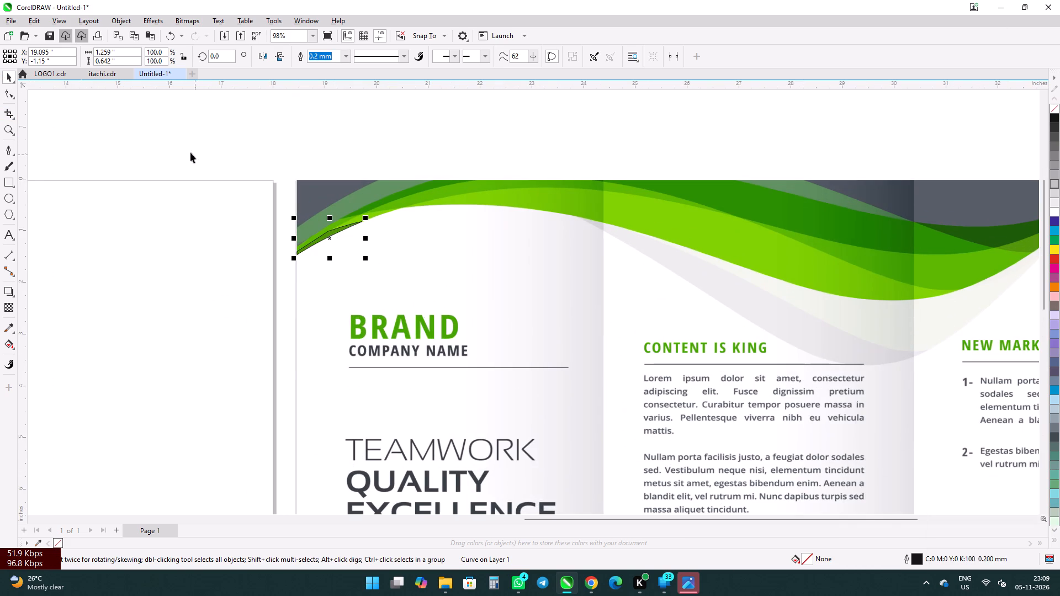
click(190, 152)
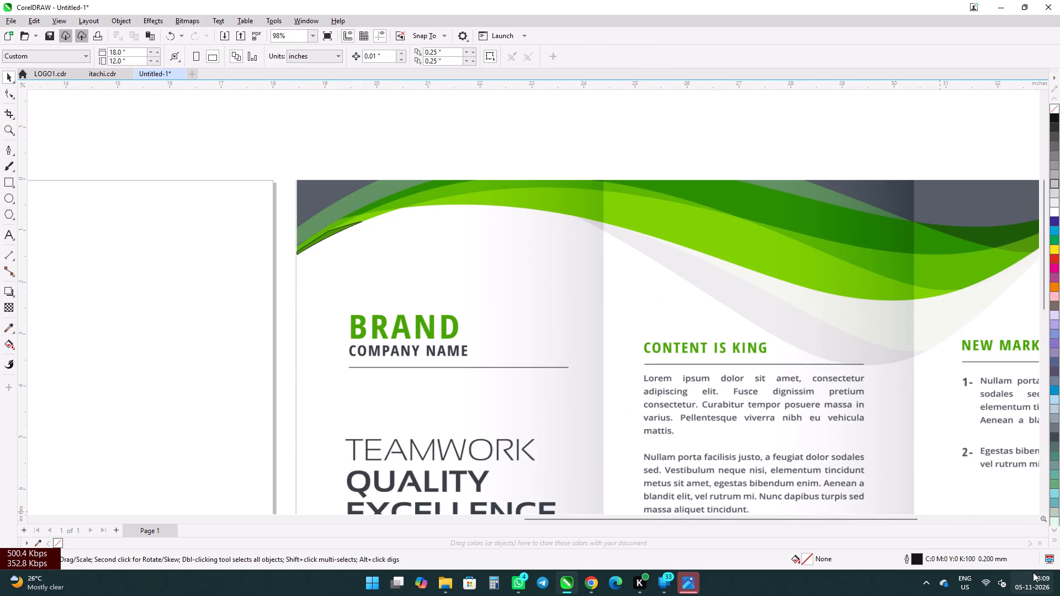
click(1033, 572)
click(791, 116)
Lock the traced dark green sliver curve at the reference brochure's upper-left edge.
right_click(311, 241)
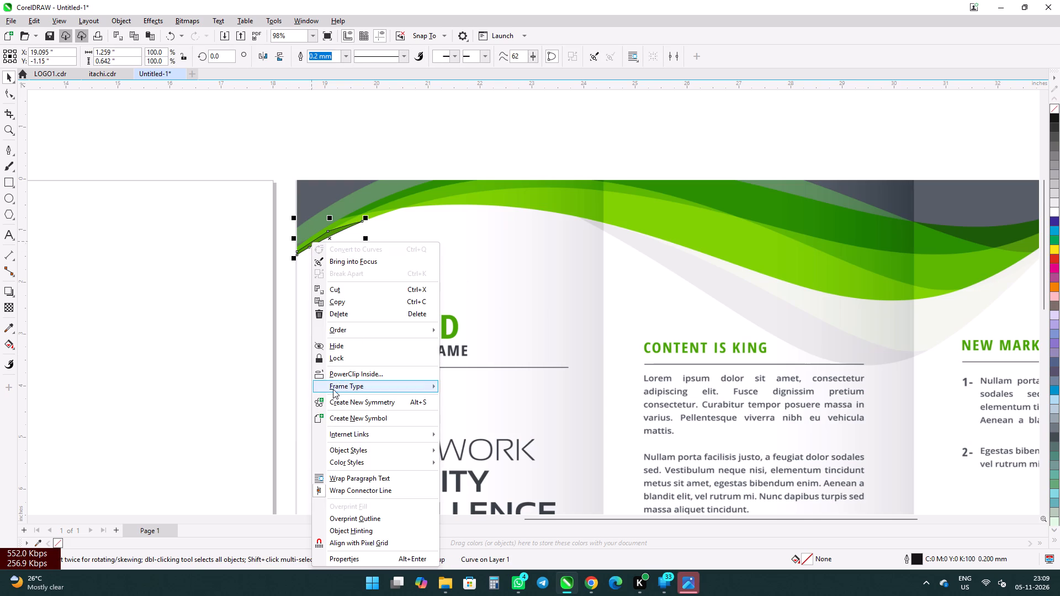
click(338, 365)
click(336, 361)
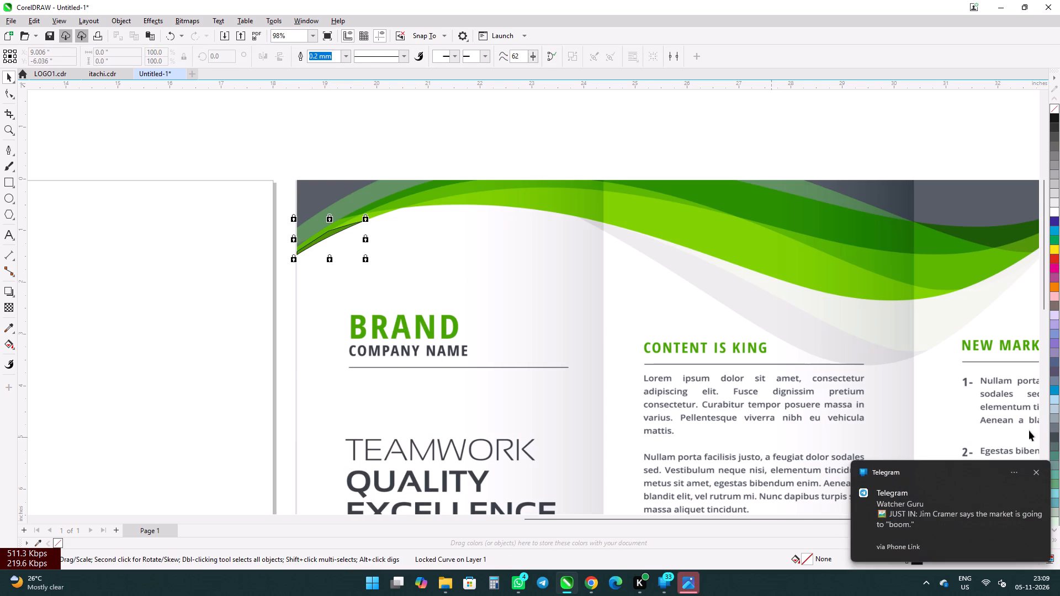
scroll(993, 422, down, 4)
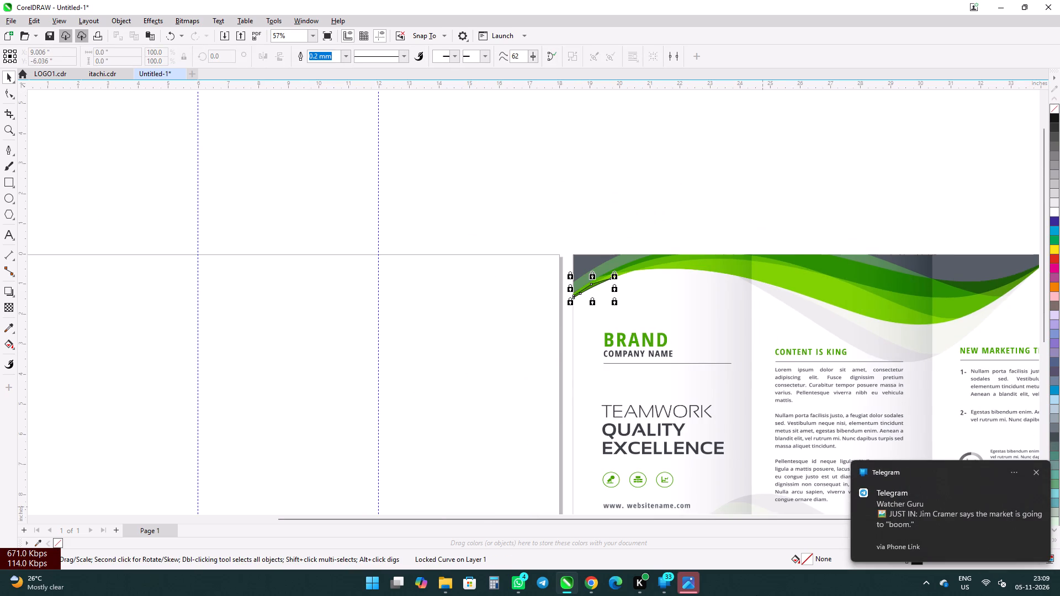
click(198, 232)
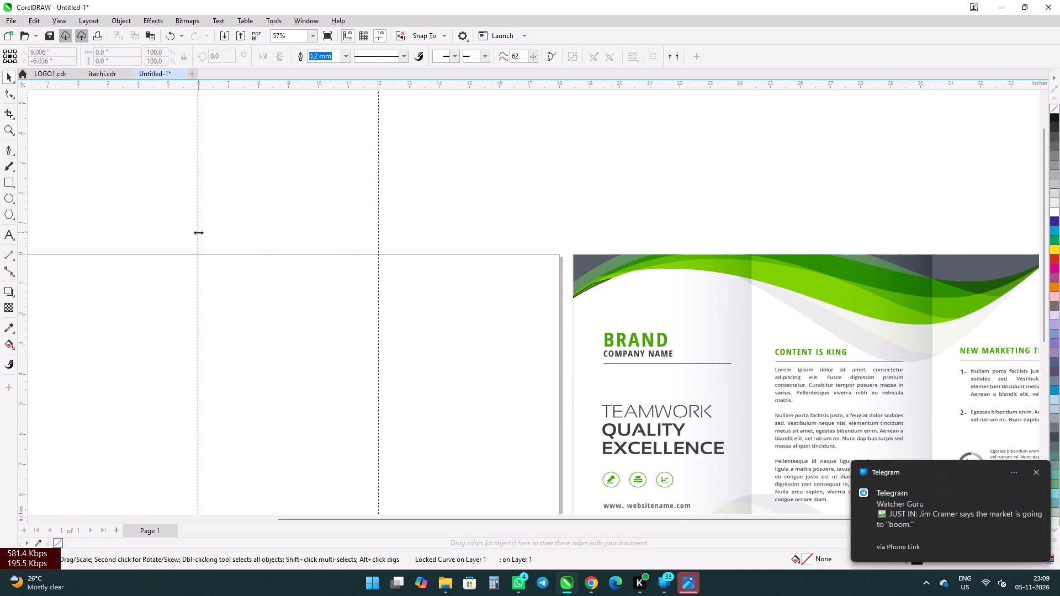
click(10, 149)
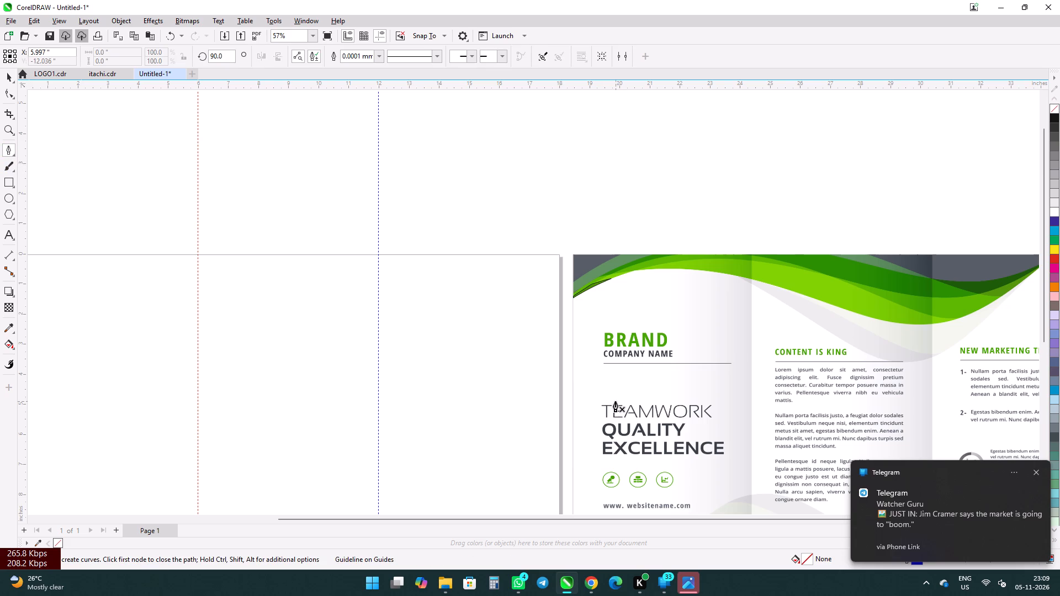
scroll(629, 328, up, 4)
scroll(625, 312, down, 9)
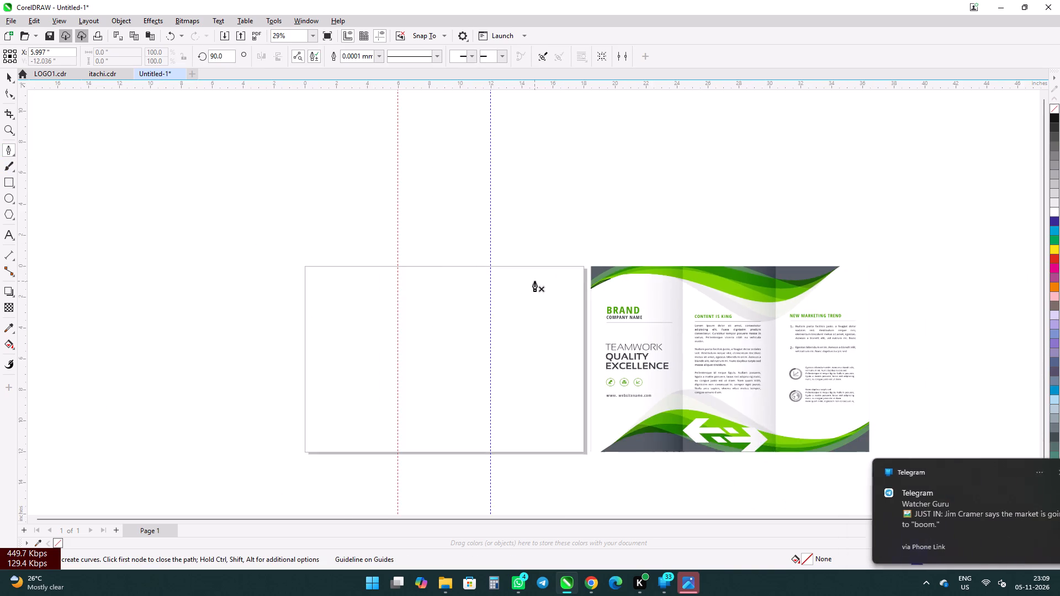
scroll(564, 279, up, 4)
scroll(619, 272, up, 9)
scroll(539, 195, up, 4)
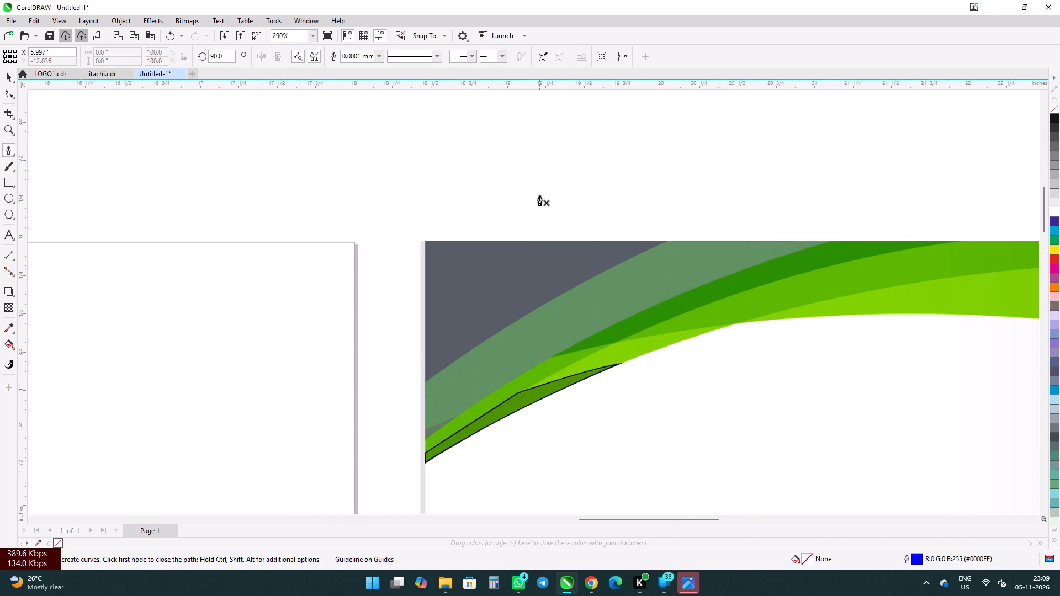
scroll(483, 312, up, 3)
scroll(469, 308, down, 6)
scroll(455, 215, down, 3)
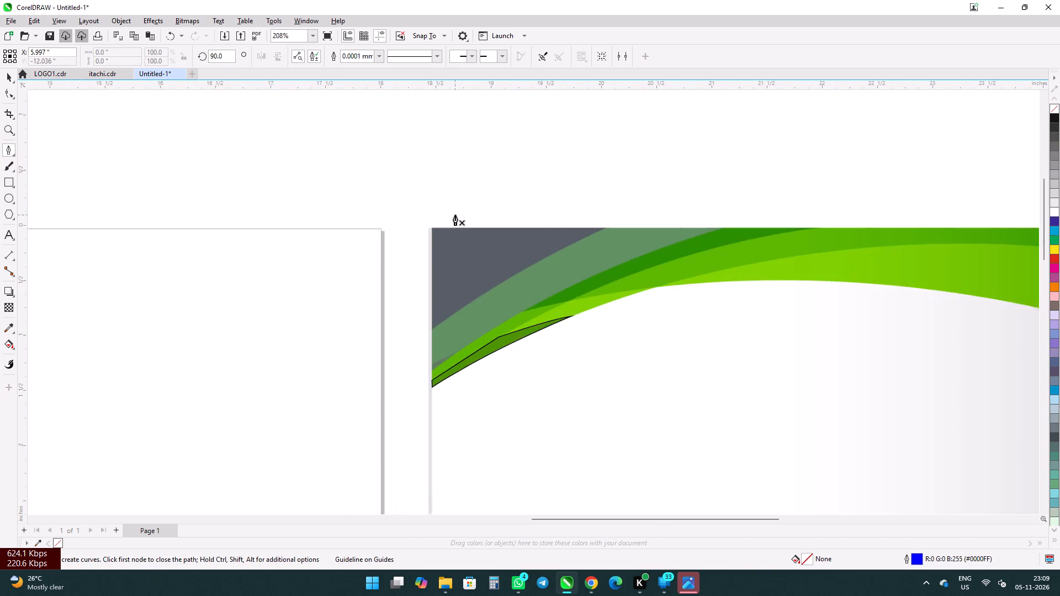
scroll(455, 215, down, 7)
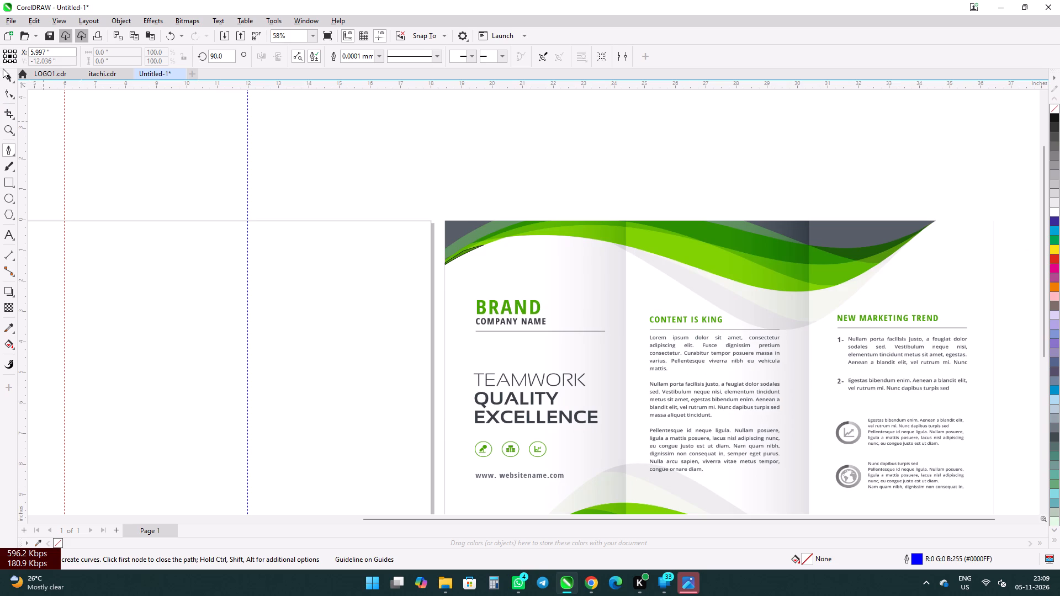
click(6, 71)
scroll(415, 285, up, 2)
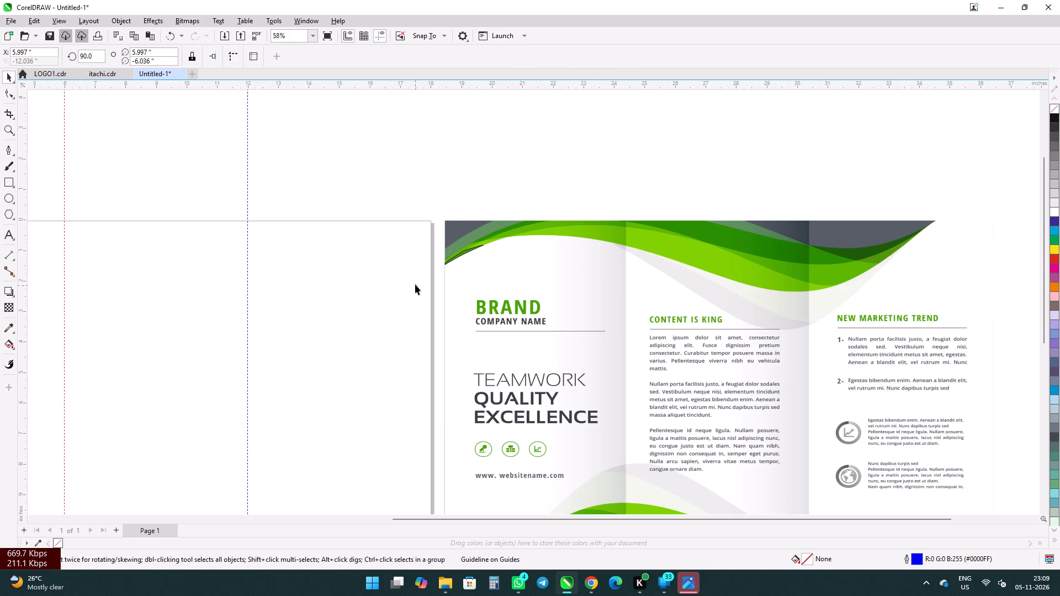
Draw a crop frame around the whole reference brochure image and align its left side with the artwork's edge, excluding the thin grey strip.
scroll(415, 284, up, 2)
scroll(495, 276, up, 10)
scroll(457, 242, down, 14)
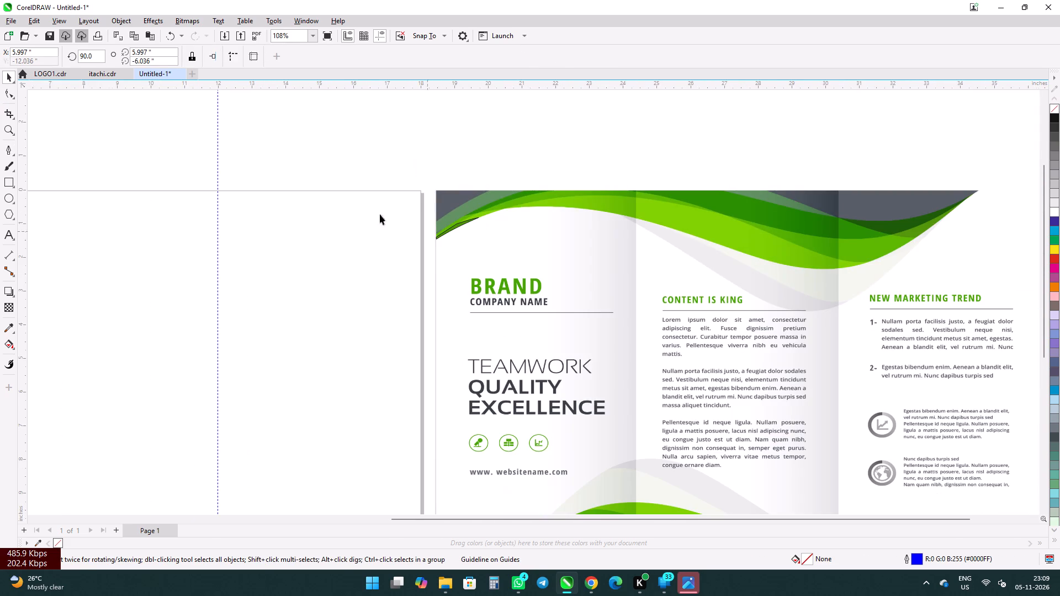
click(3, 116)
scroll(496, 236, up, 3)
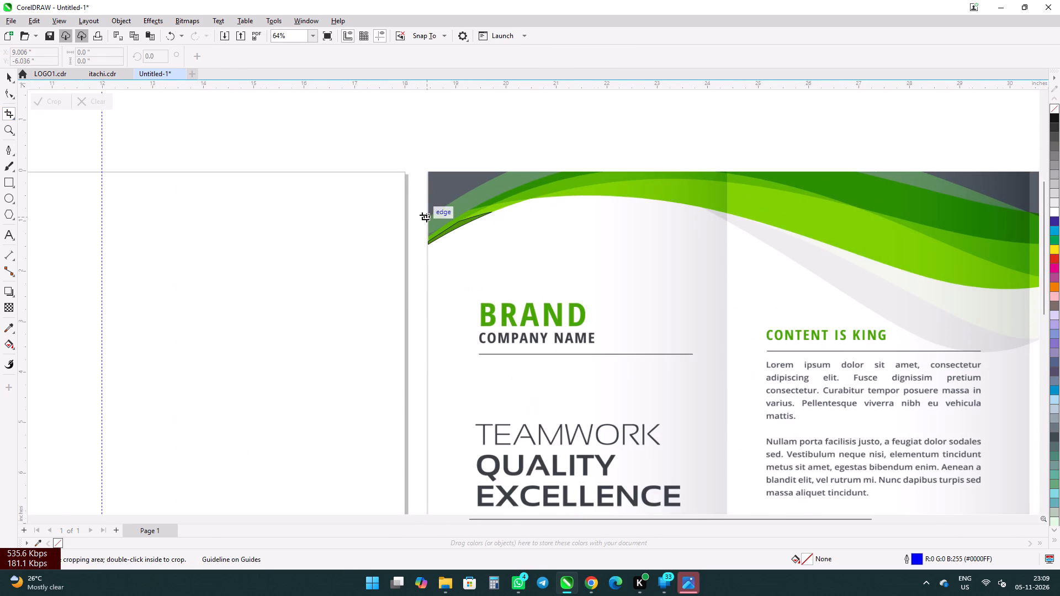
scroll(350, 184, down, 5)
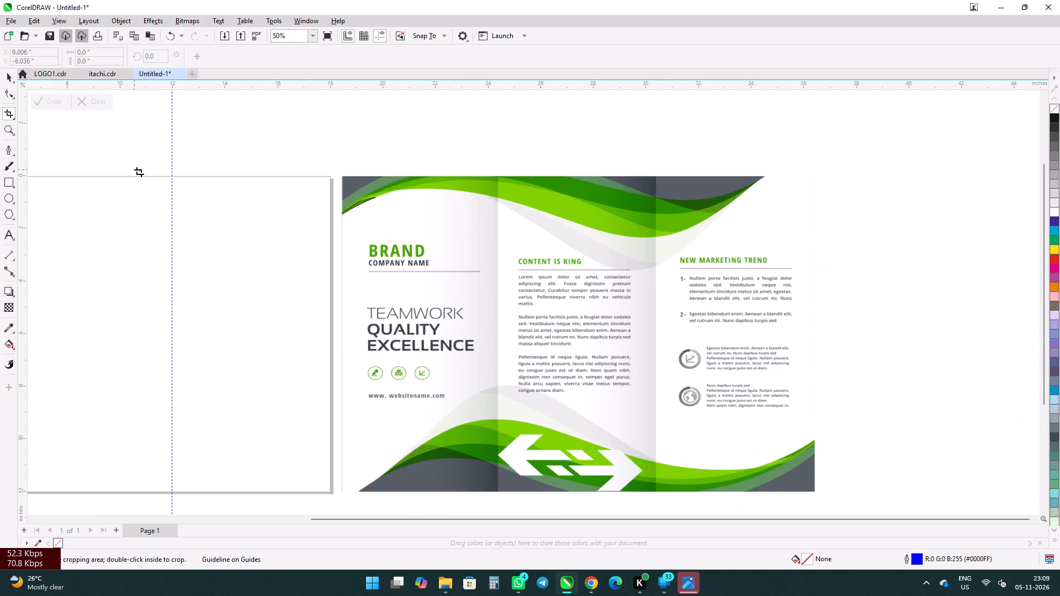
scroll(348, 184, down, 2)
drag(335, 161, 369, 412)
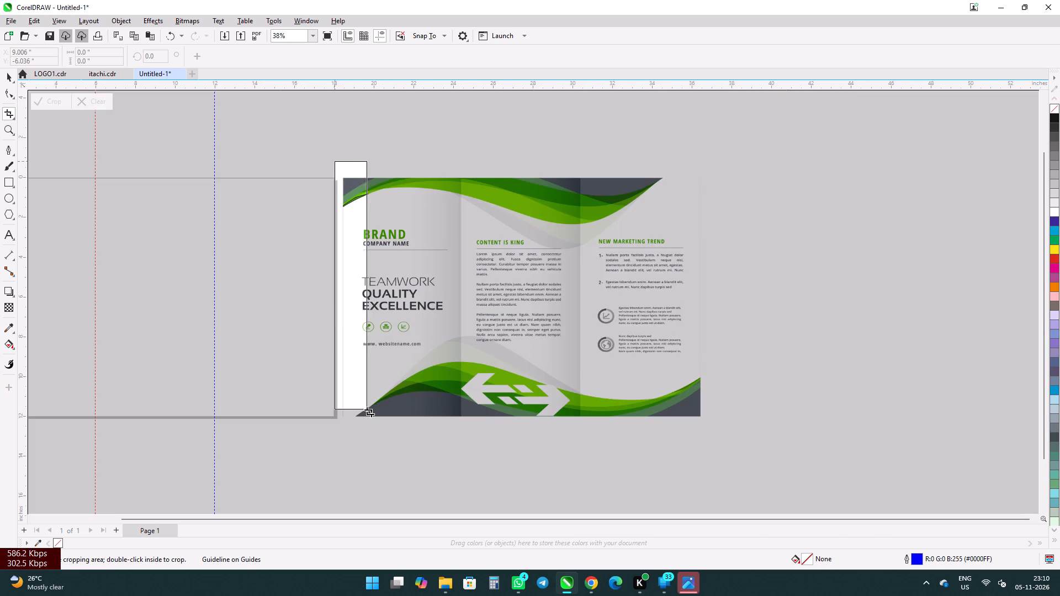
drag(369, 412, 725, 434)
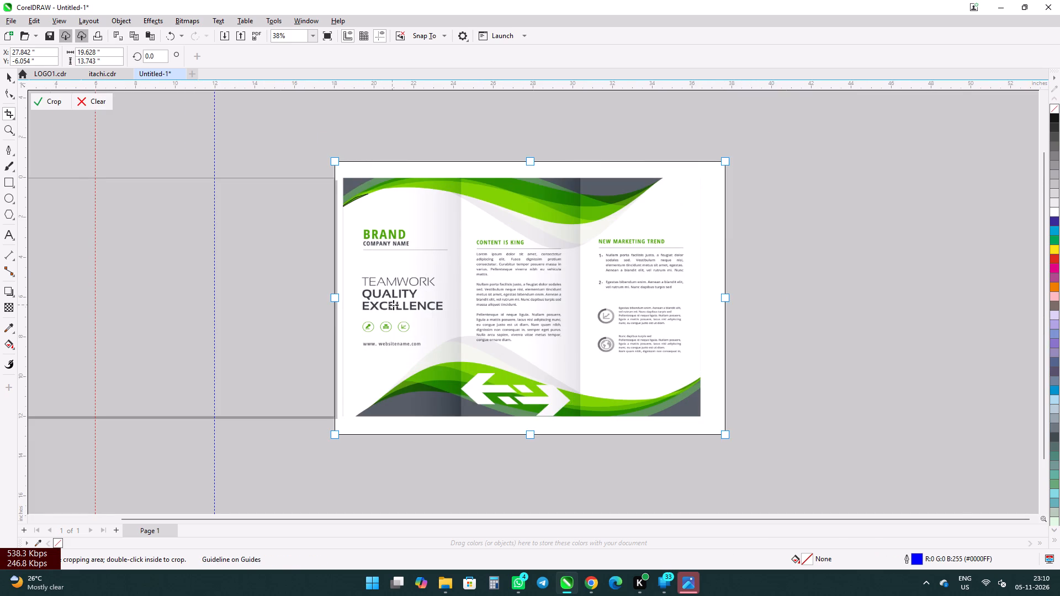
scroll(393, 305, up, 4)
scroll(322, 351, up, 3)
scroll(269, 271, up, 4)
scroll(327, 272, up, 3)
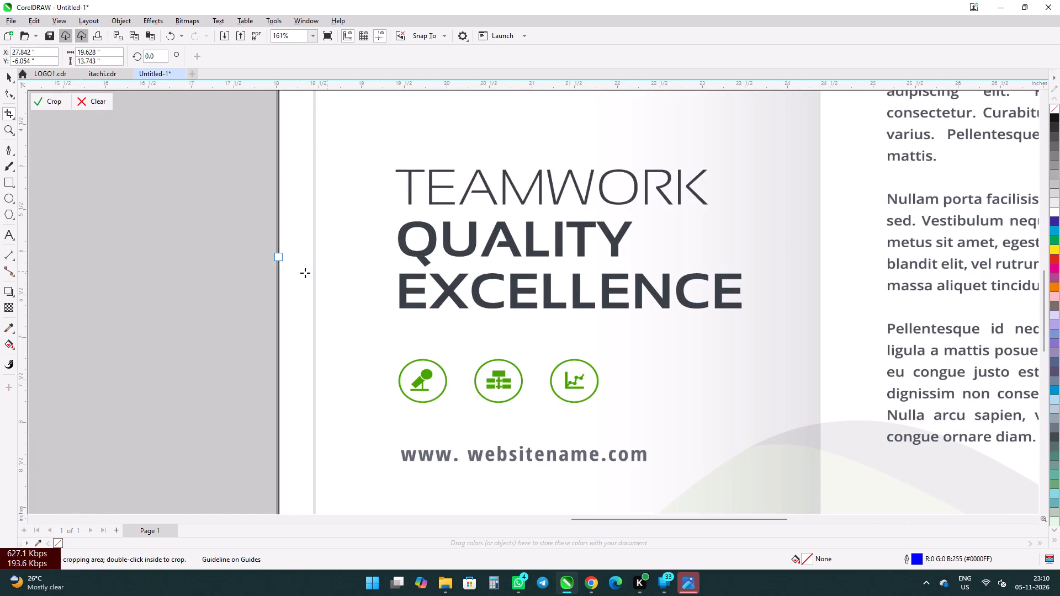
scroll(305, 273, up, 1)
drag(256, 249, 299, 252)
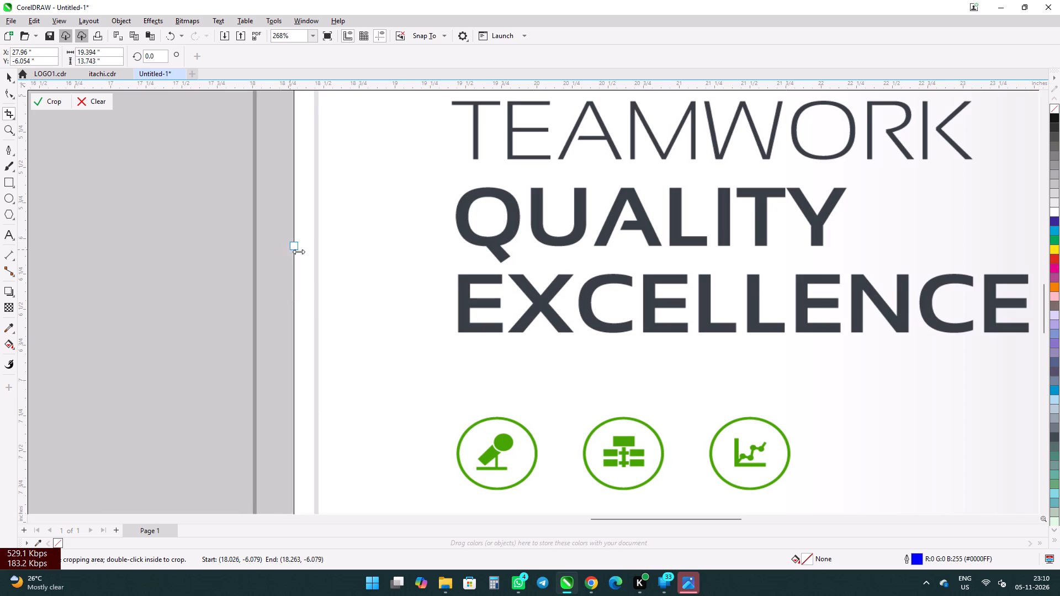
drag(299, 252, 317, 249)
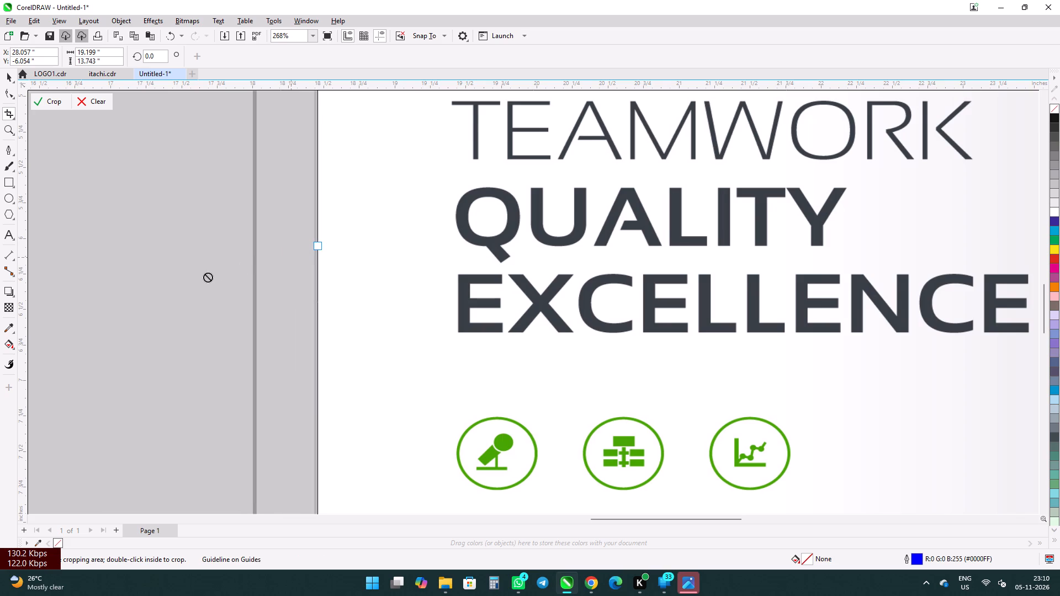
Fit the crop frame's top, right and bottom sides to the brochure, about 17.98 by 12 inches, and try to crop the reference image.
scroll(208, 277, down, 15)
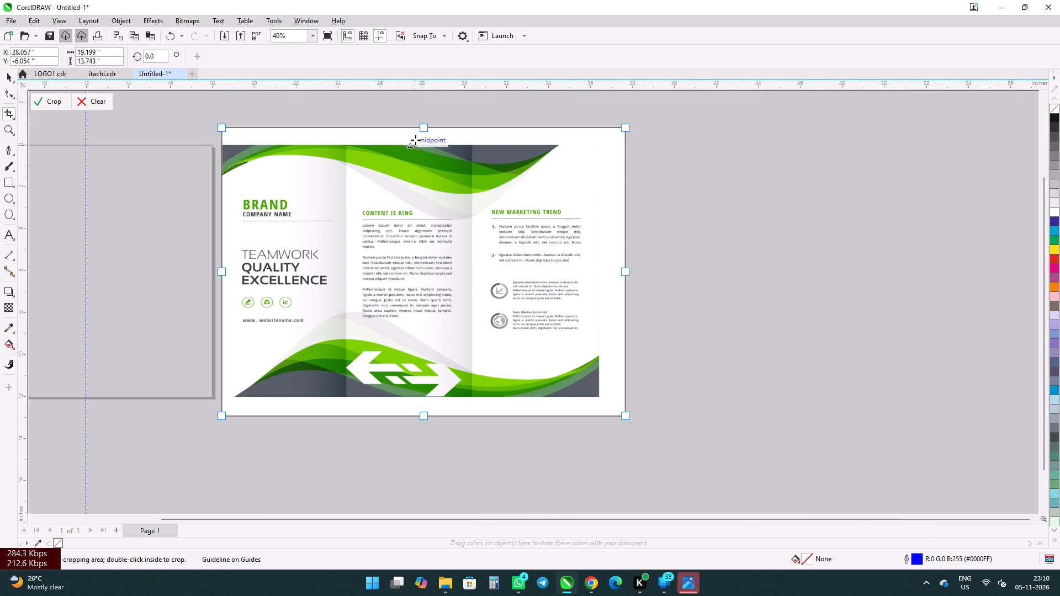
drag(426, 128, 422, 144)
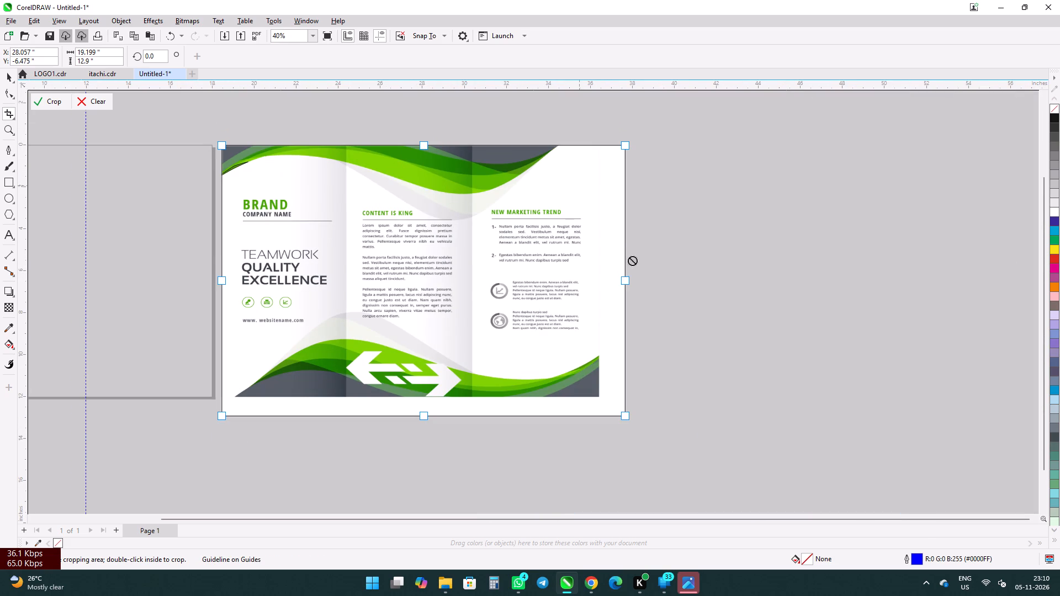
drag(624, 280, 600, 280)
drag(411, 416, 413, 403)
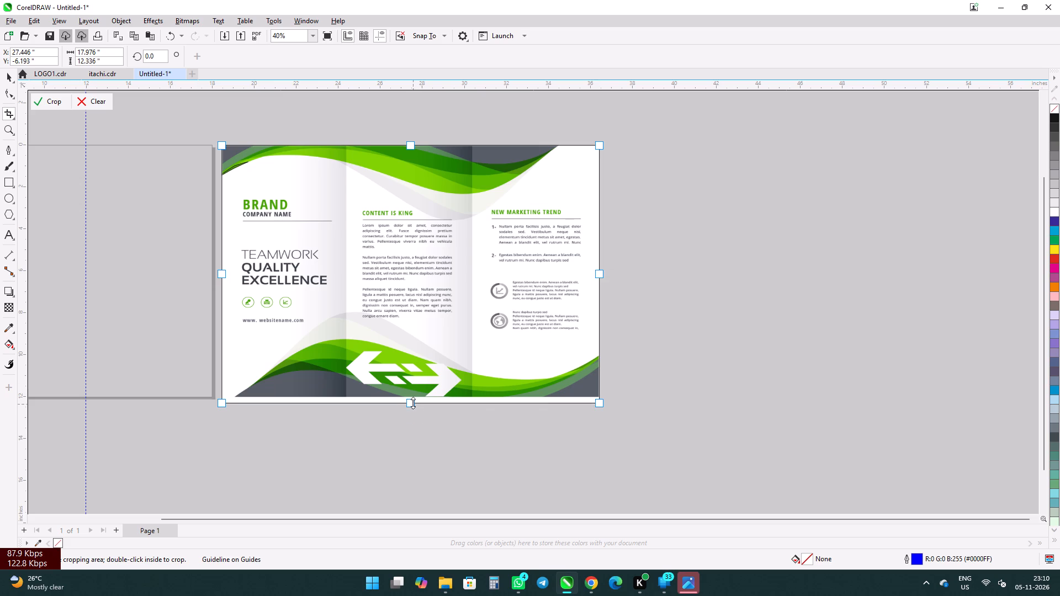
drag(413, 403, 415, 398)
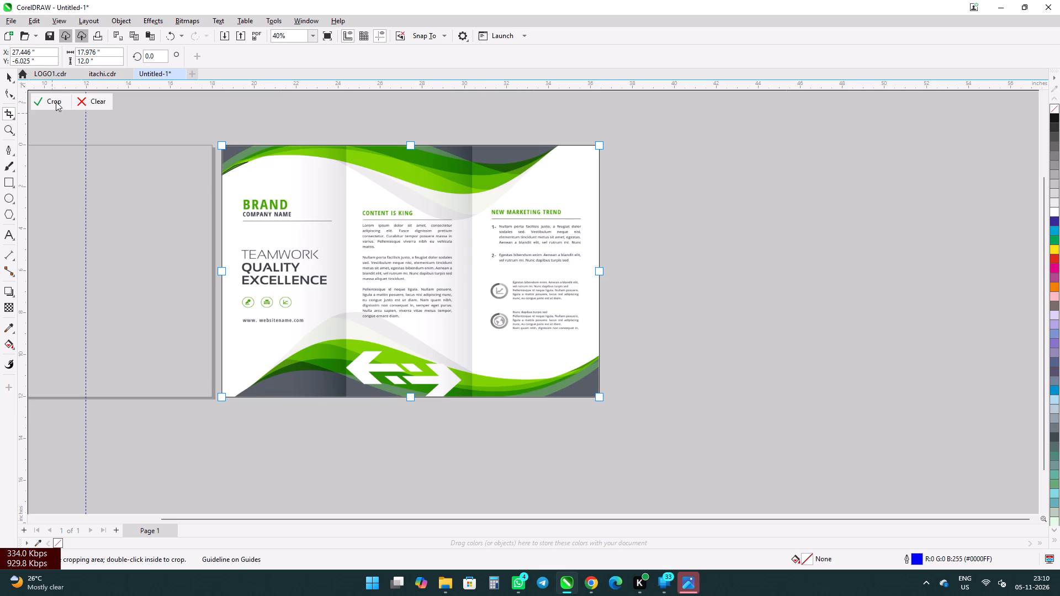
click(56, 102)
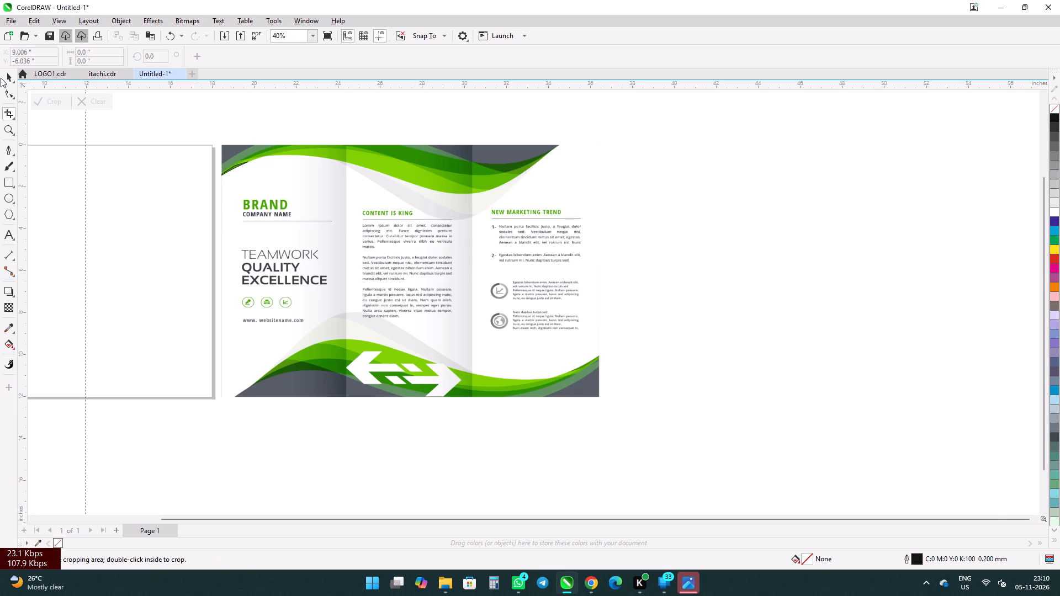
Examine the reference image's left edge and how the traced dark green sliver meets it.
click(9, 78)
scroll(206, 284, up, 5)
scroll(245, 226, up, 4)
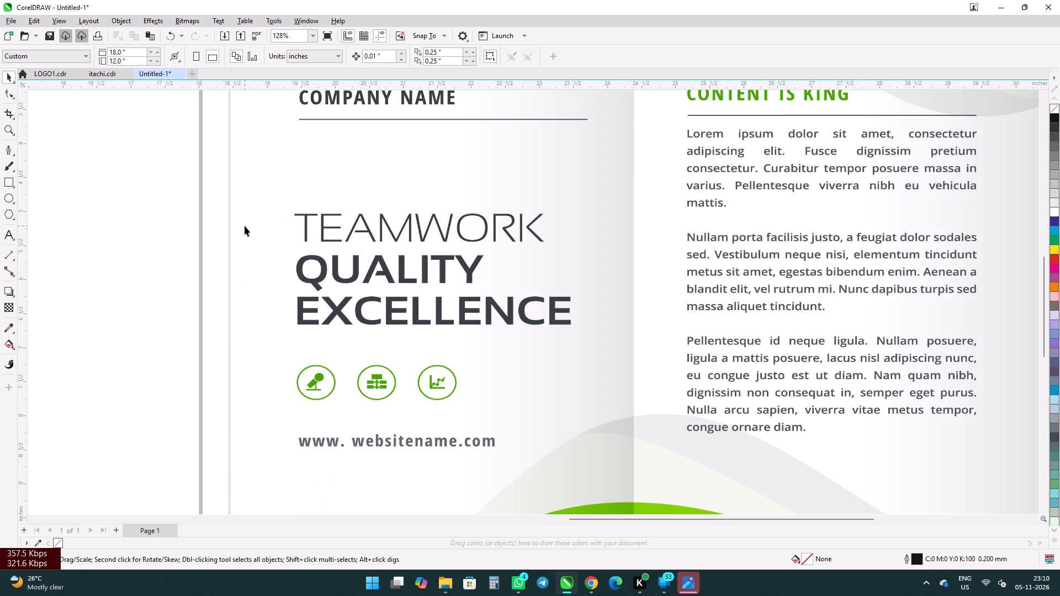
scroll(245, 226, down, 9)
scroll(259, 157, up, 9)
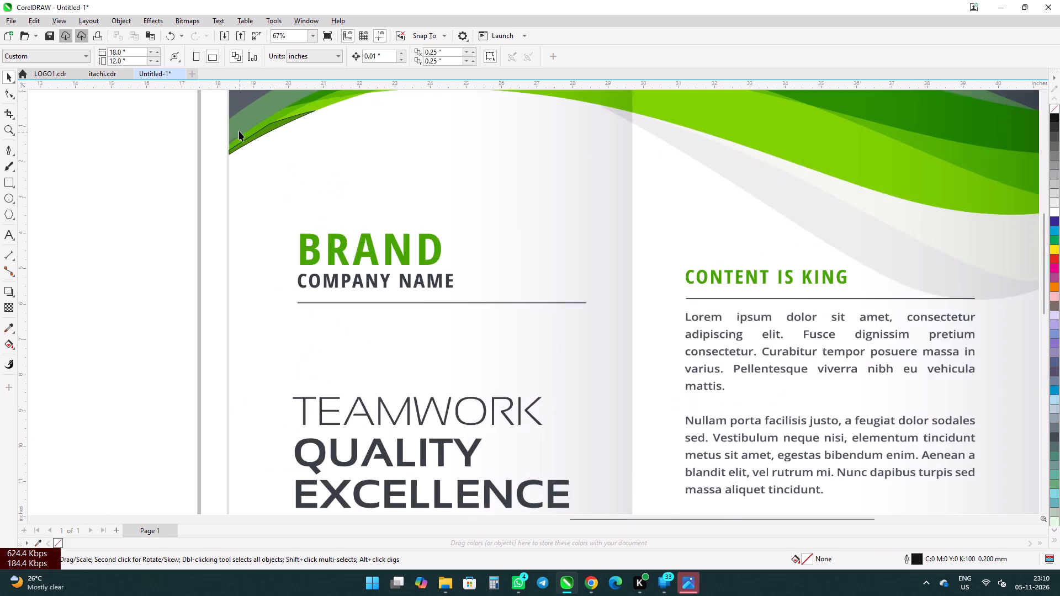
scroll(231, 136, up, 10)
scroll(227, 186, up, 10)
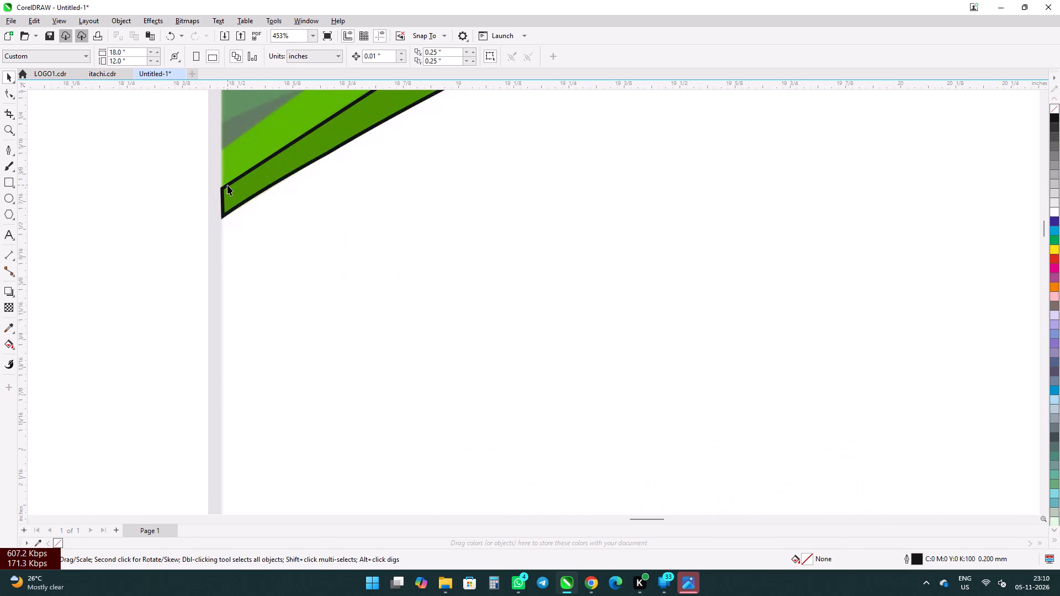
scroll(227, 185, up, 5)
scroll(233, 193, down, 19)
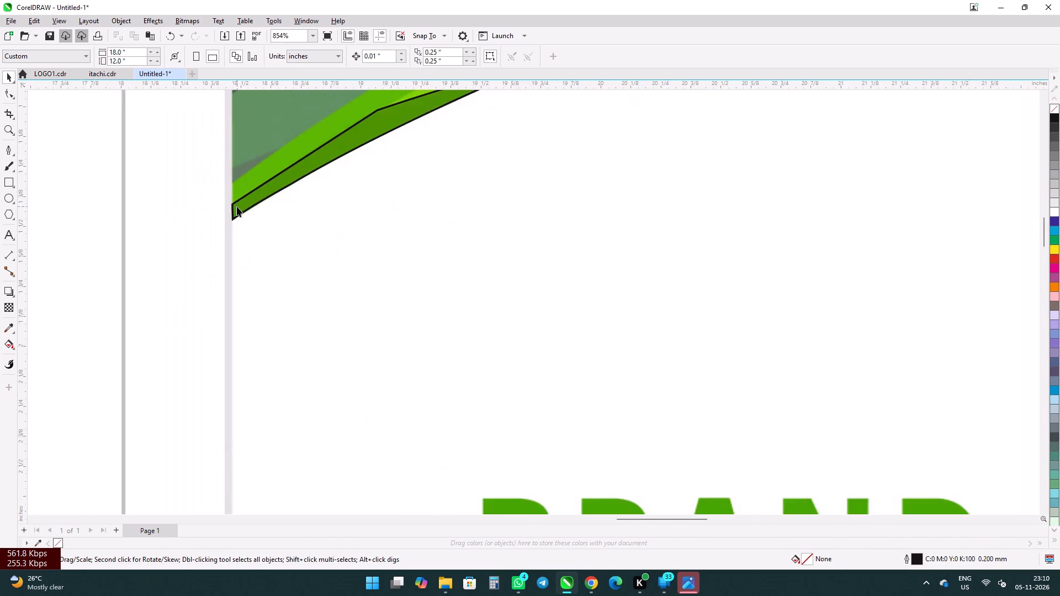
scroll(237, 206, down, 8)
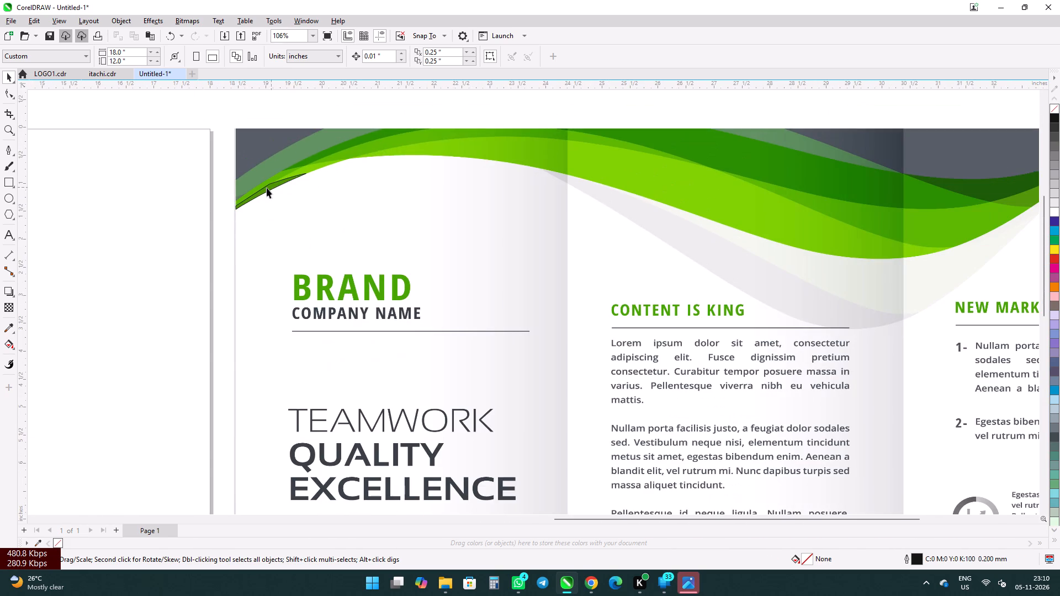
With the Pen tool, trace the dark grey top-left corner shape as a closed path about 1.58 by 0.92 inches, curving its lower edge.
click(11, 151)
scroll(240, 172, up, 7)
scroll(227, 181, down, 6)
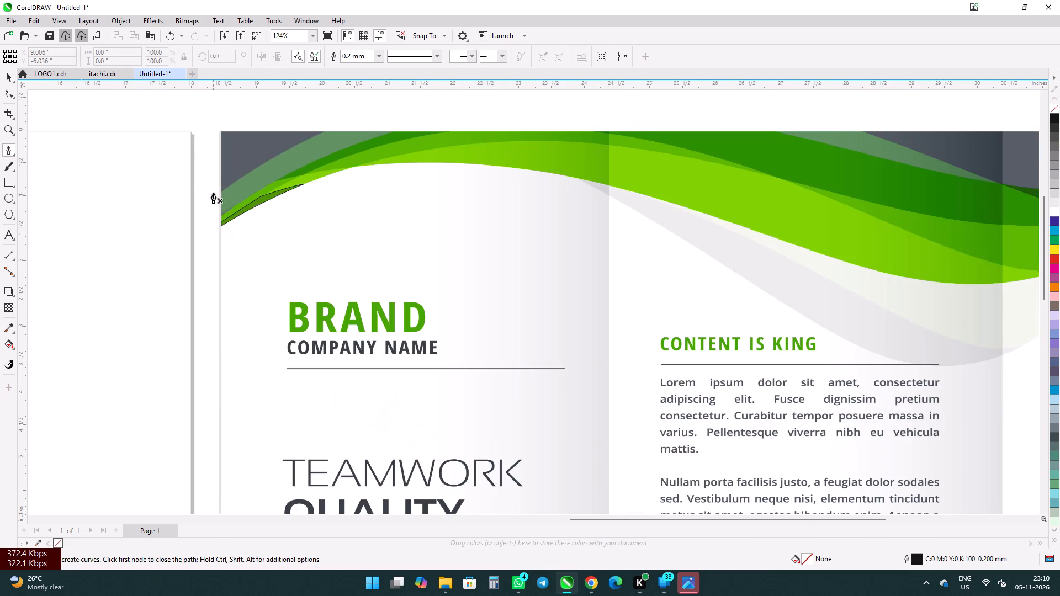
scroll(234, 144, up, 7)
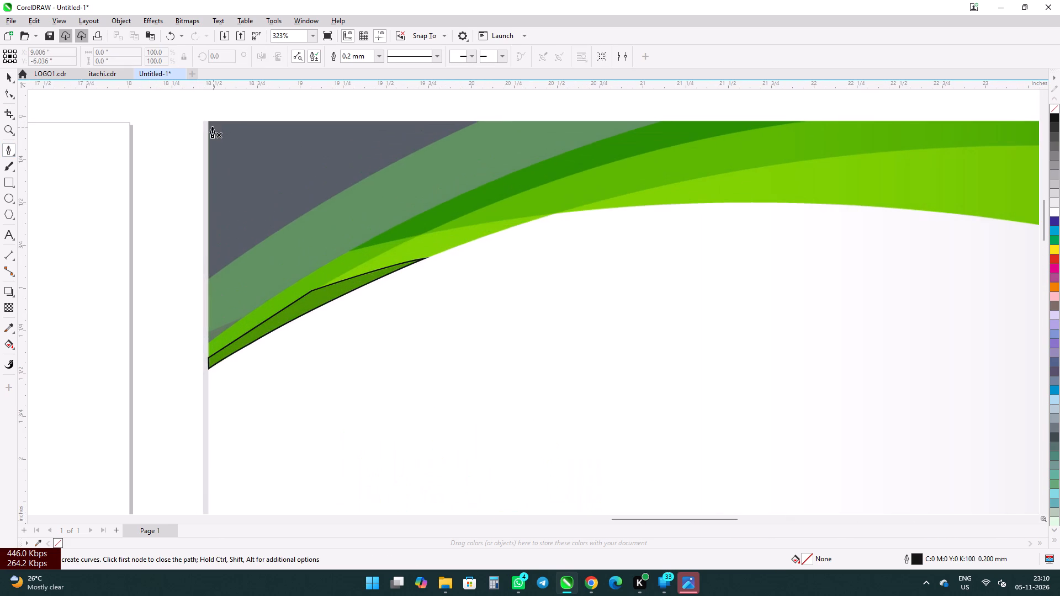
click(208, 119)
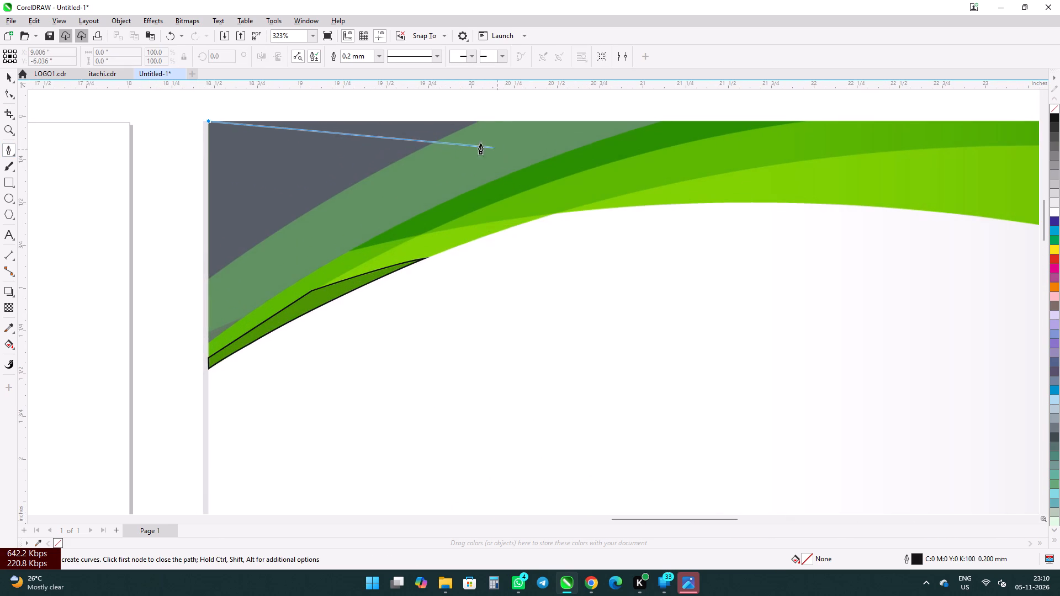
click(478, 120)
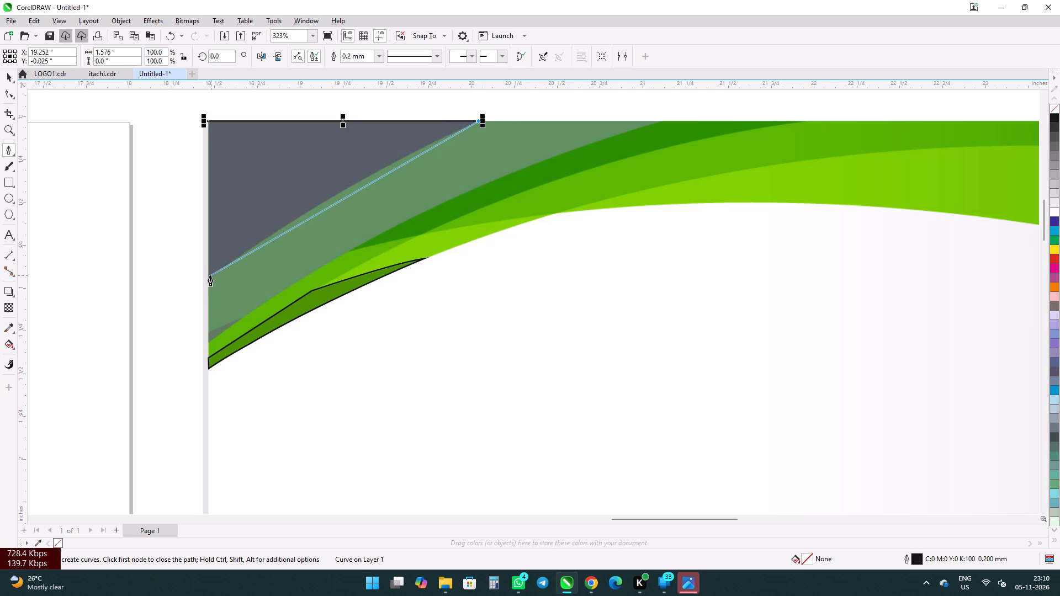
drag(208, 279, 134, 343)
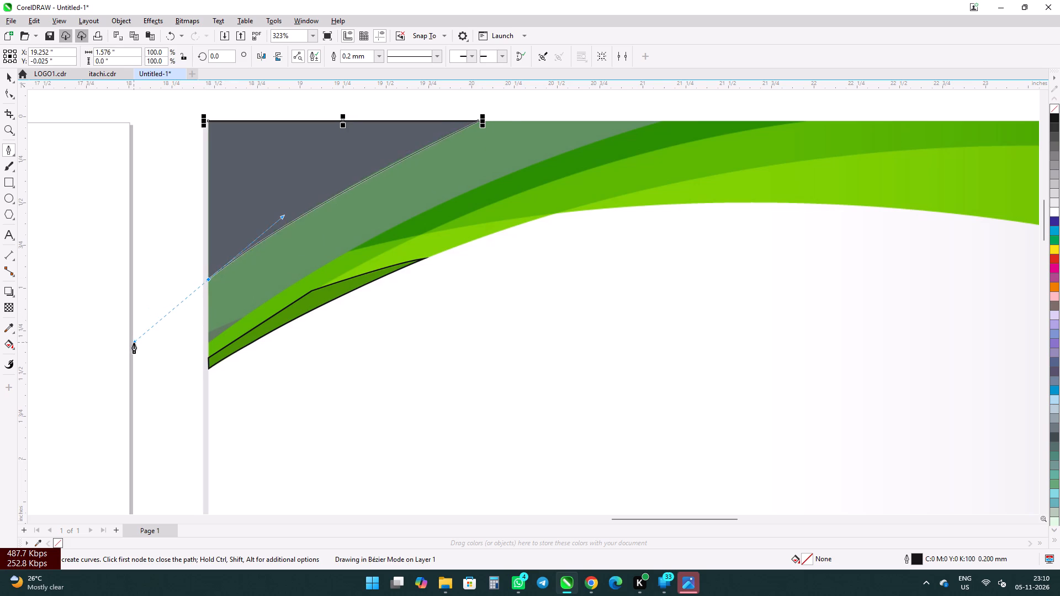
drag(134, 343, 128, 349)
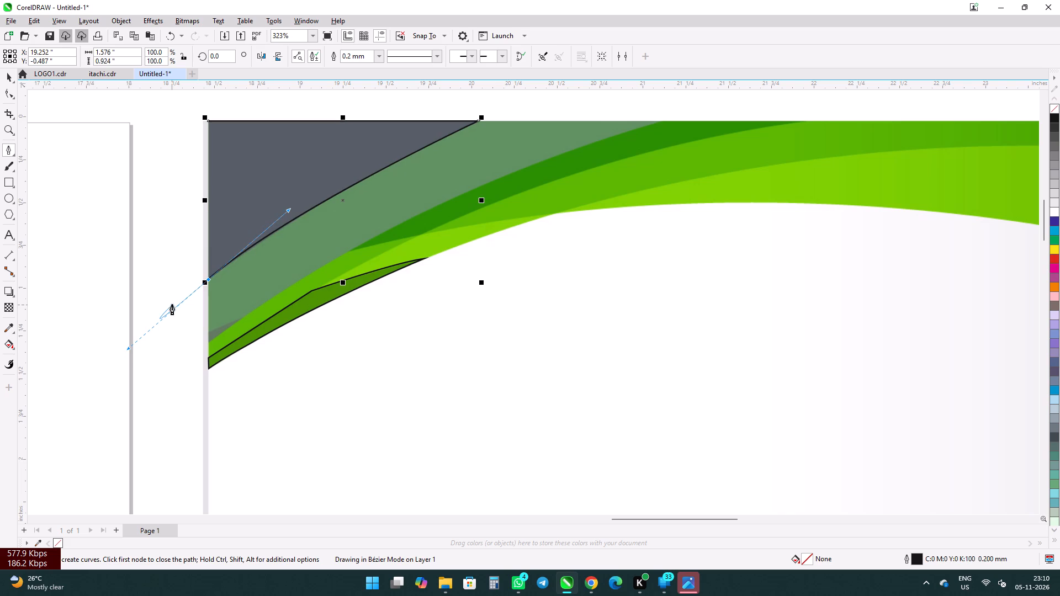
alt+click(208, 281)
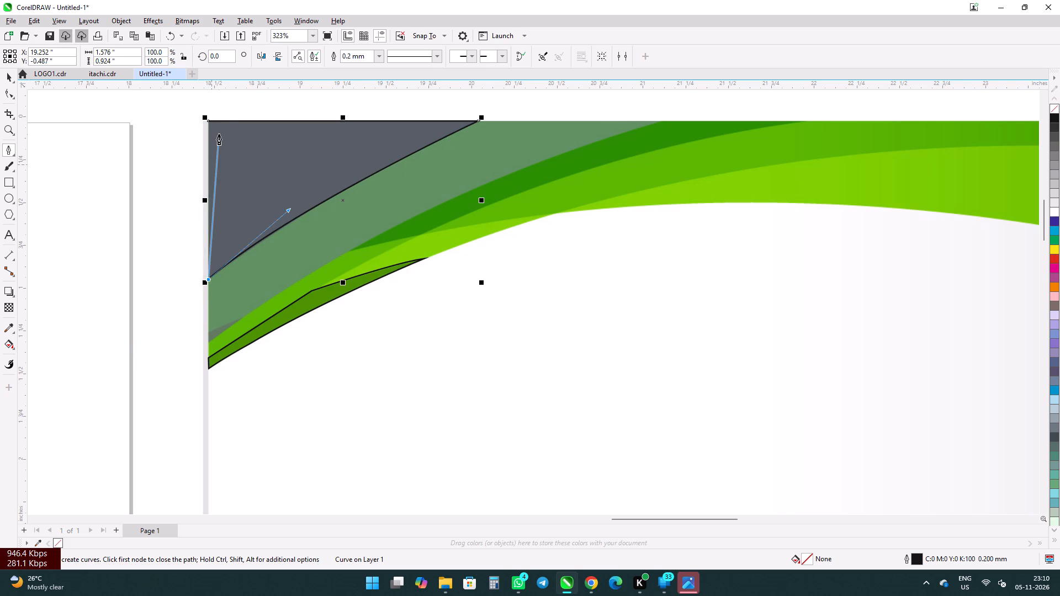
click(206, 122)
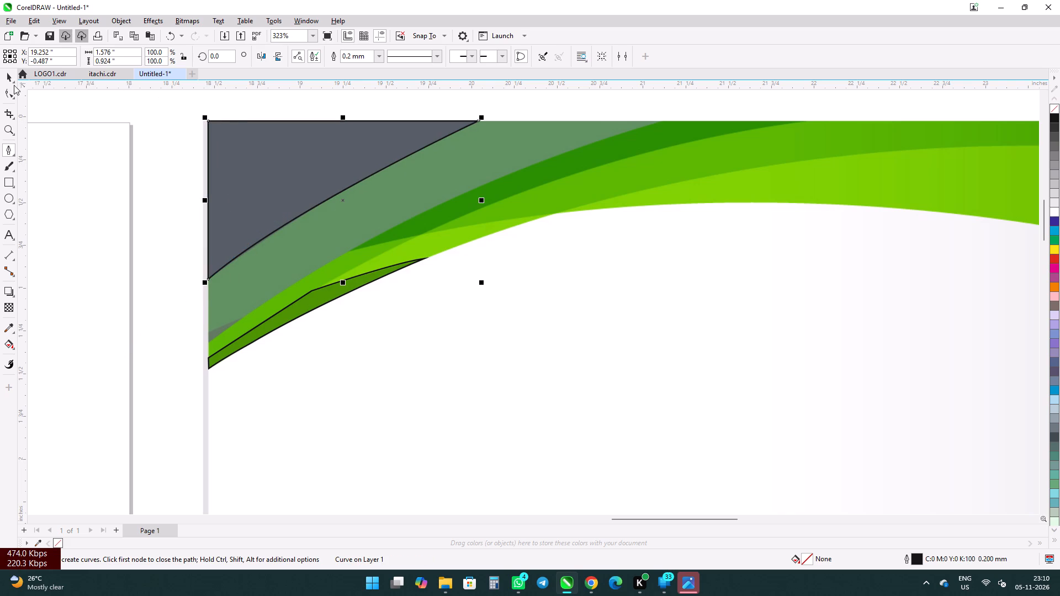
Lock the traced dark grey corner shape and deselect it.
click(11, 79)
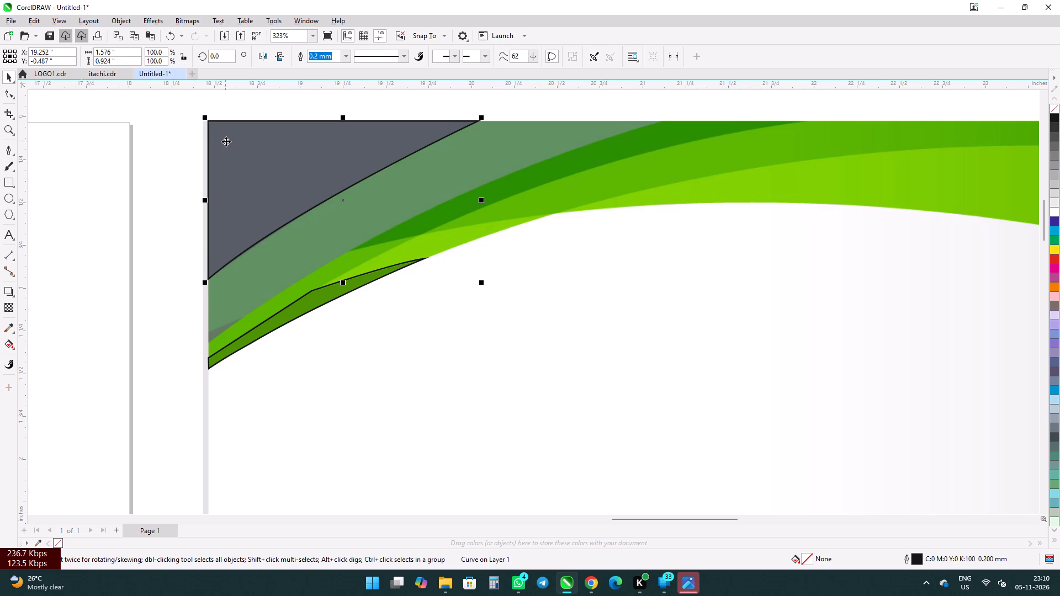
right_click(226, 141)
click(265, 259)
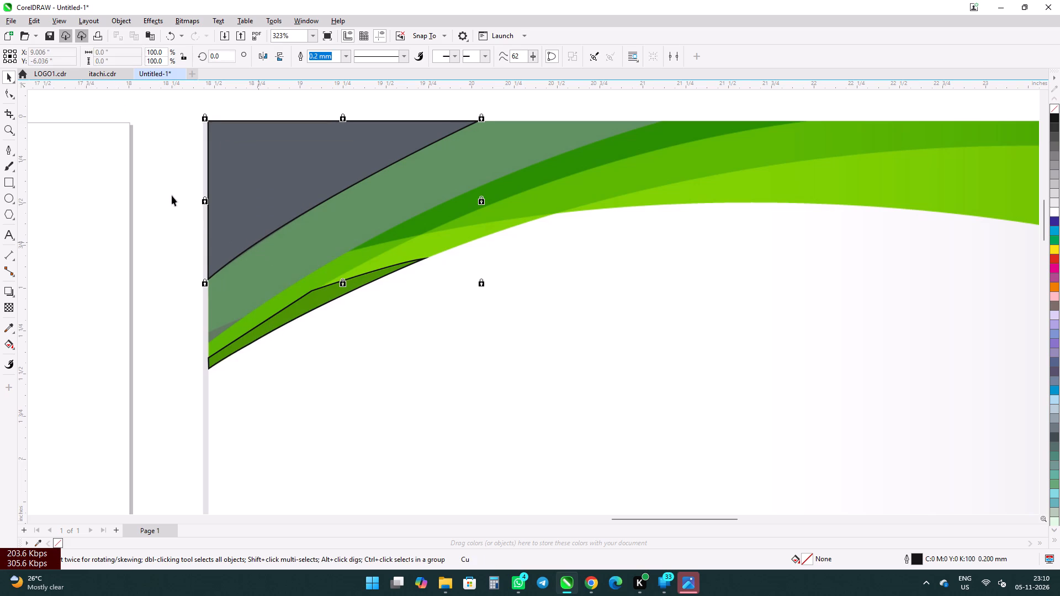
click(170, 185)
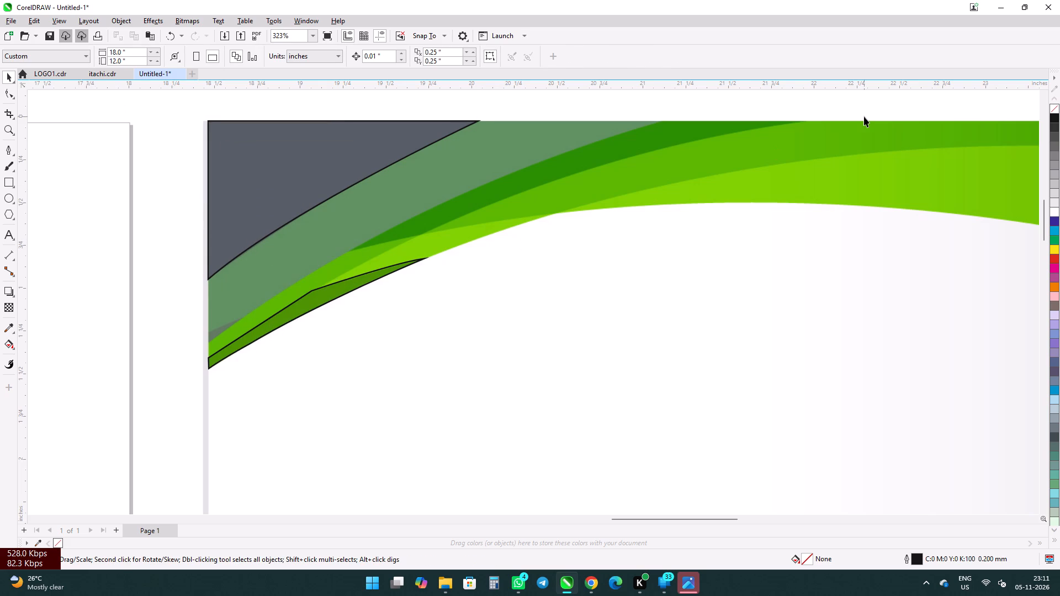
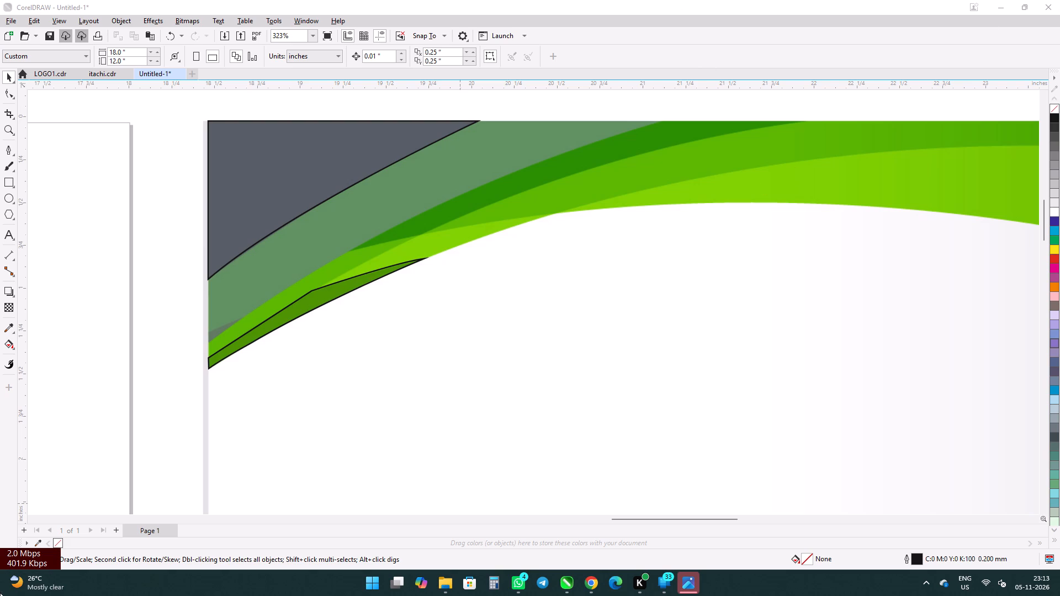
With the Pen tool, start a path at the dark green sliver's upper-left node and draw the mid-green band's left edge, about 0.09 inches.
scroll(309, 248, down, 4)
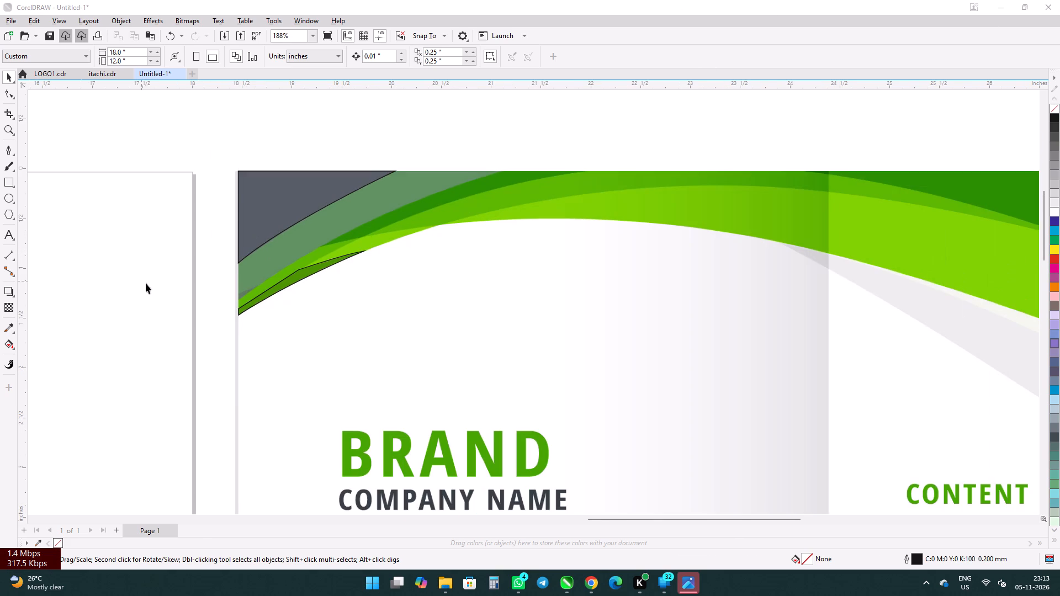
scroll(203, 289, down, 2)
scroll(162, 281, up, 2)
scroll(161, 278, down, 2)
scroll(173, 289, up, 3)
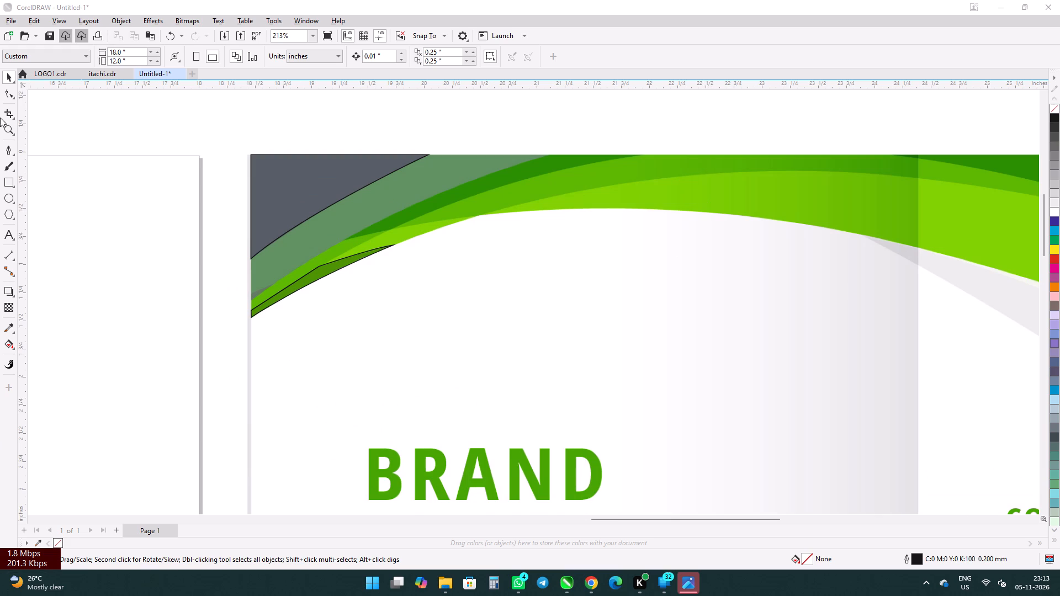
click(3, 147)
scroll(217, 296, up, 4)
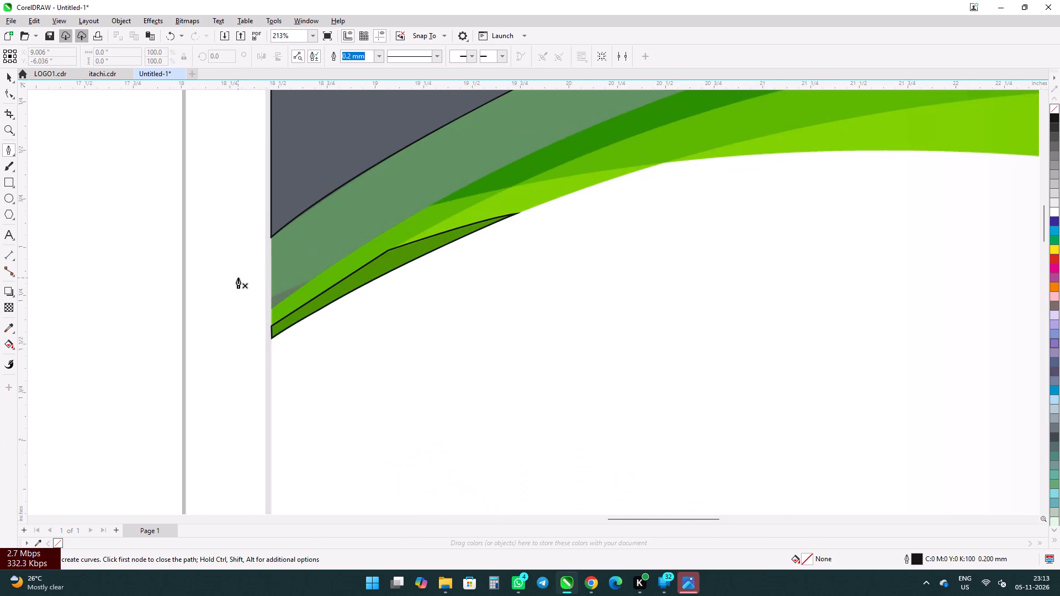
scroll(269, 267, up, 4)
scroll(276, 359, up, 3)
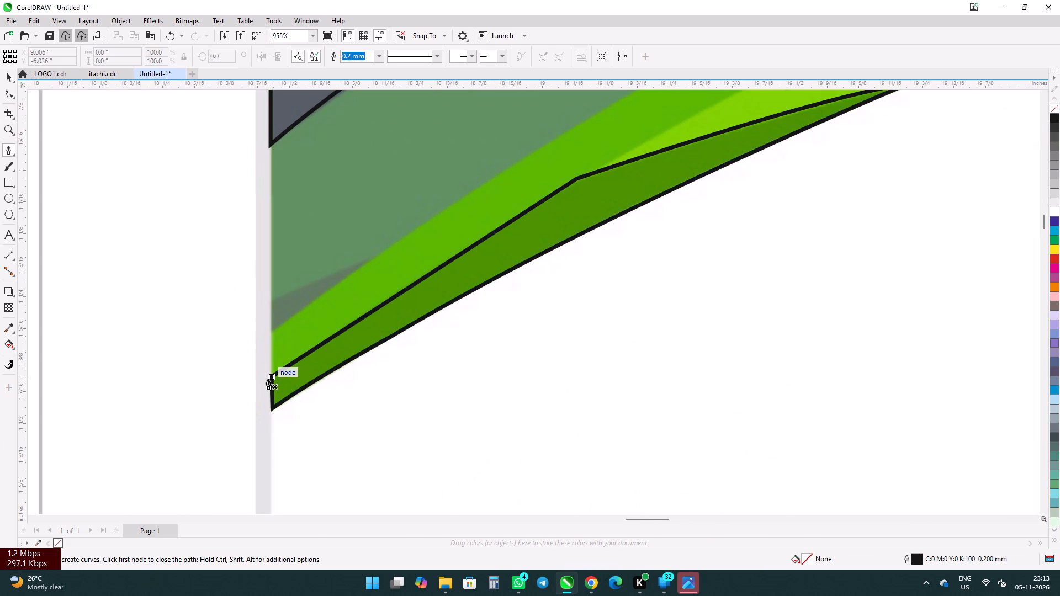
click(268, 379)
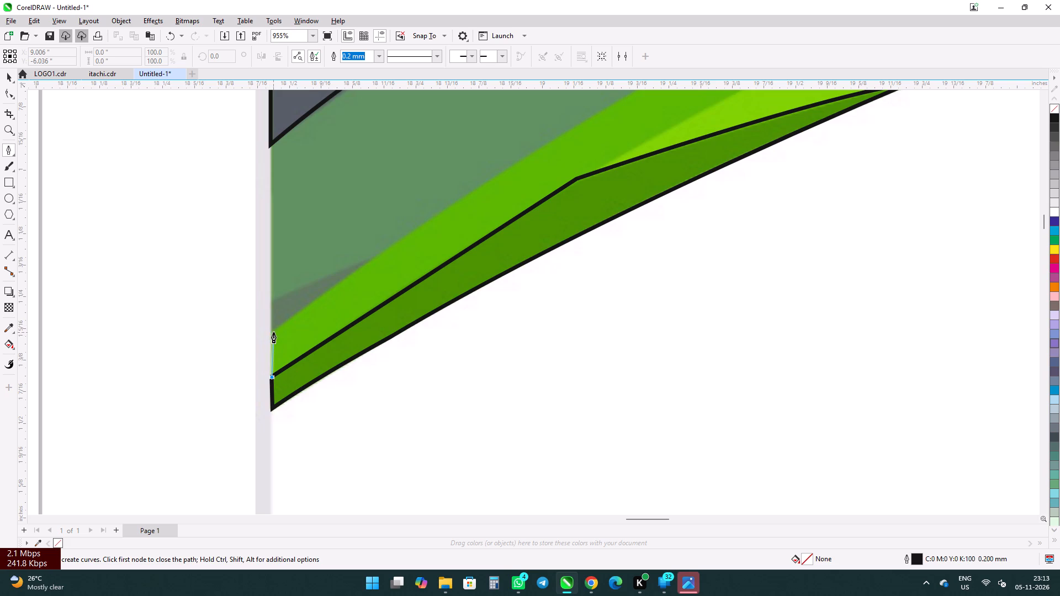
click(271, 331)
Curve the path along the mid-green band's upper edge to where the darker green wave begins, and end that node as a corner.
scroll(199, 364, down, 6)
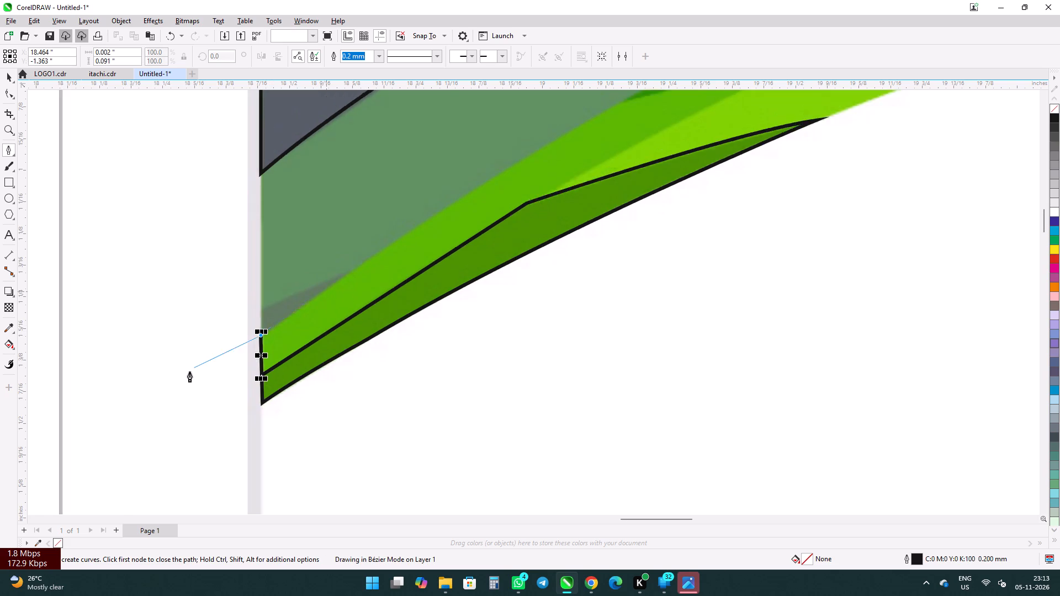
scroll(291, 323, down, 5)
scroll(357, 278, up, 4)
scroll(311, 267, up, 3)
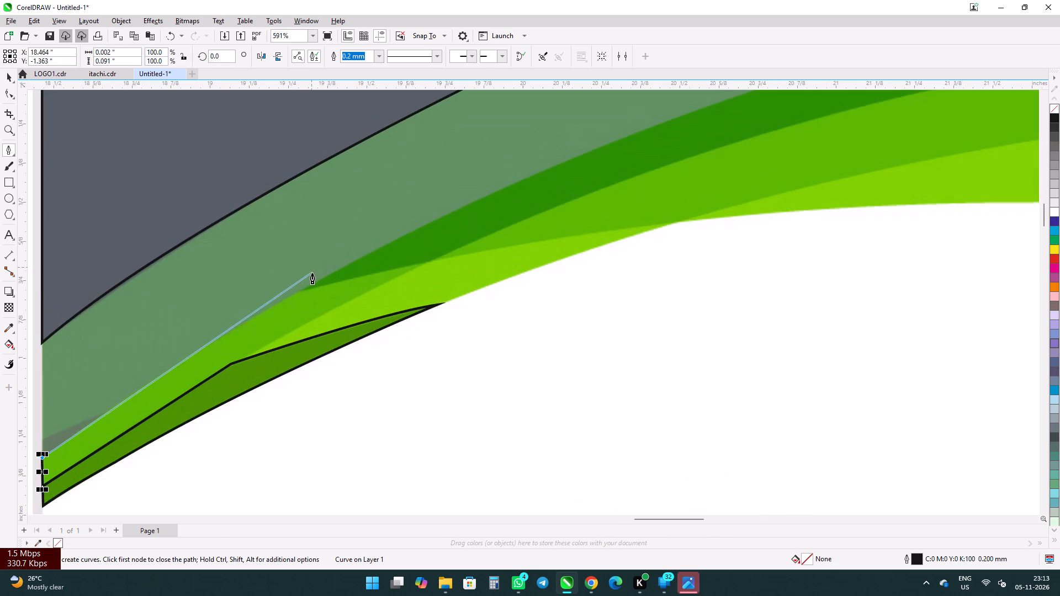
scroll(309, 277, up, 2)
scroll(332, 288, down, 1)
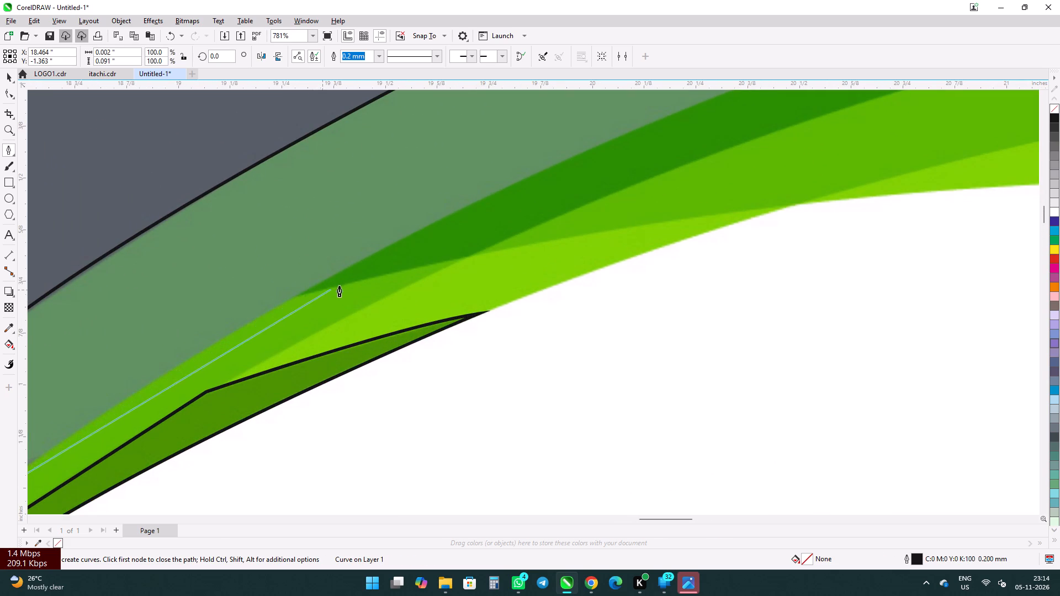
scroll(339, 286, down, 2)
scroll(237, 324, up, 4)
scroll(316, 316, down, 5)
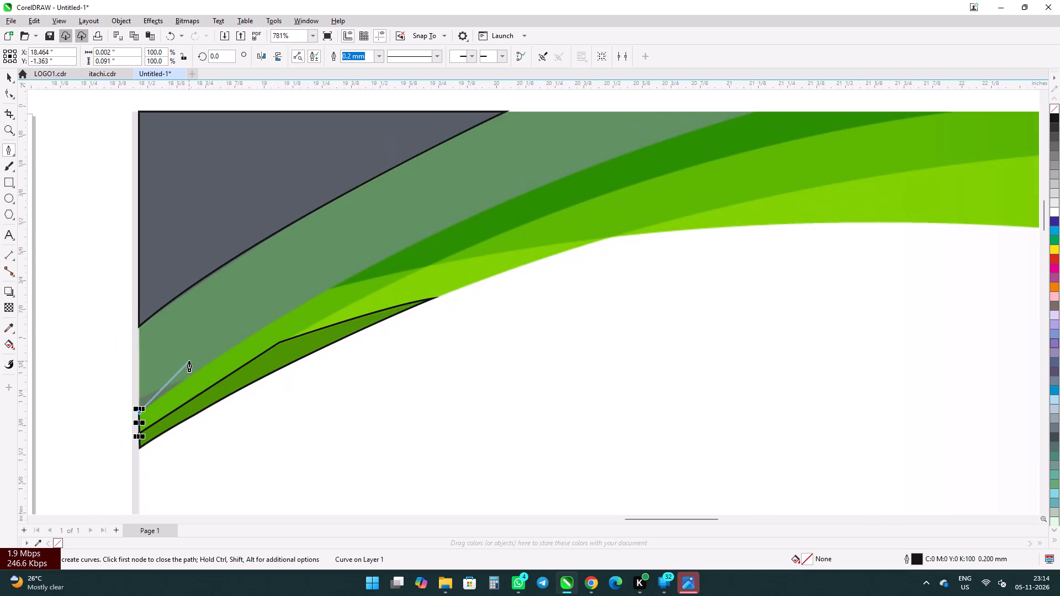
scroll(189, 361, up, 2)
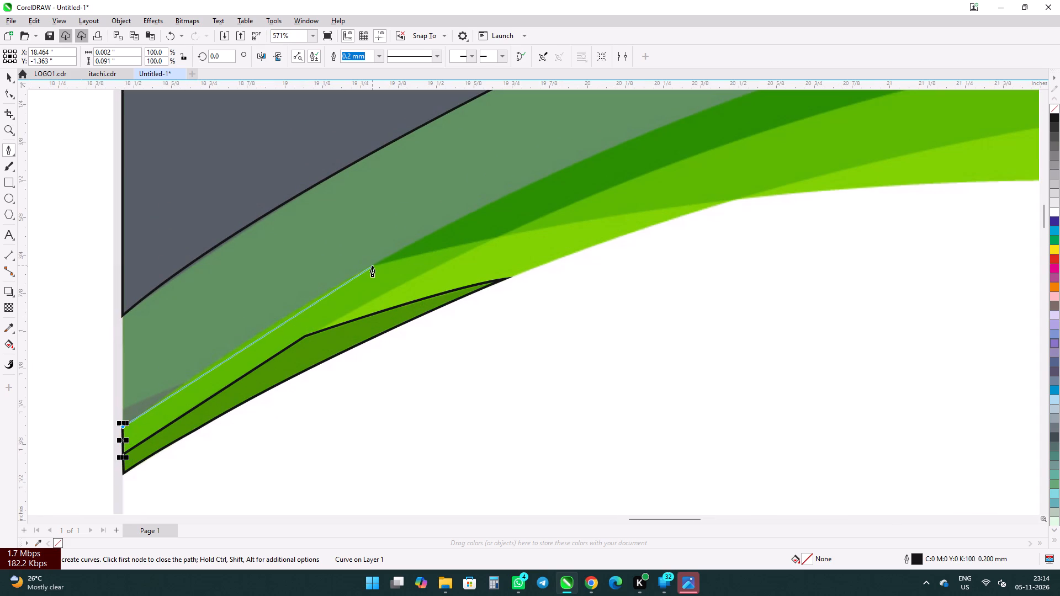
drag(372, 266, 407, 253)
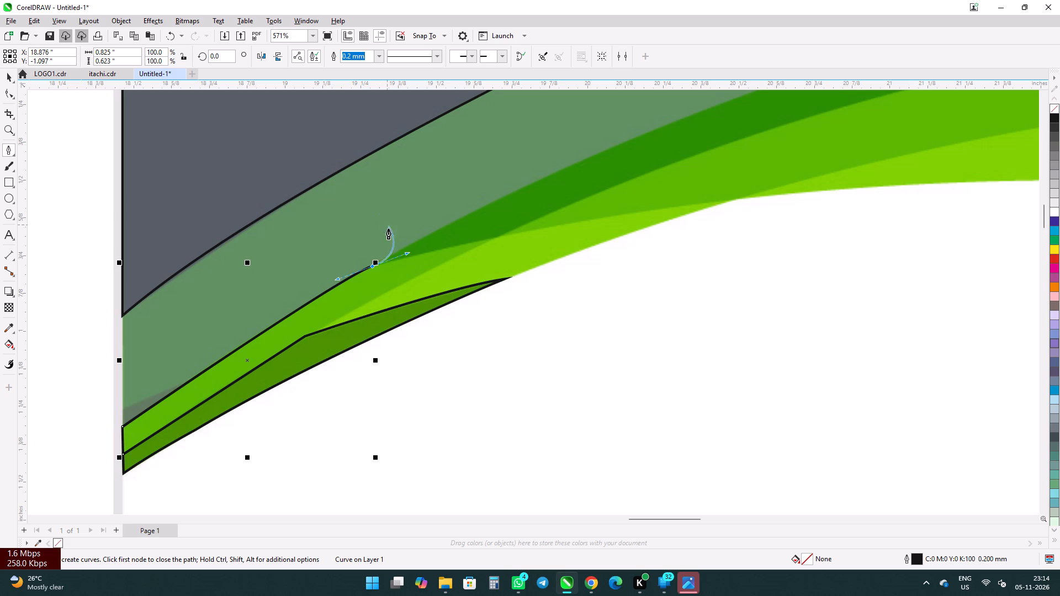
alt+click(373, 265)
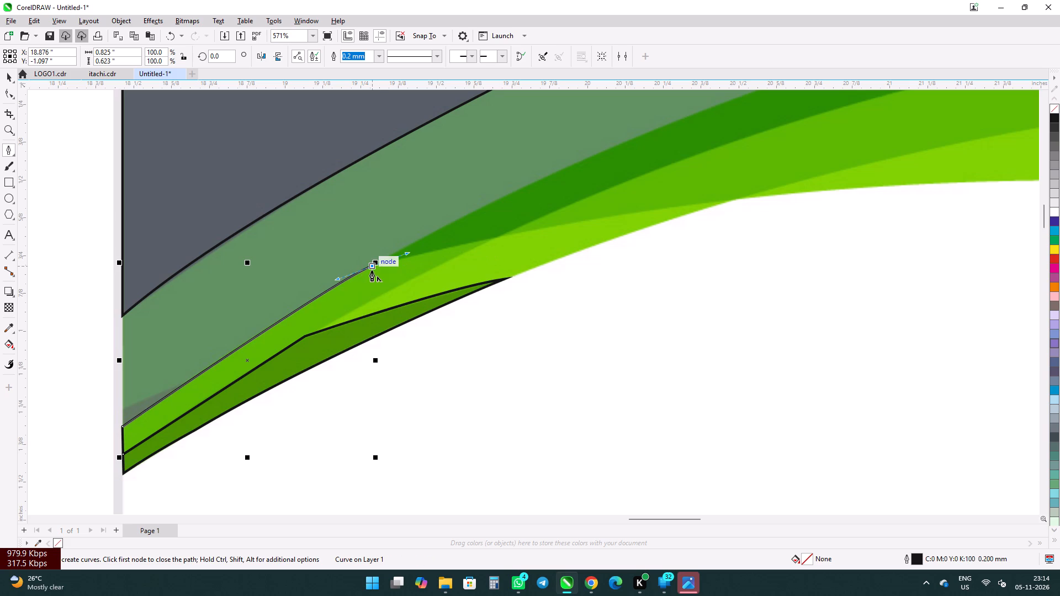
alt+click(373, 269)
Add a straight edge from that corner to the mid-green band's pointed tip, making the path about 1.23 by 0.72 inches.
scroll(450, 251, down, 4)
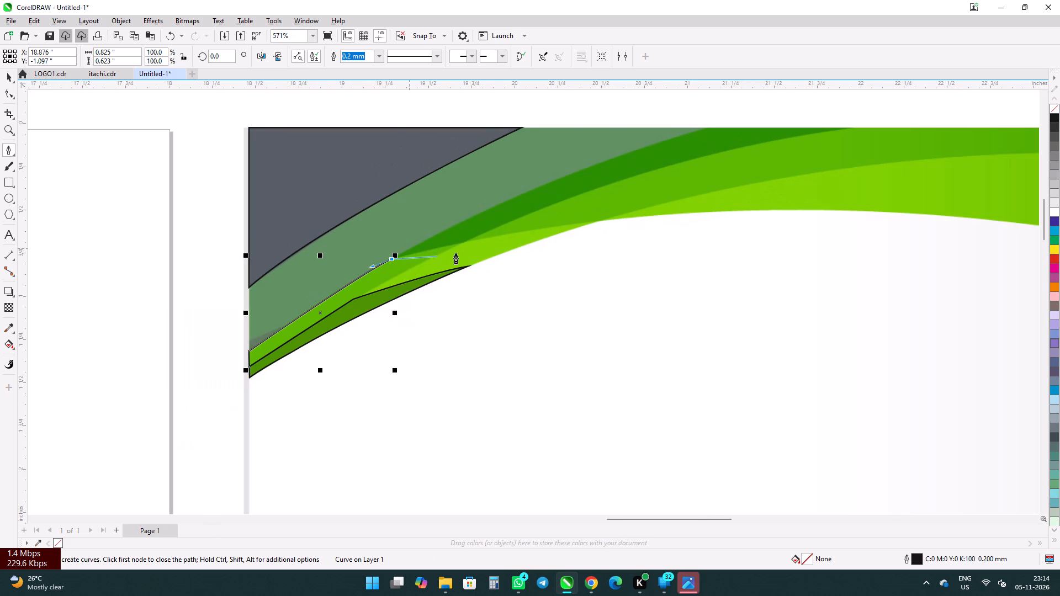
scroll(469, 242, up, 8)
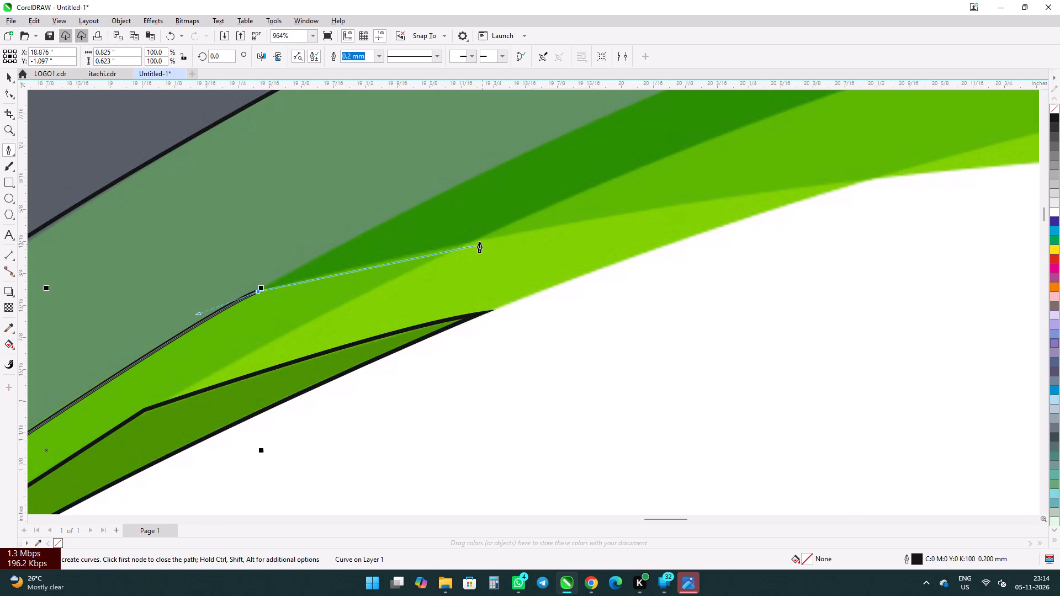
scroll(431, 242, up, 5)
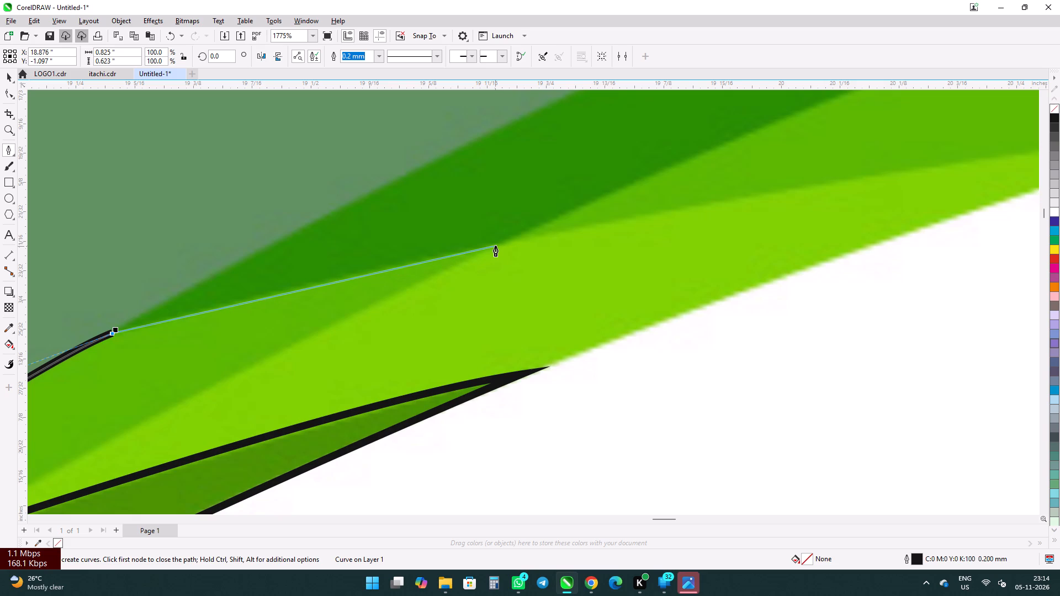
click(495, 246)
Curve the path's lower edge from the tip back to the dark green sliver's bend, and end that node as a corner.
scroll(276, 329, down, 4)
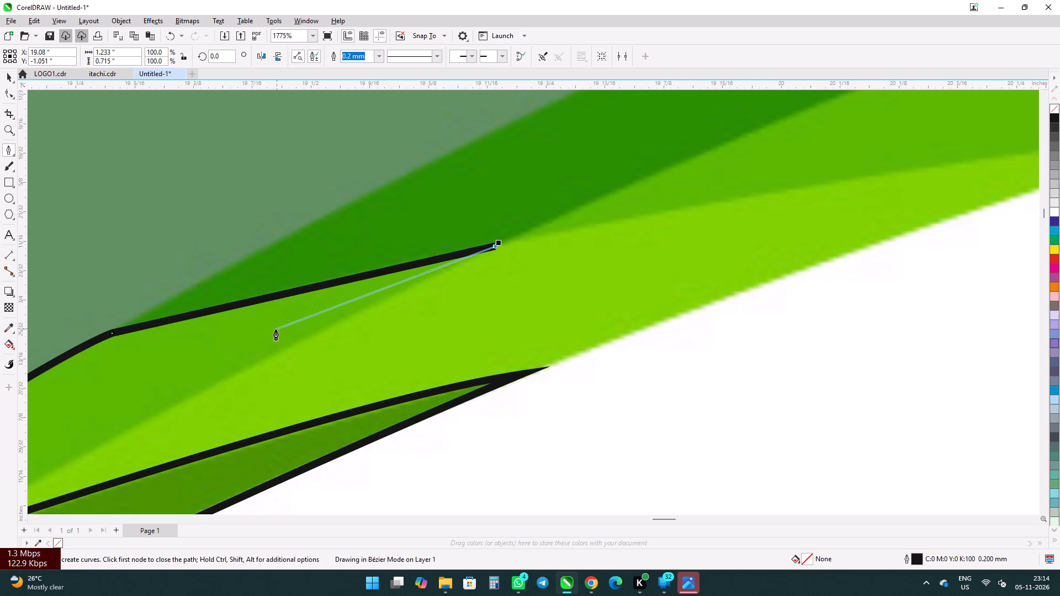
scroll(397, 248, down, 5)
scroll(560, 193, down, 5)
scroll(349, 310, up, 3)
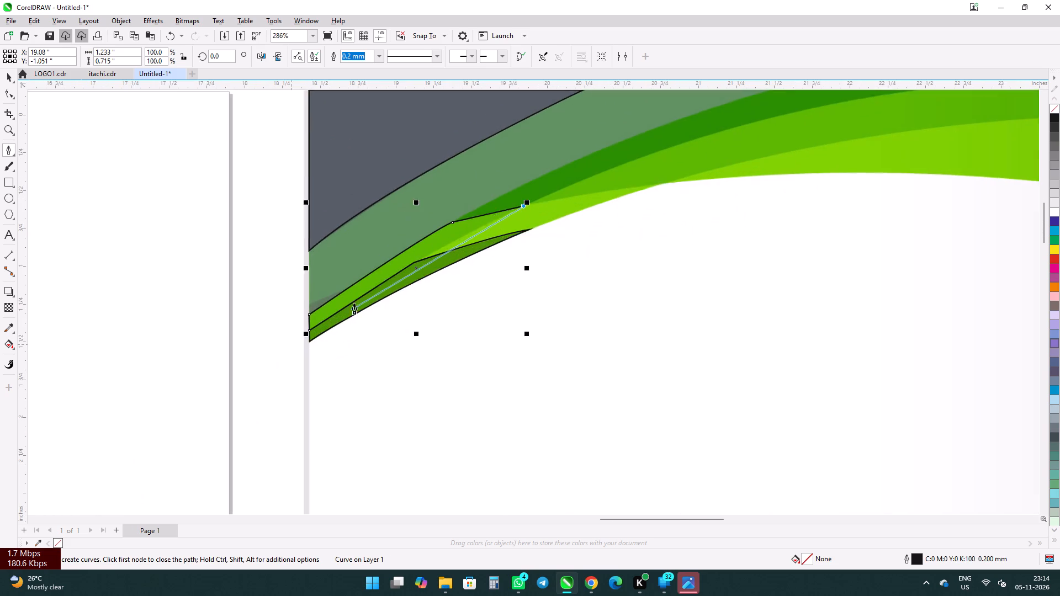
scroll(354, 304, up, 5)
scroll(197, 342, down, 5)
scroll(402, 273, up, 4)
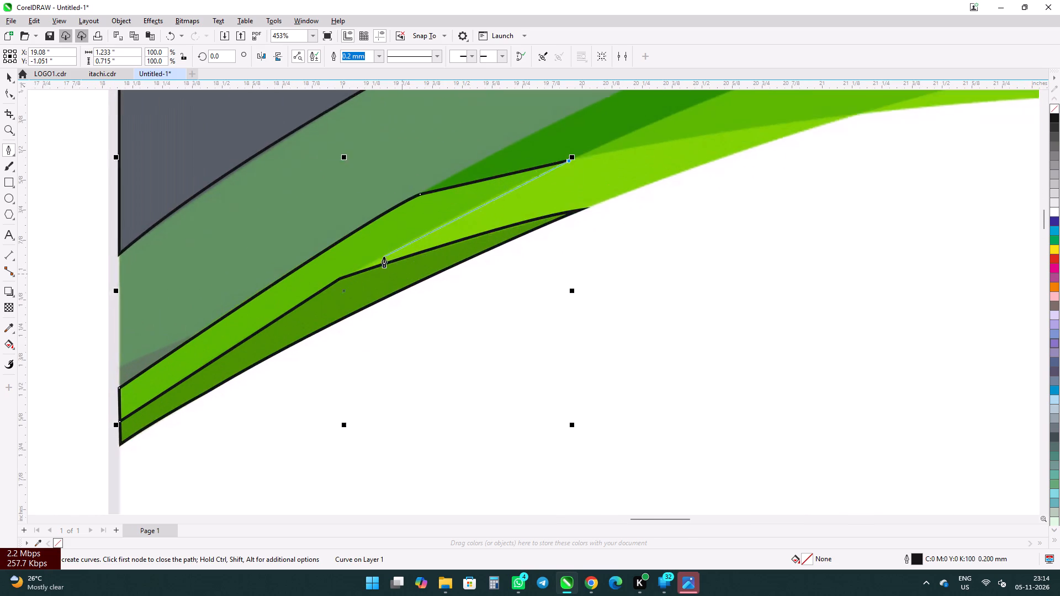
scroll(388, 249, up, 2)
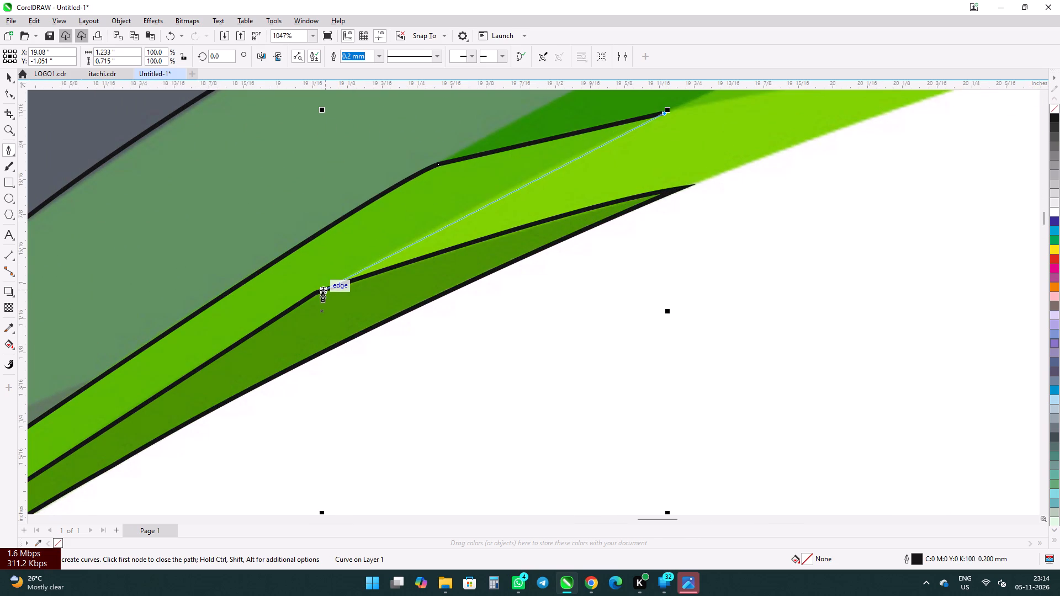
drag(320, 292, 242, 343)
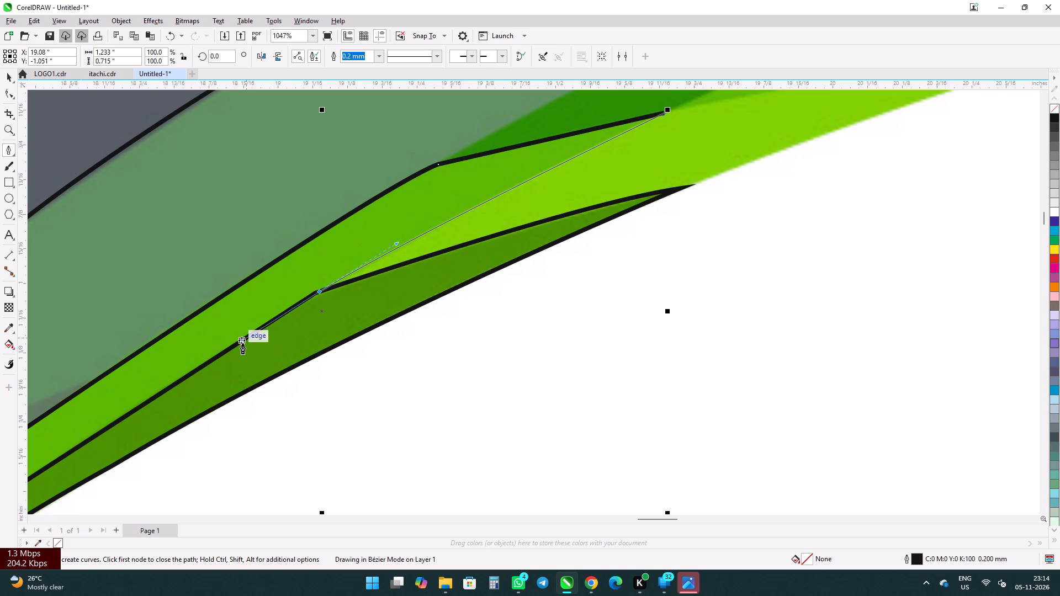
drag(242, 343, 238, 345)
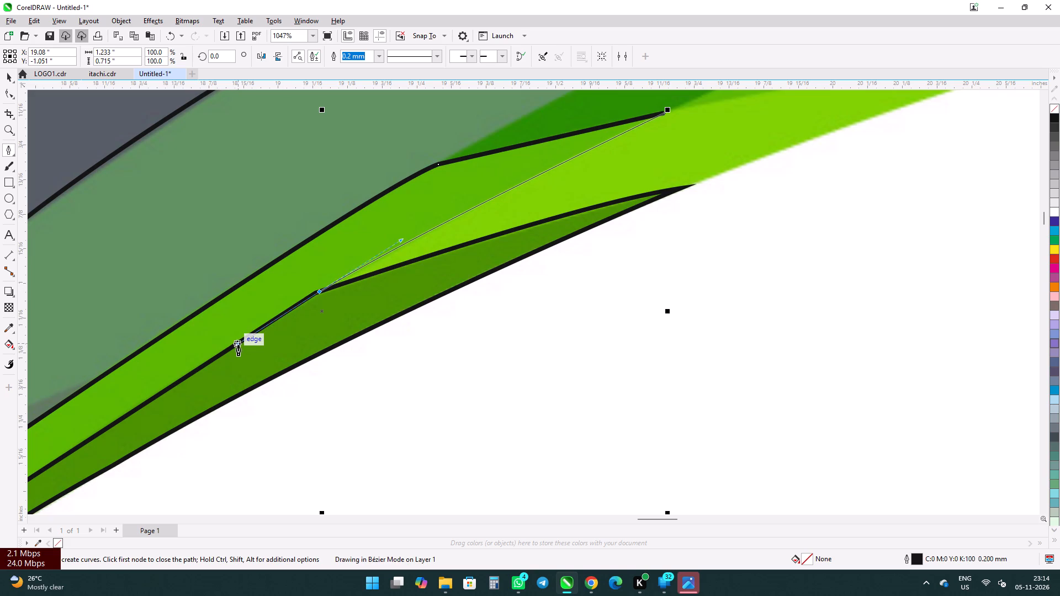
drag(238, 345, 237, 344)
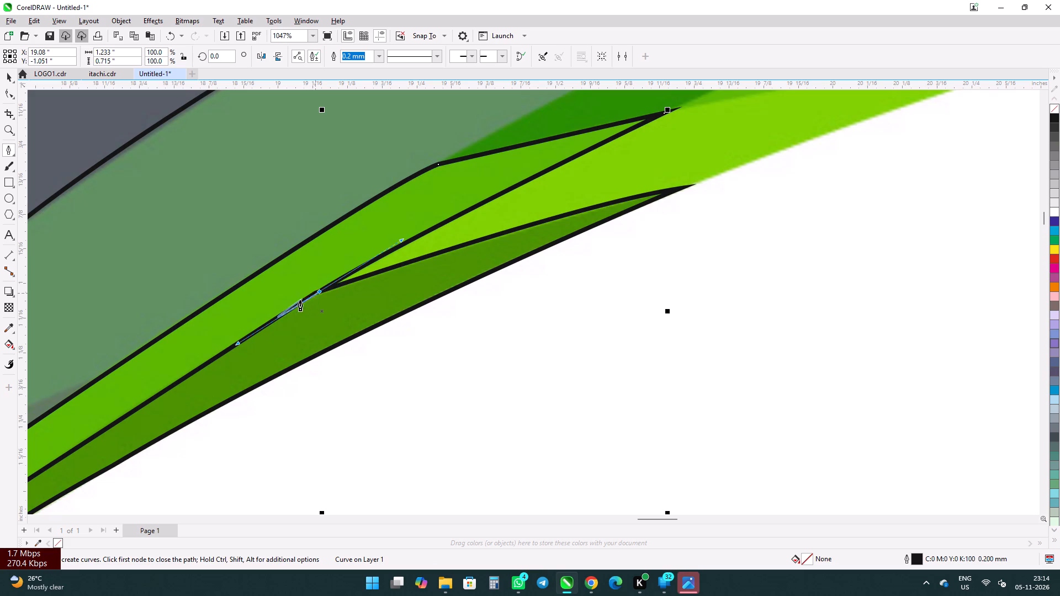
alt+click(319, 293)
alt+click(319, 293)
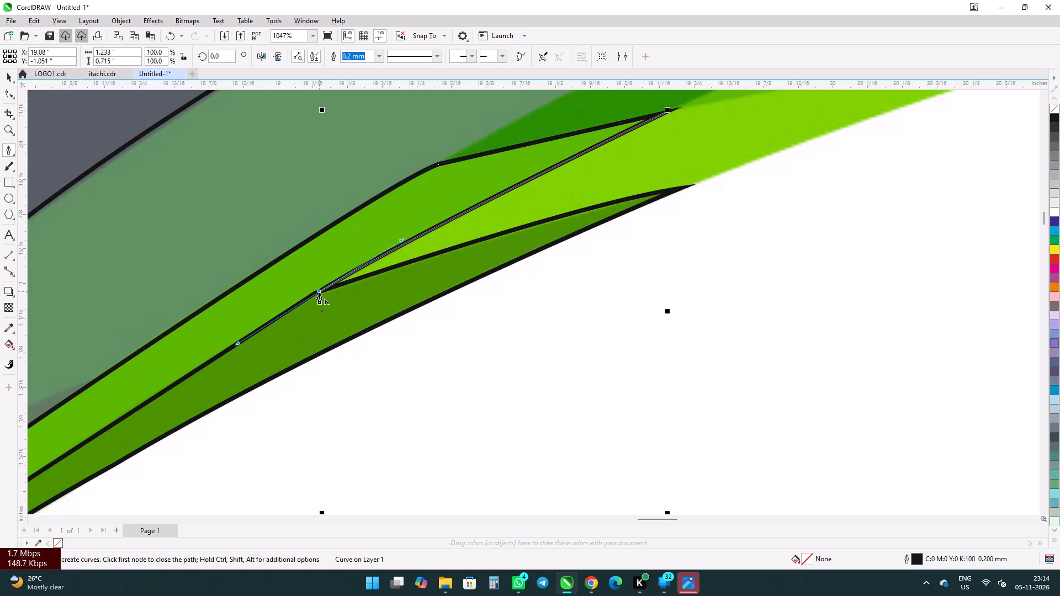
Run the path along the sliver's upper edge to its starting node, closing the mid-green shape, and leave the Pen tool.
scroll(171, 395, down, 6)
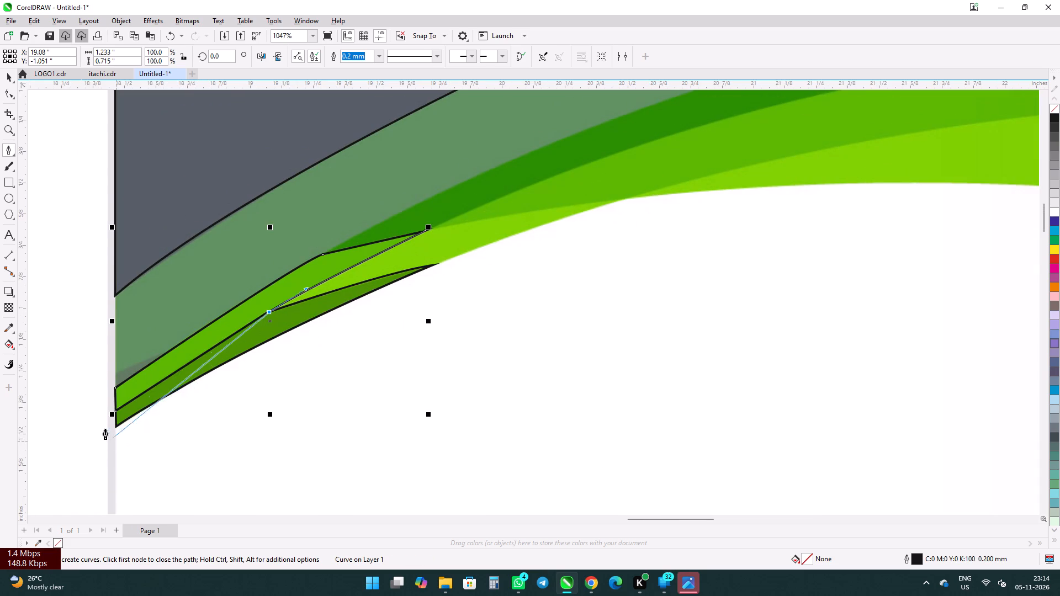
scroll(103, 427, up, 9)
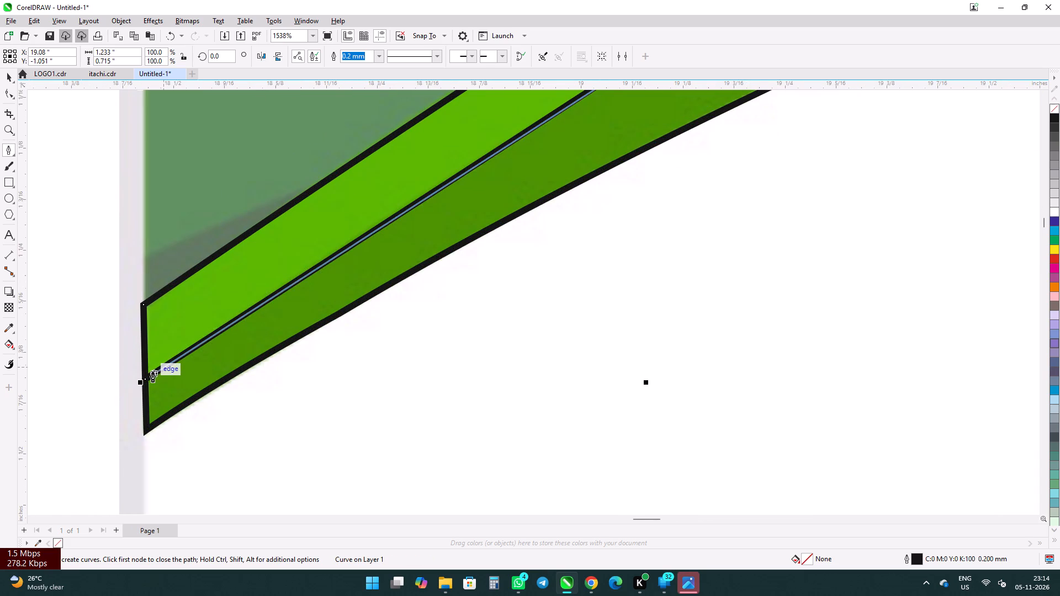
click(143, 380)
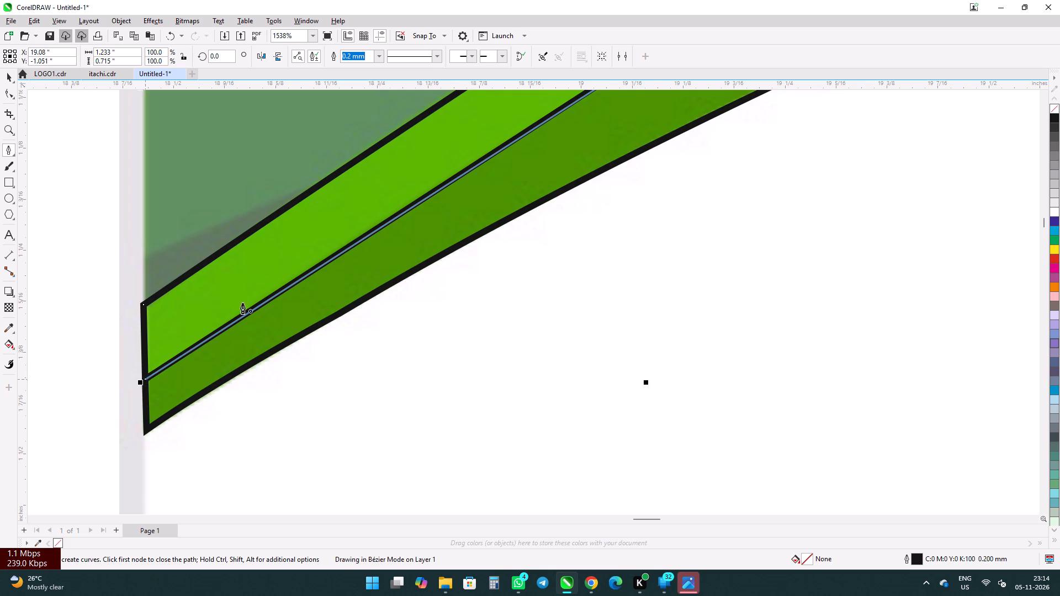
click(10, 81)
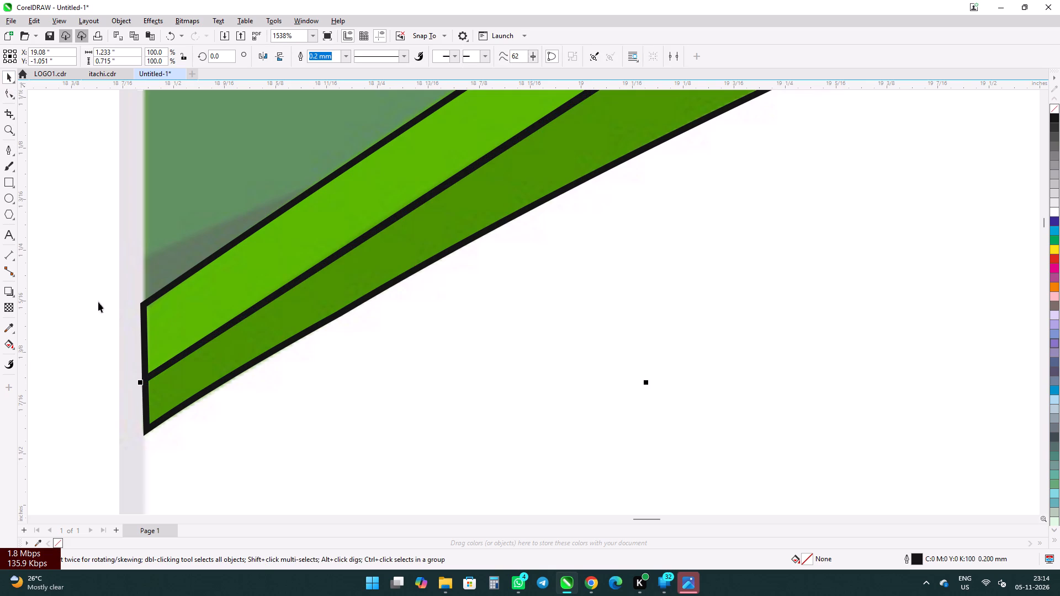
Lock the traced mid-green band shape and deselect it.
scroll(89, 324, down, 12)
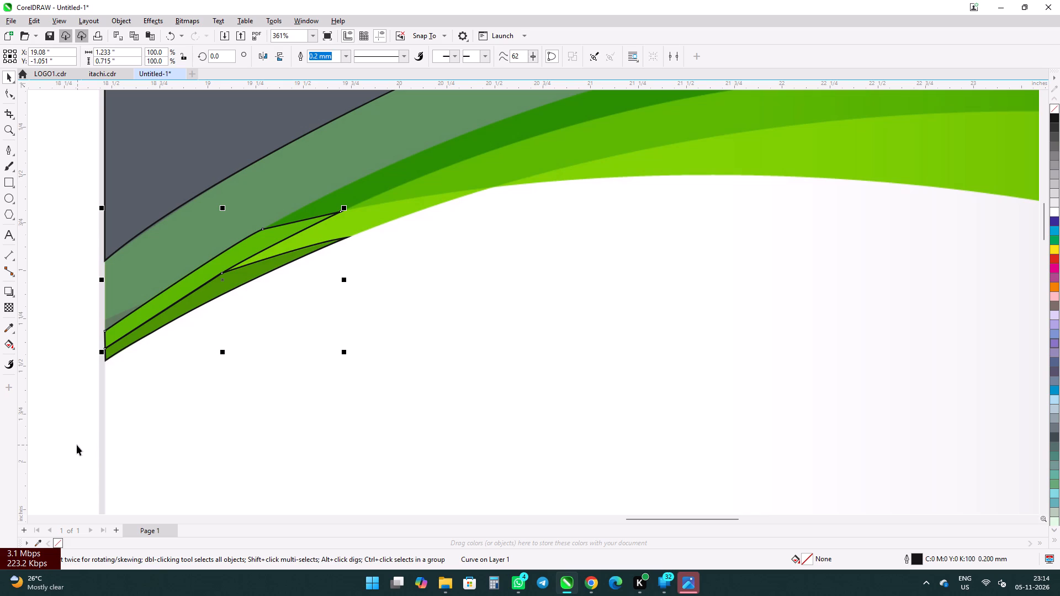
right_click(184, 284)
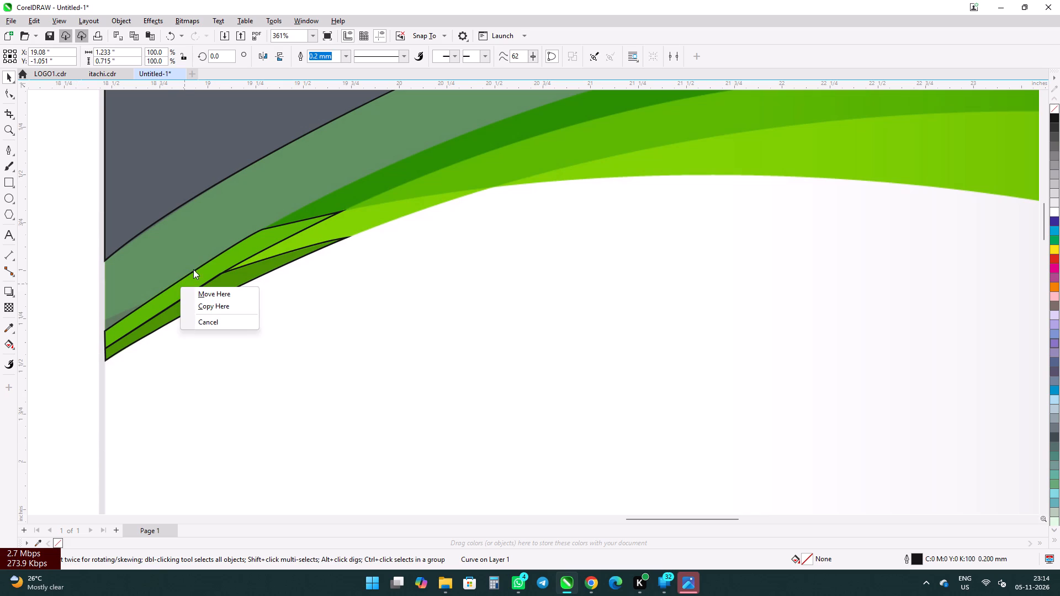
click(351, 290)
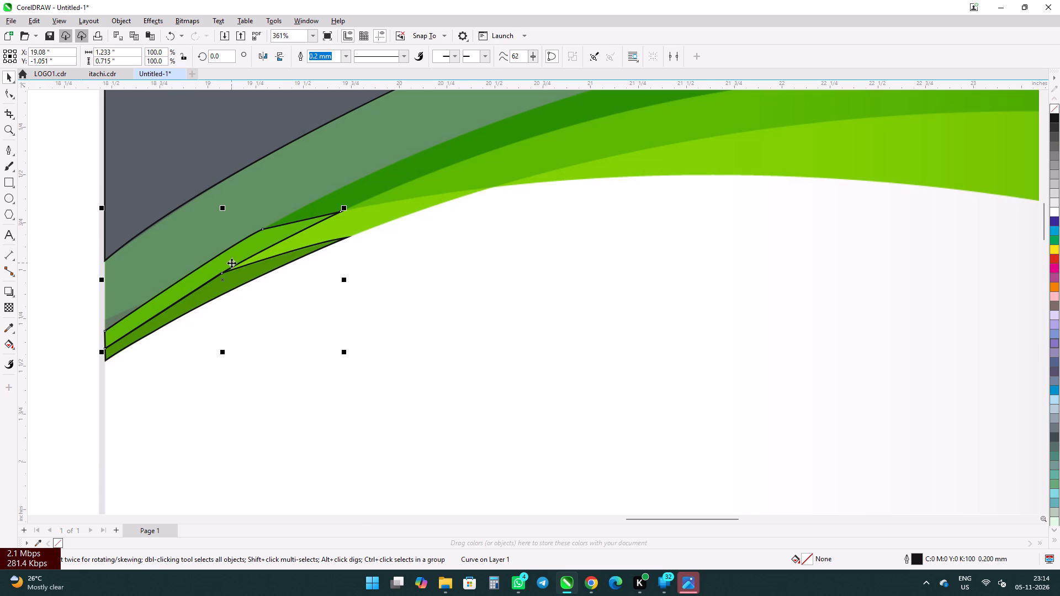
right_click(231, 262)
click(262, 356)
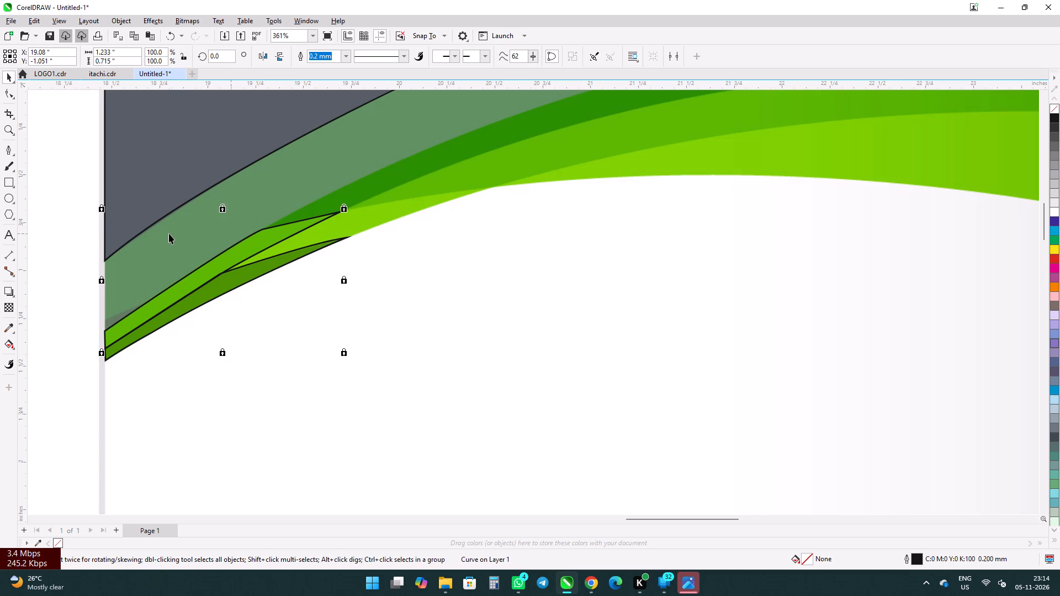
click(139, 129)
click(169, 146)
click(169, 146)
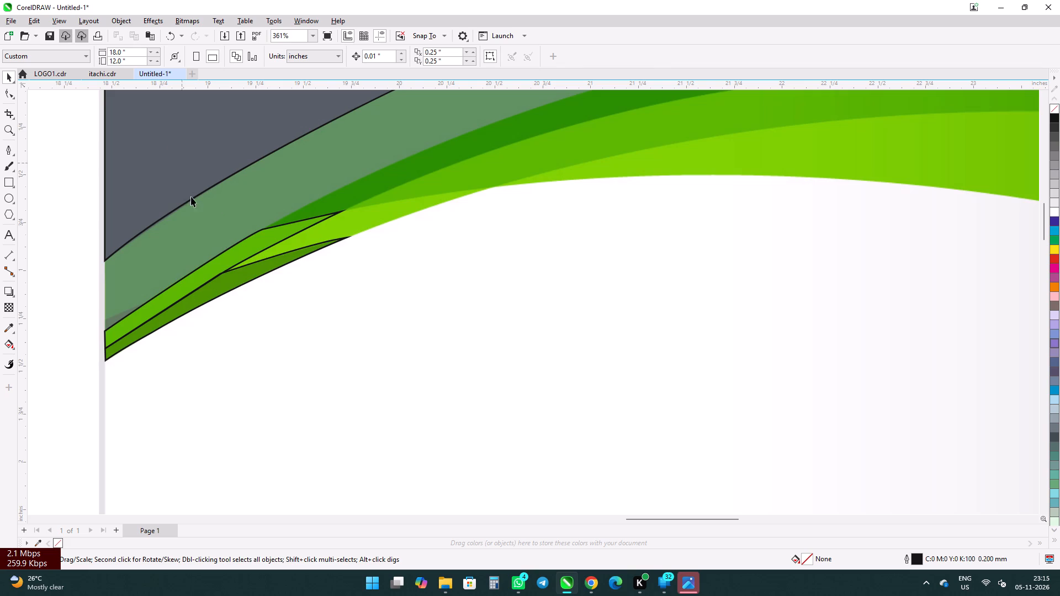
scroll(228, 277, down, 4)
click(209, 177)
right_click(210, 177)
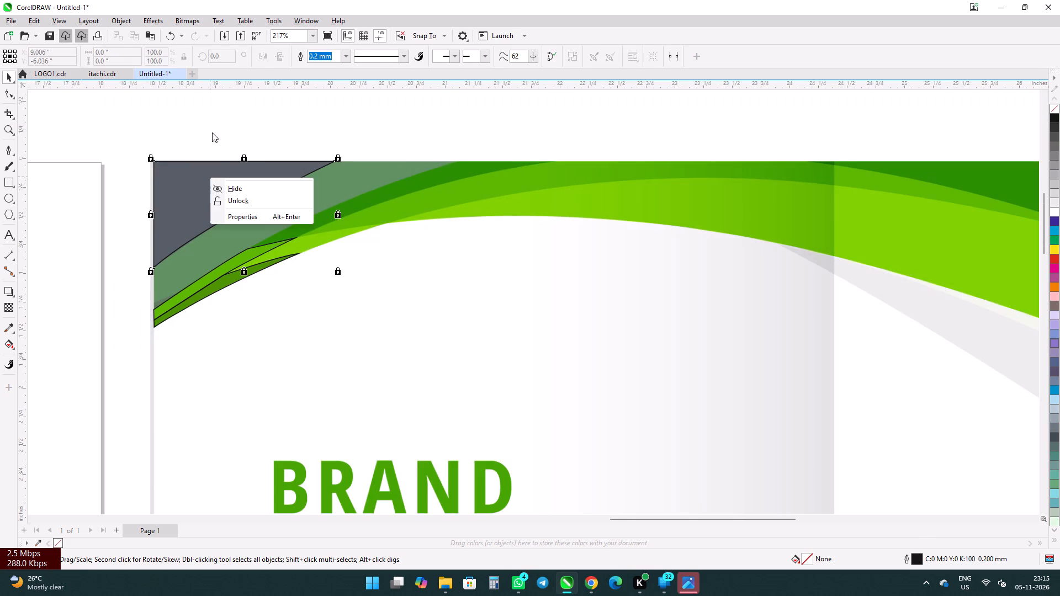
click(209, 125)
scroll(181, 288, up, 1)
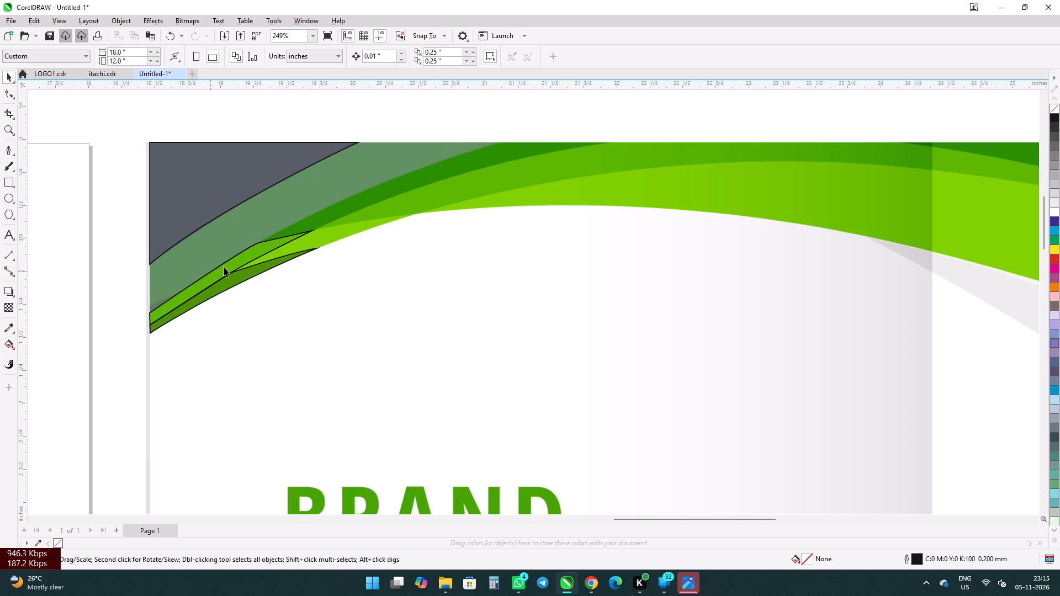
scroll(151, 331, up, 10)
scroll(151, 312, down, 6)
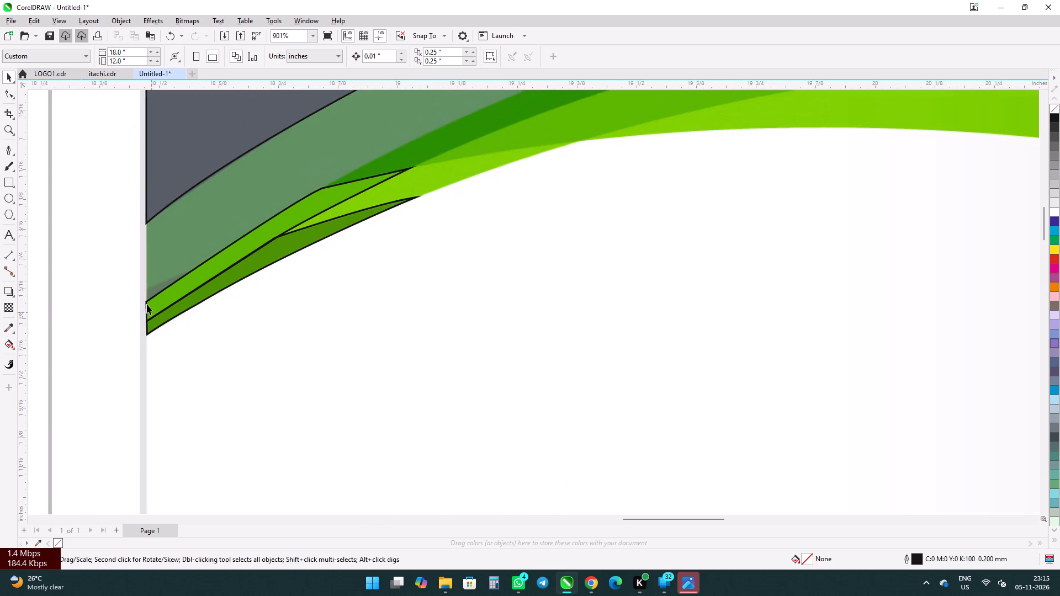
Start a Pen path around the small grey-green wedge above the mid-green band, with a straight left edge and curved top, about 0.21 by 0.135 inches.
scroll(146, 304, up, 5)
scroll(163, 251, up, 5)
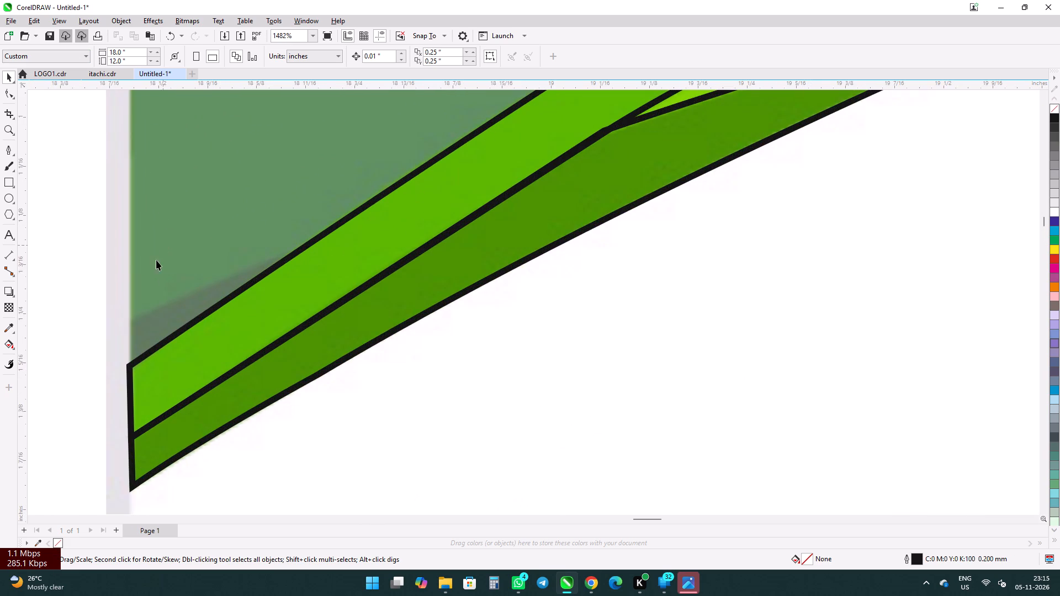
scroll(132, 273, down, 2)
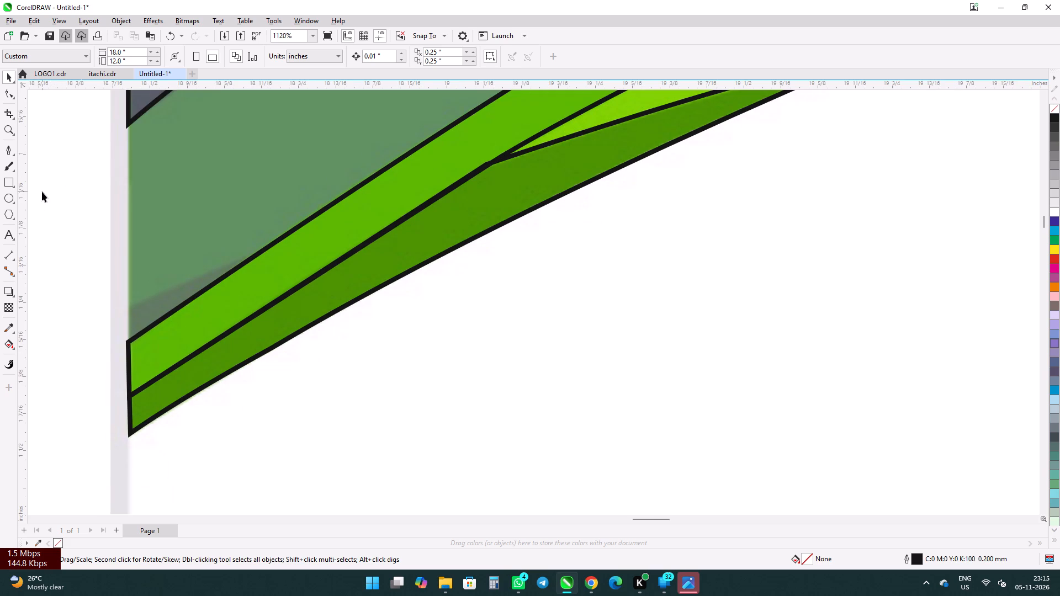
click(4, 152)
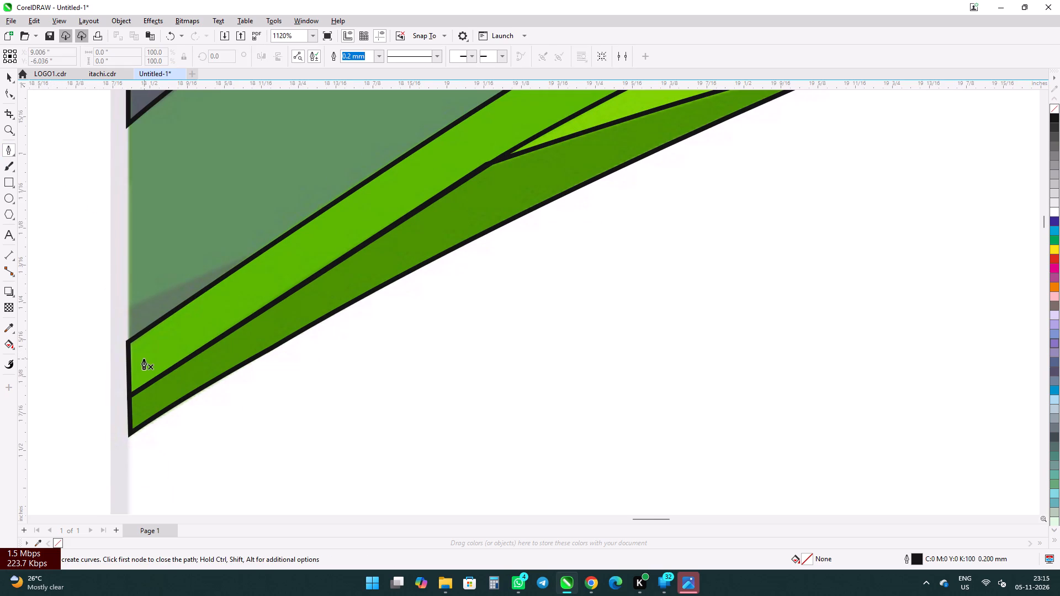
scroll(144, 361, up, 5)
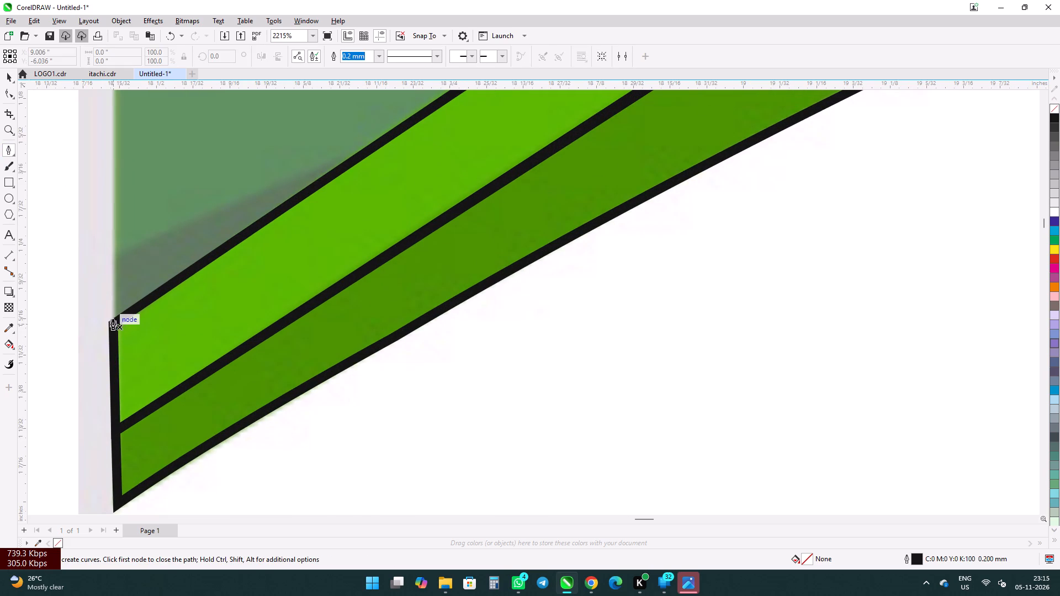
click(113, 315)
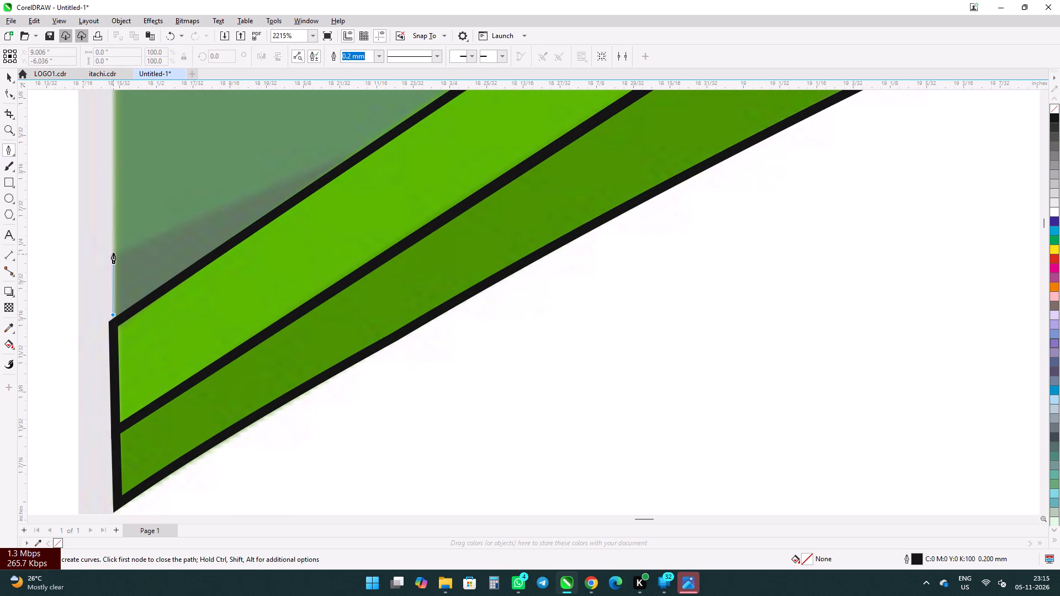
click(113, 252)
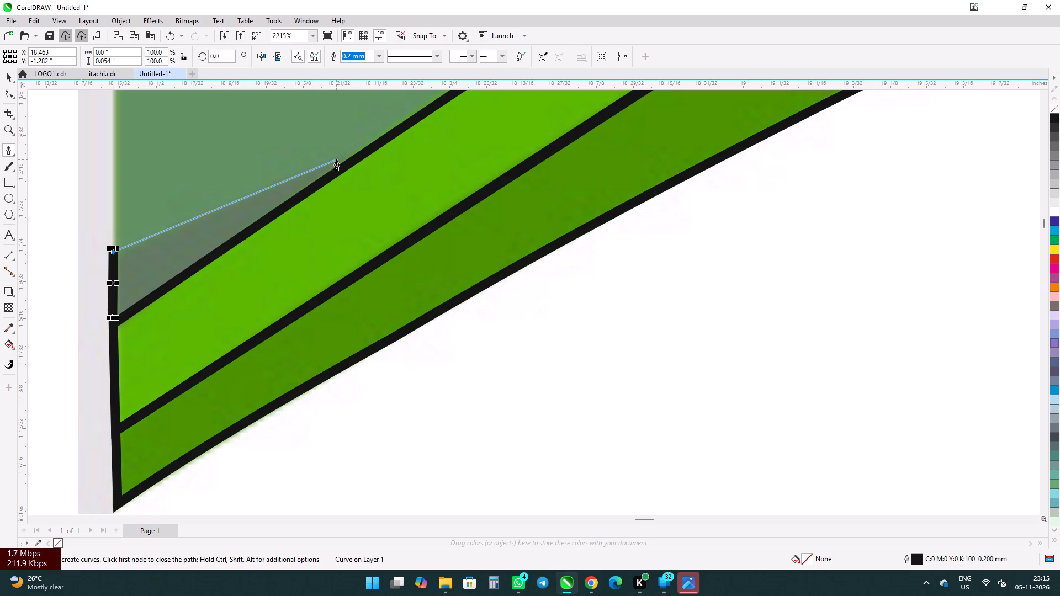
drag(358, 155, 391, 168)
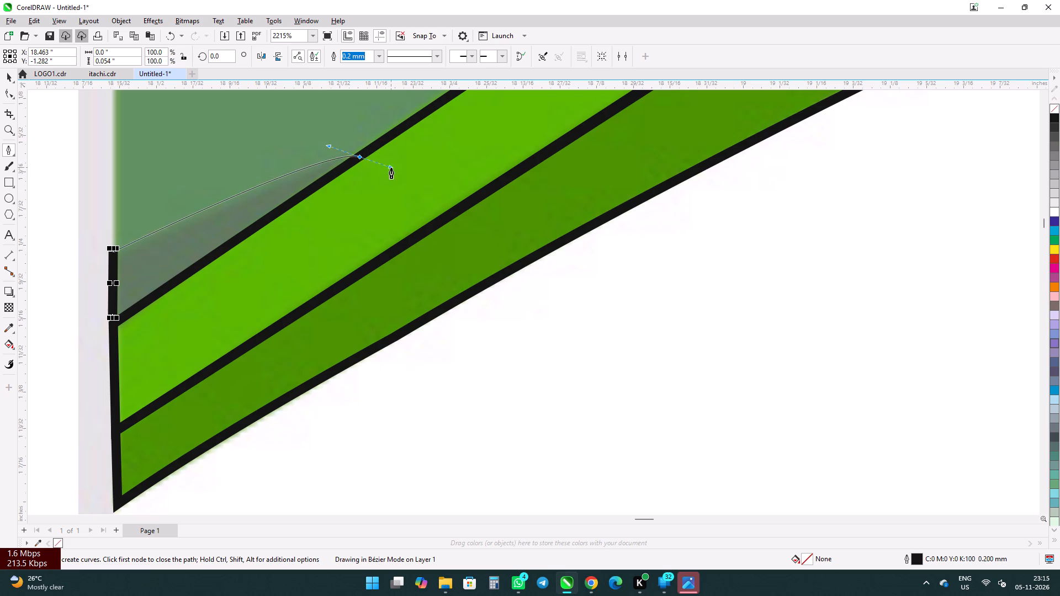
drag(391, 168, 391, 161)
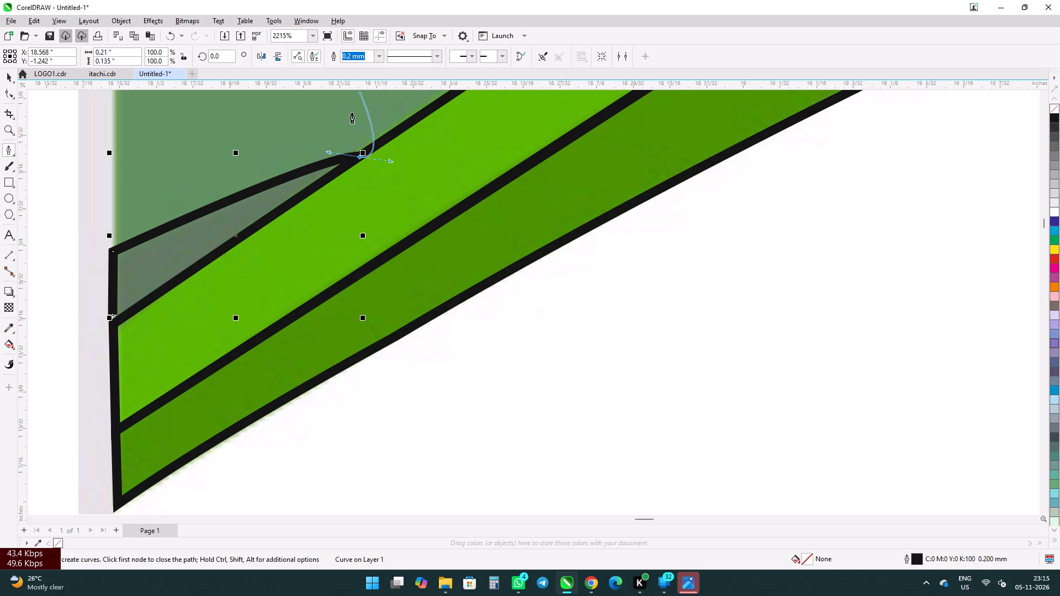
Make the wedge tip a corner, run a straight edge back to the mid-green band's upper-left corner, and end the path at its start.
alt+click(357, 153)
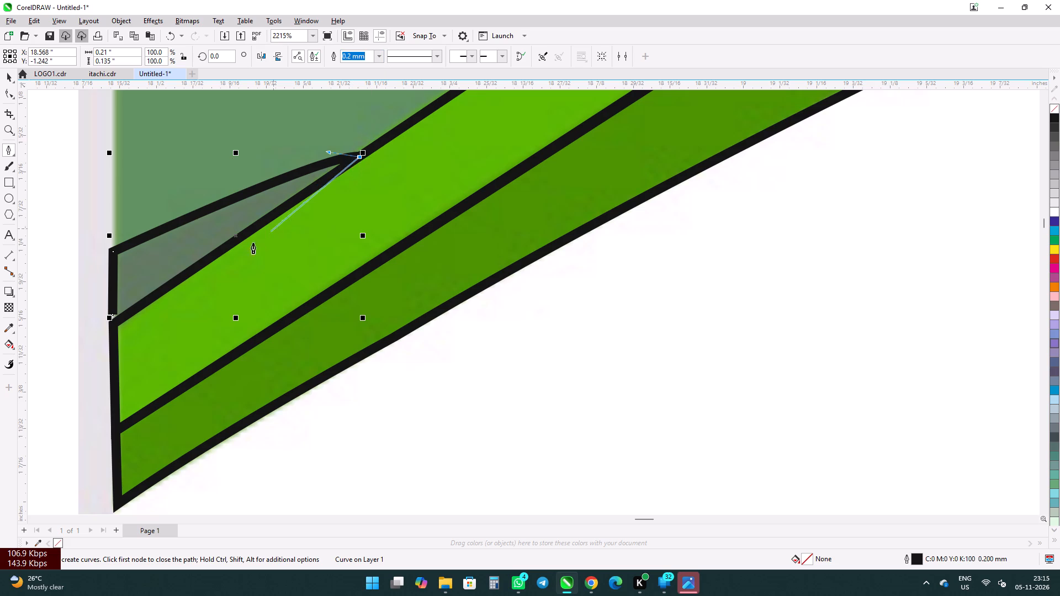
click(110, 326)
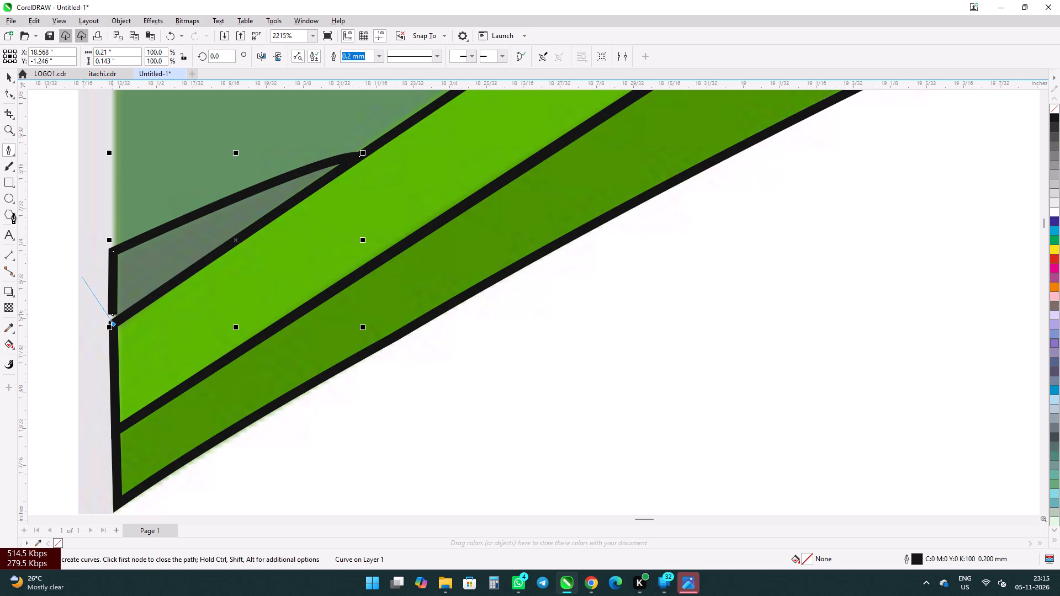
click(113, 311)
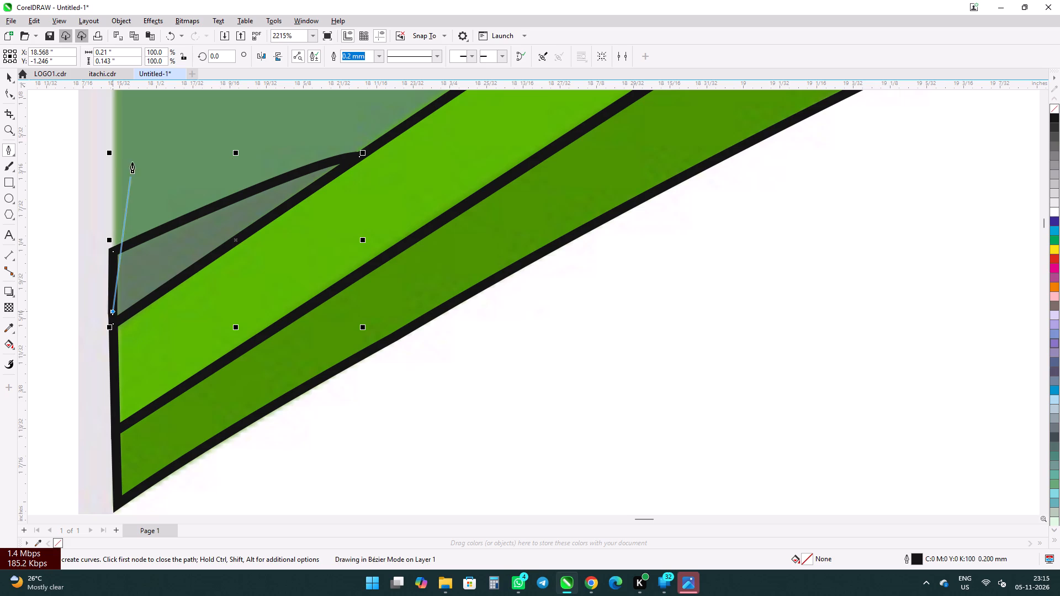
key(Escape)
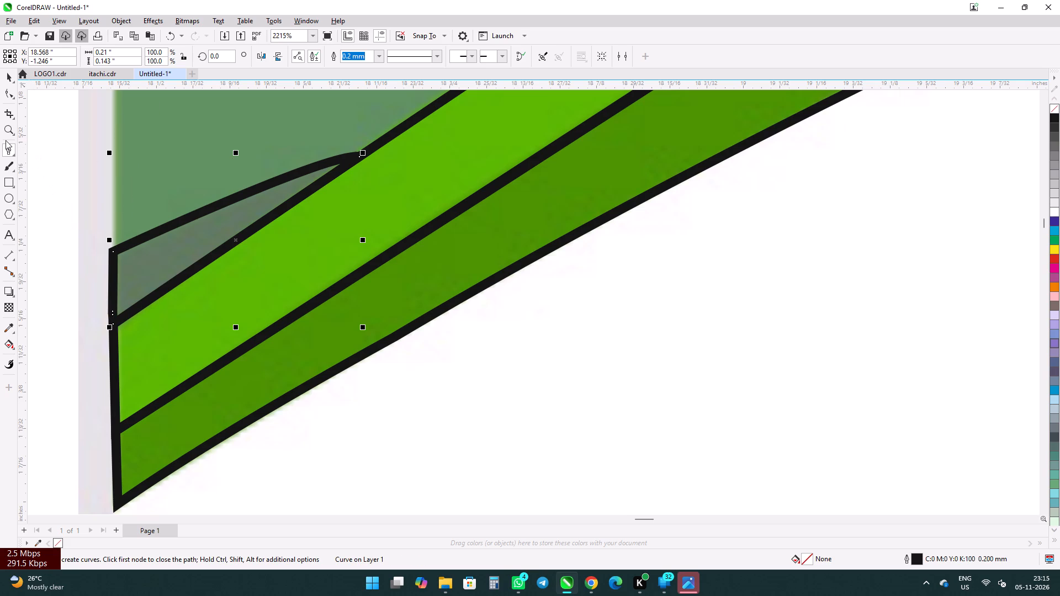
Join the wedge path's two end nodes near its lower-left corner with the Shape tool.
click(14, 76)
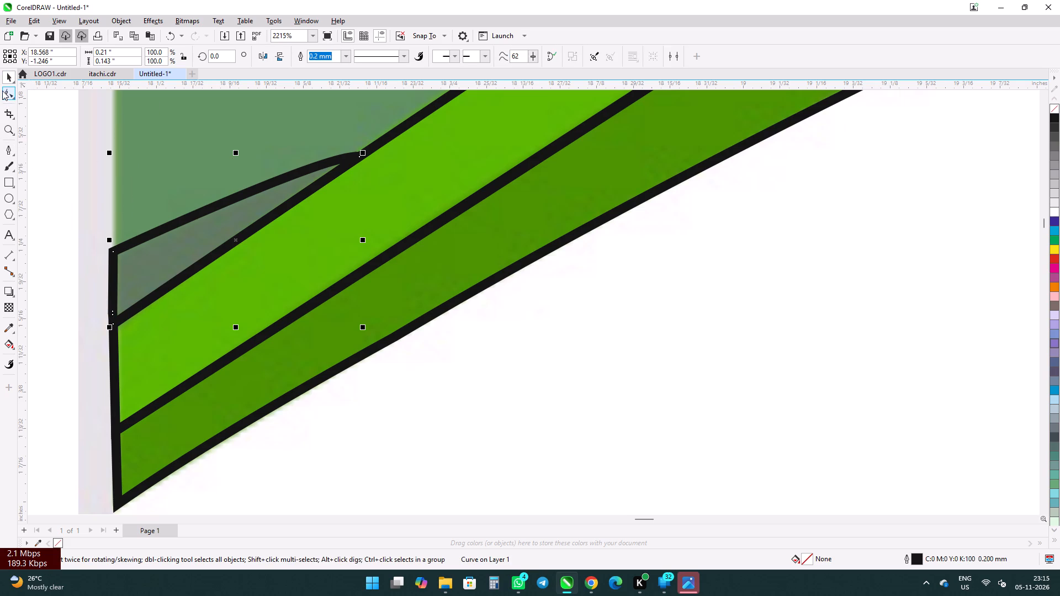
click(2, 91)
scroll(100, 334, up, 10)
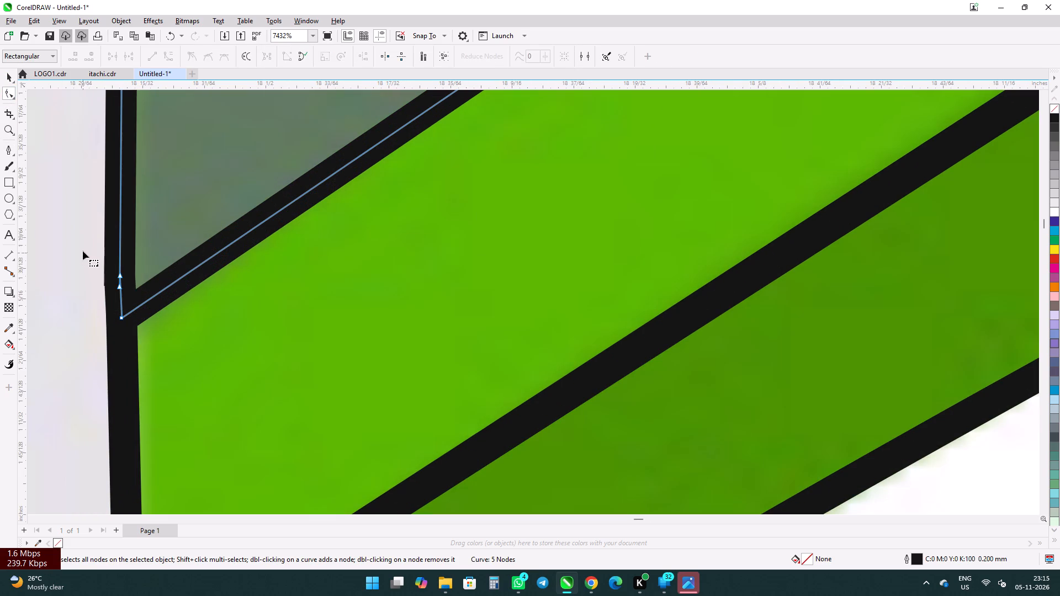
drag(83, 250, 190, 351)
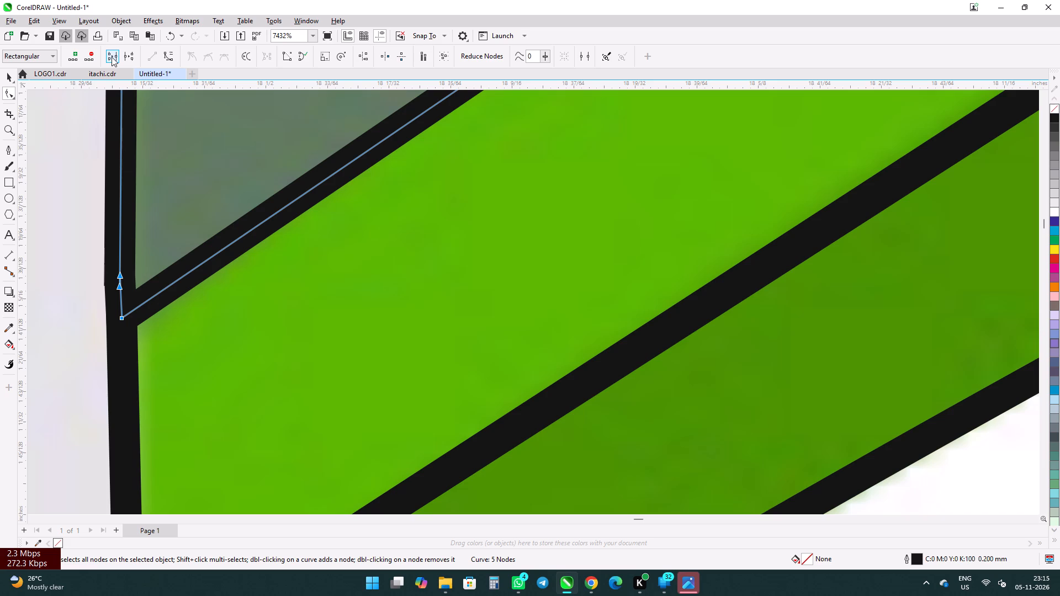
click(112, 57)
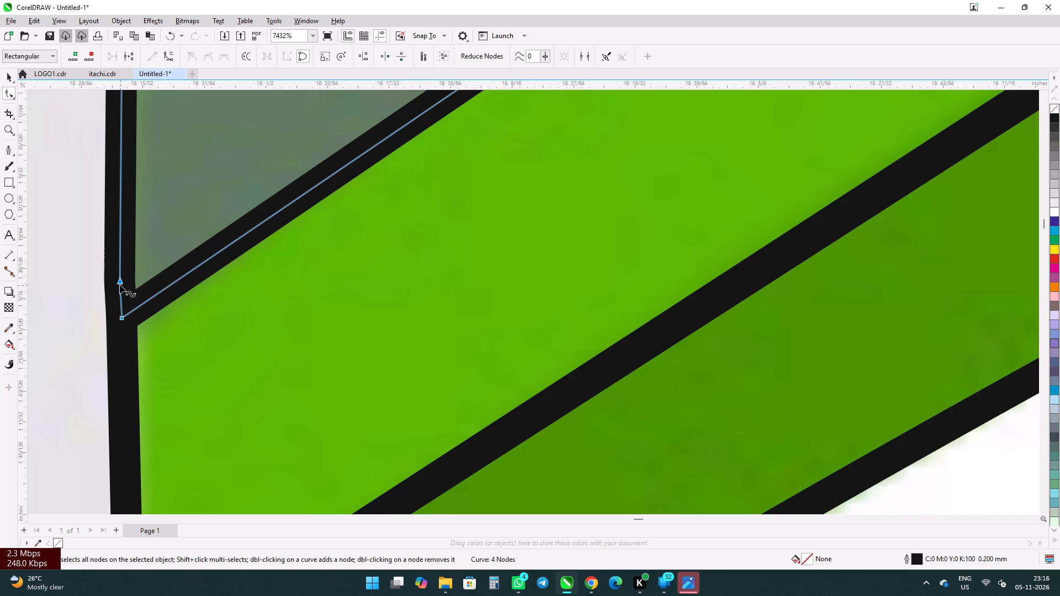
Delete the joined surplus node on the wedge's left edge after pulling it outward, and deselect the shape.
click(120, 285)
drag(120, 283, 73, 284)
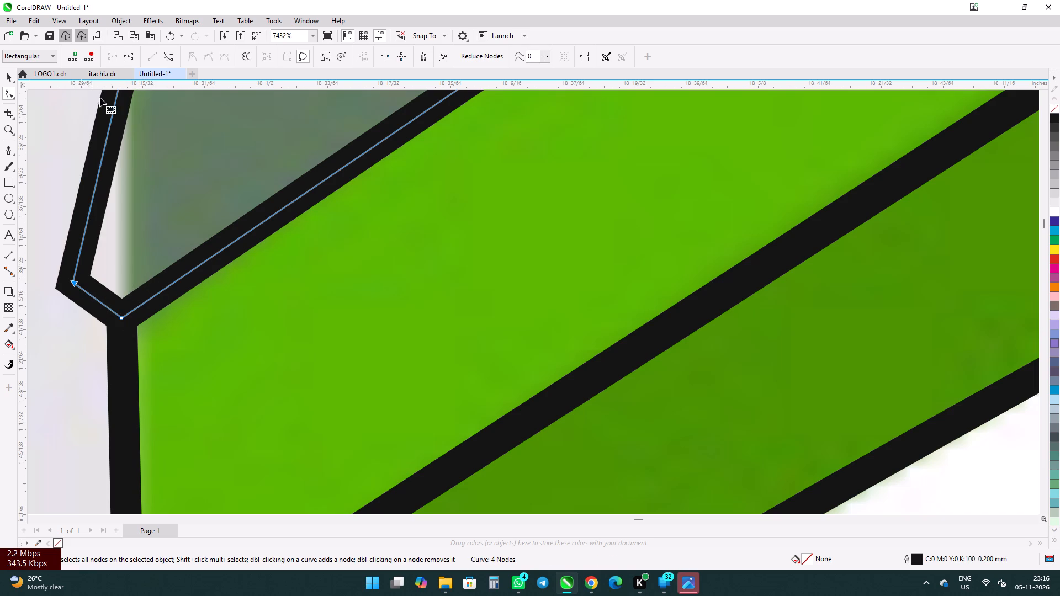
click(91, 52)
scroll(102, 281, down, 5)
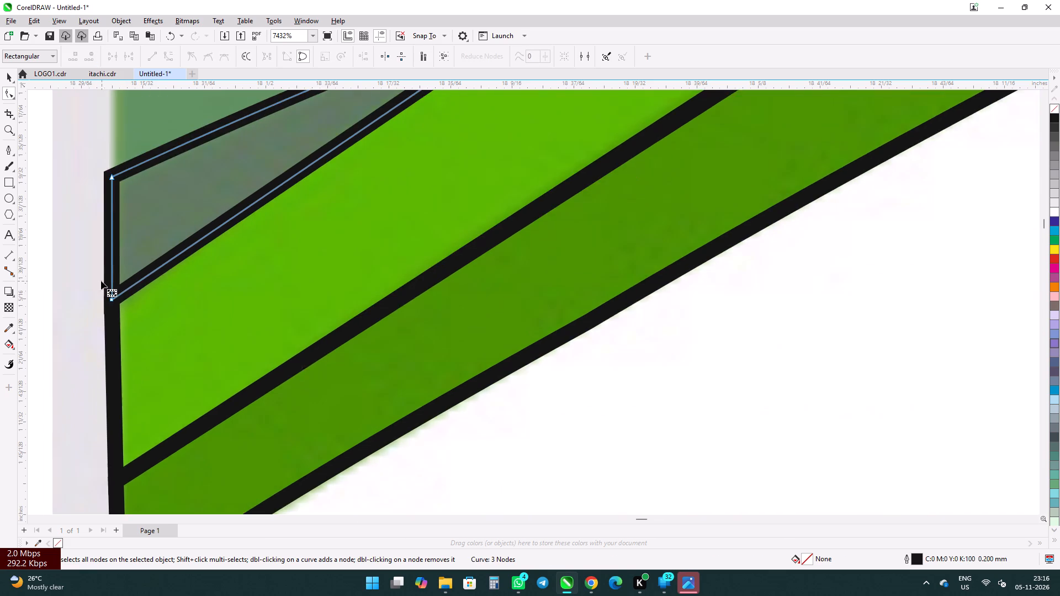
scroll(100, 281, down, 5)
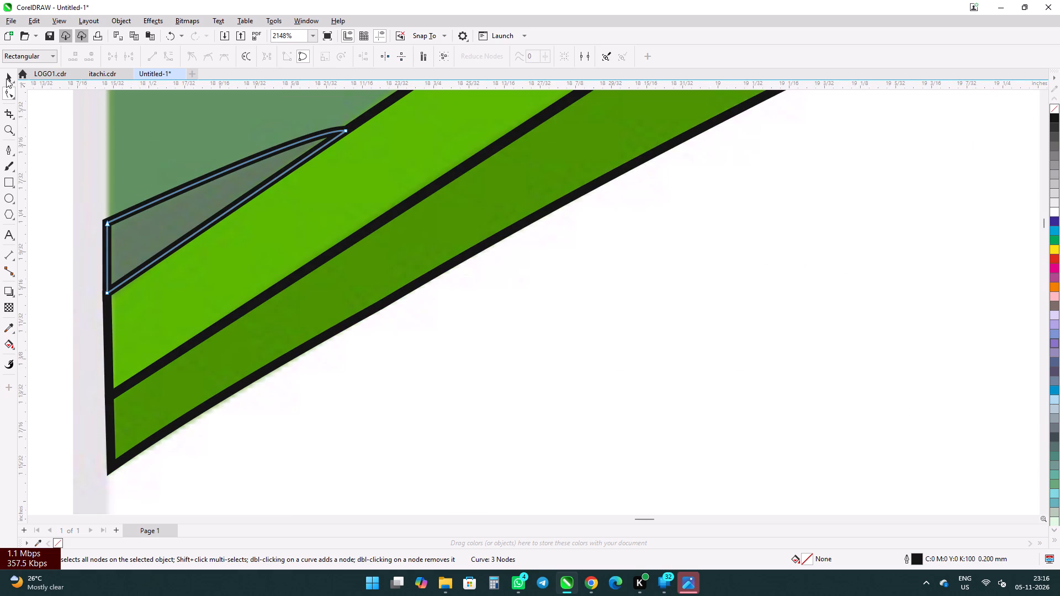
click(6, 78)
click(52, 138)
Check the traced corner shapes against the reference brochure's full header wave.
scroll(202, 275, down, 10)
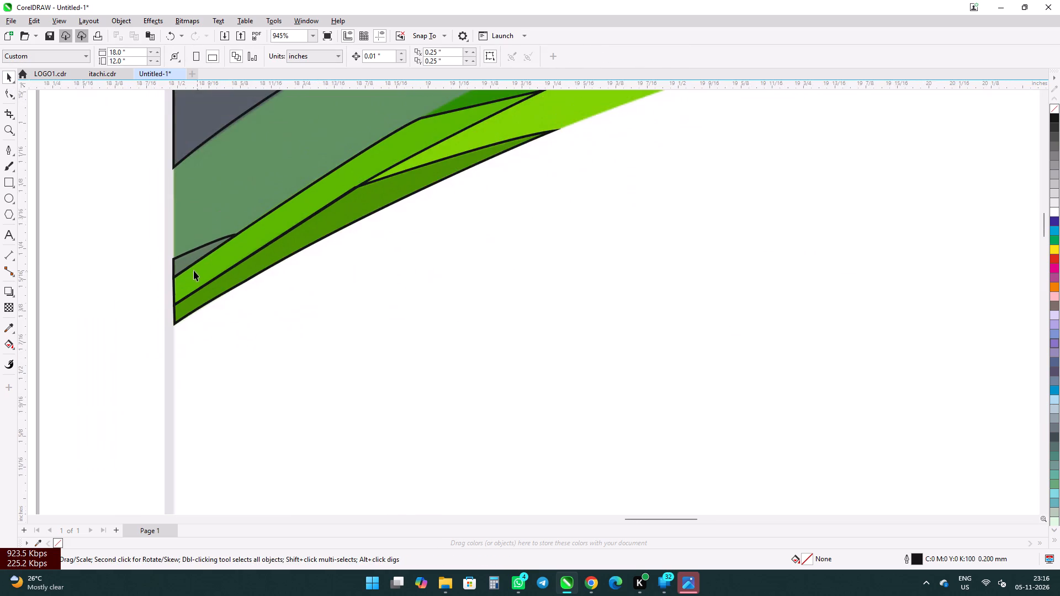
scroll(185, 263, down, 9)
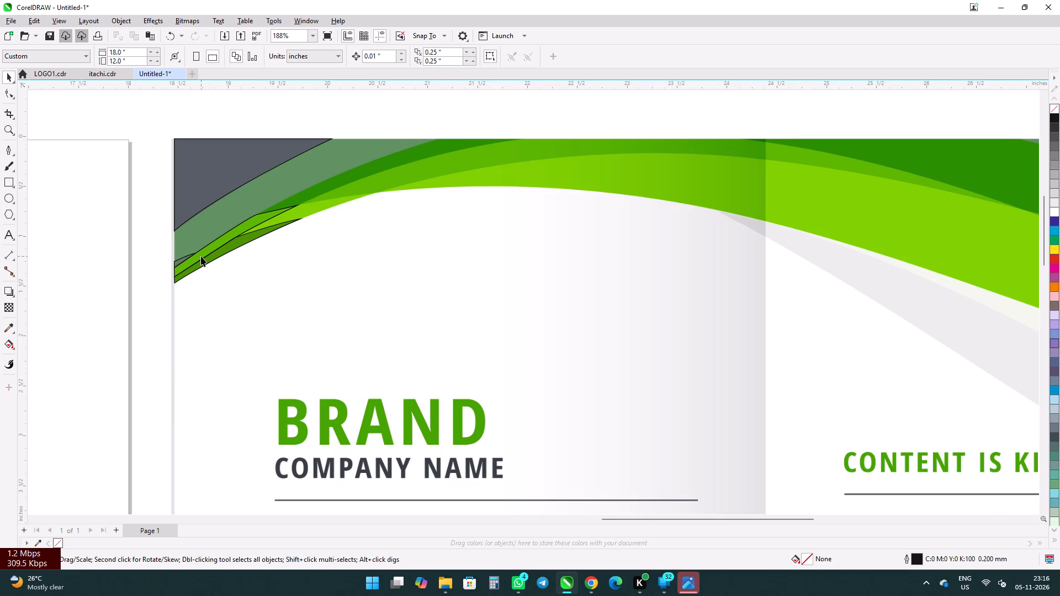
scroll(204, 254, up, 4)
scroll(204, 254, down, 6)
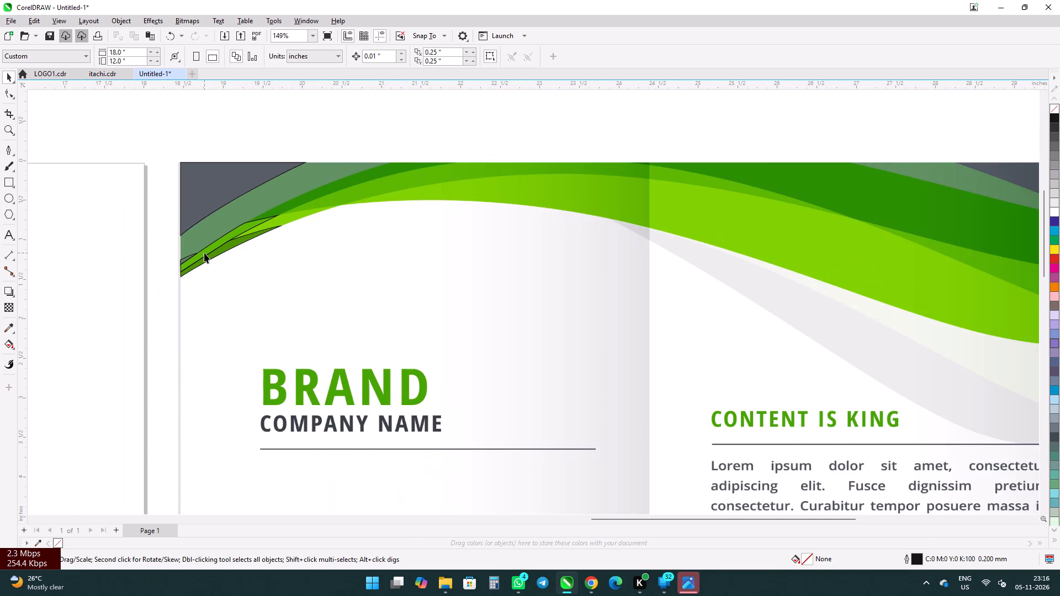
scroll(186, 241, down, 3)
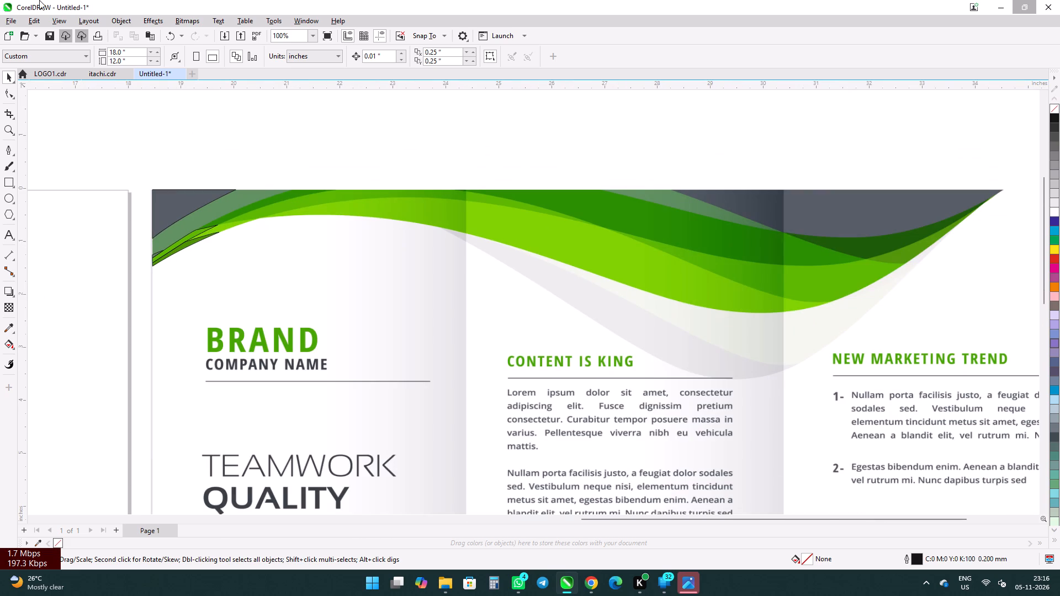
scroll(0, 134, down, 1)
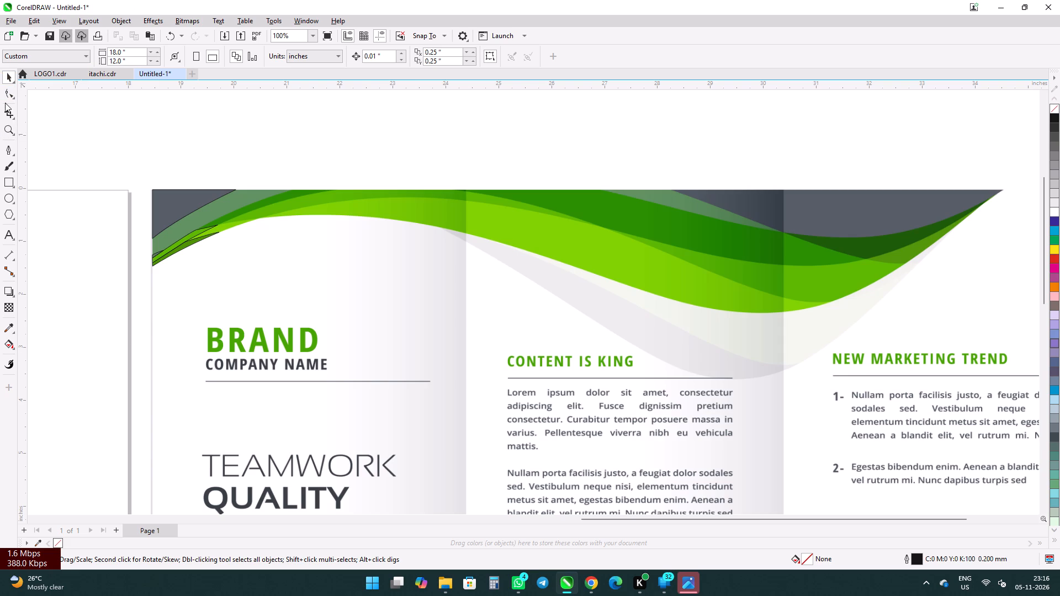
Start a Pen path from the dark grey shape's lower corner along the grey-green band's left and lower edges to the mid-green bend, about 0.81 by 0.47 inches.
click(13, 148)
scroll(156, 251, up, 2)
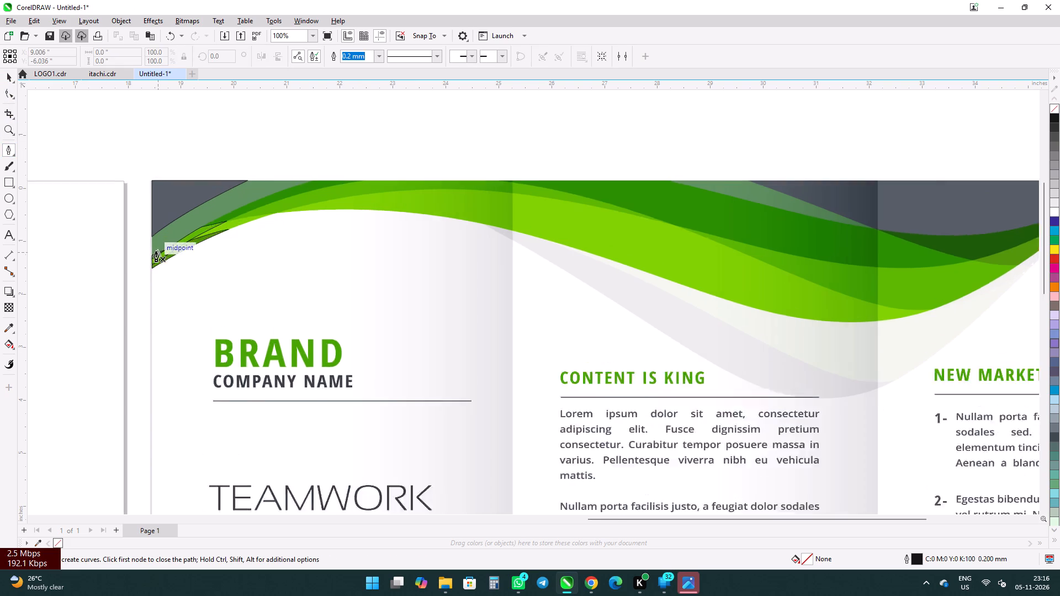
scroll(156, 251, up, 12)
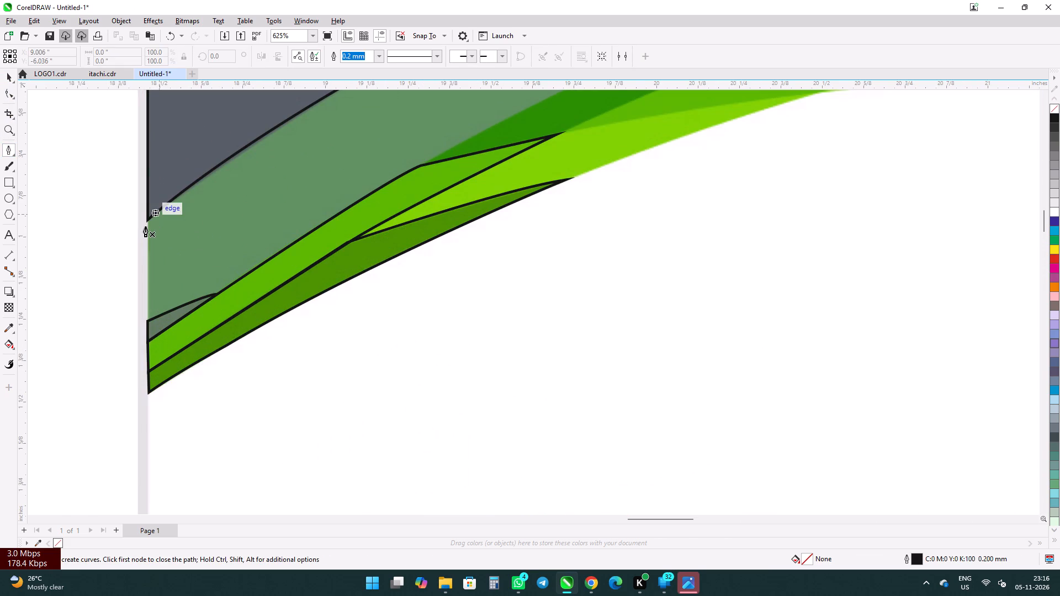
click(148, 224)
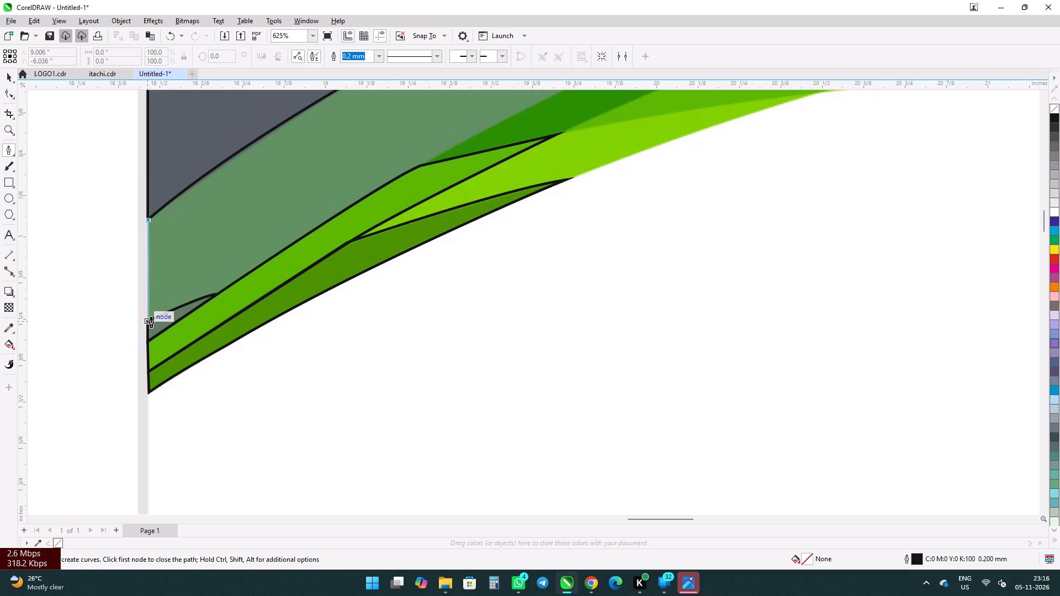
click(147, 323)
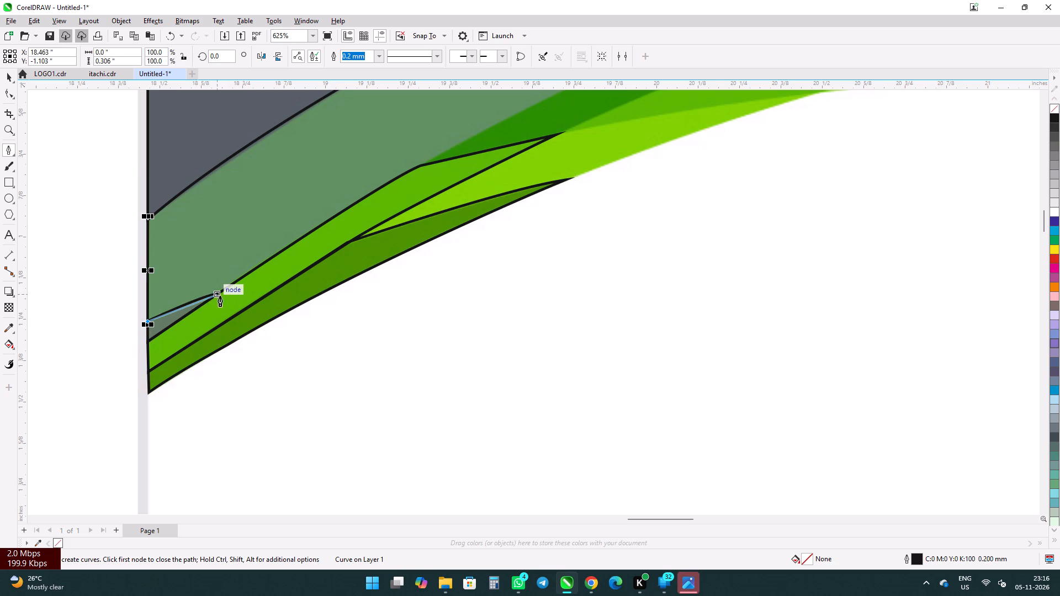
click(218, 293)
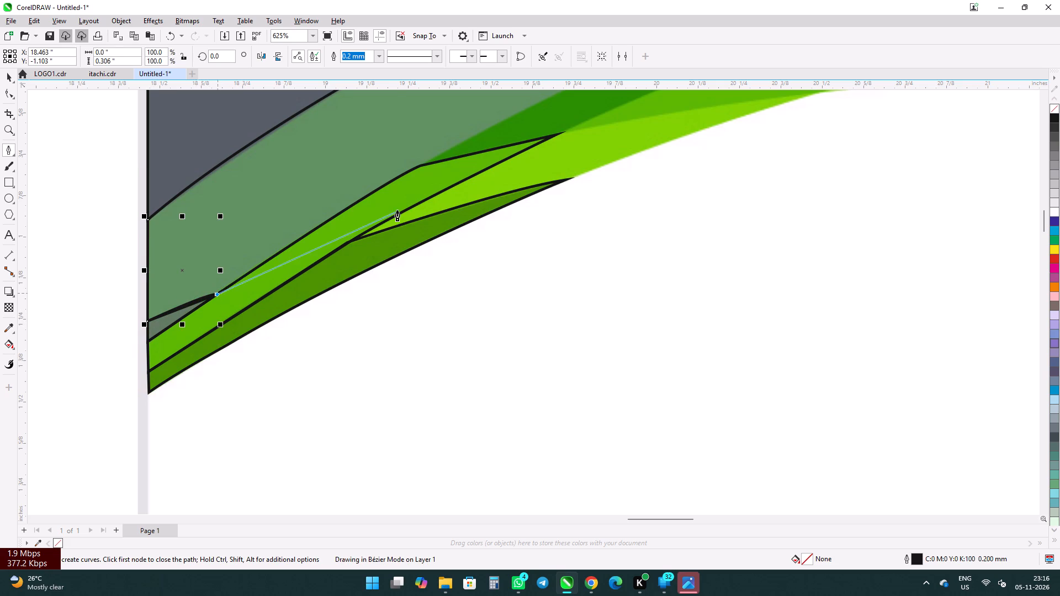
click(419, 163)
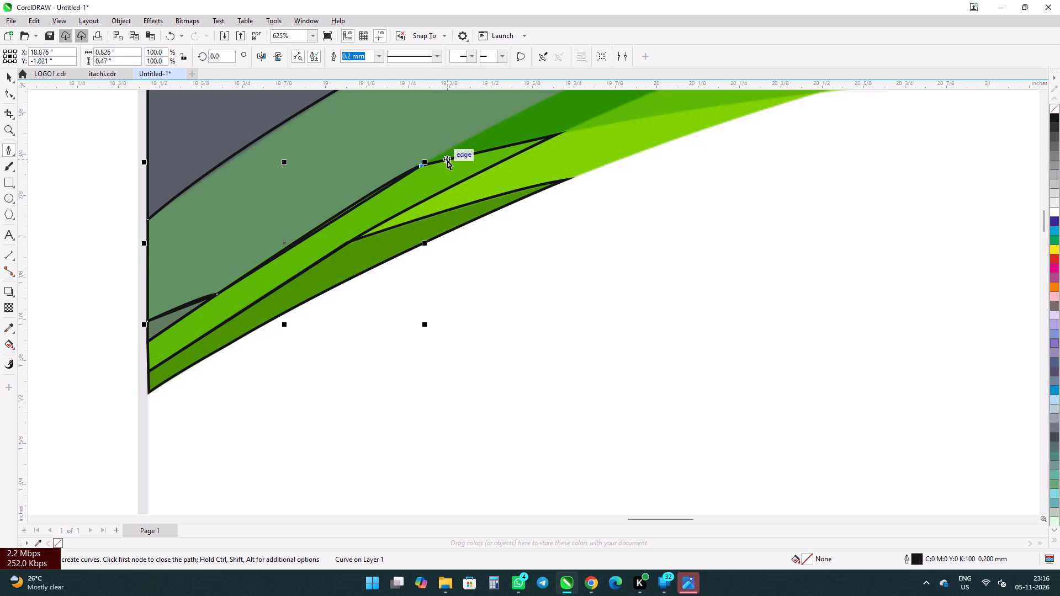
key(ctrl+z)
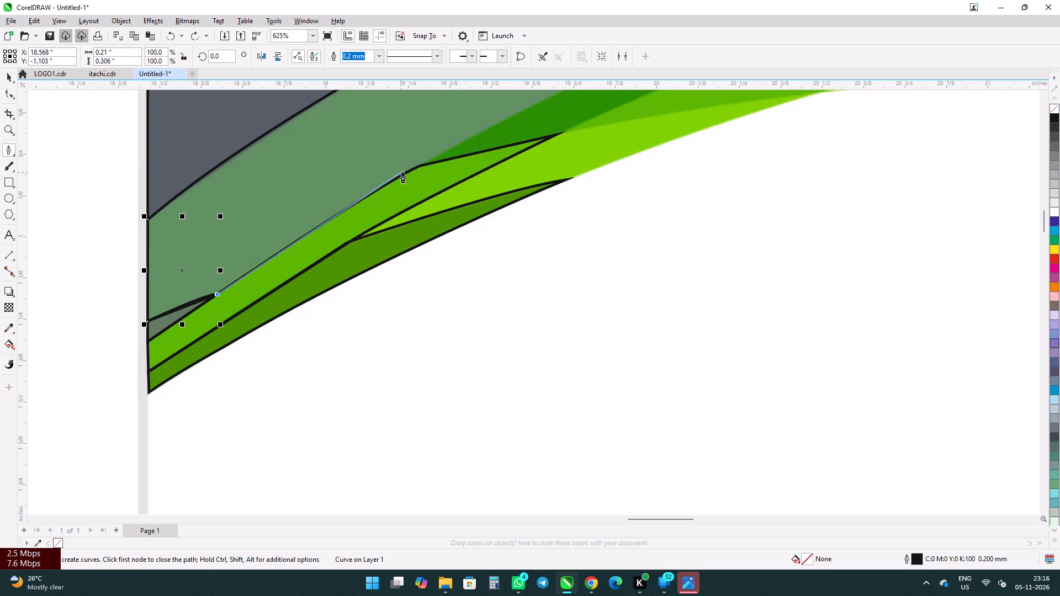
click(415, 165)
Extend the path with a curve along the grey-green band's lower edge to the brochure's top edge, making it about 2.61 by 1.23 inches.
scroll(212, 300, down, 4)
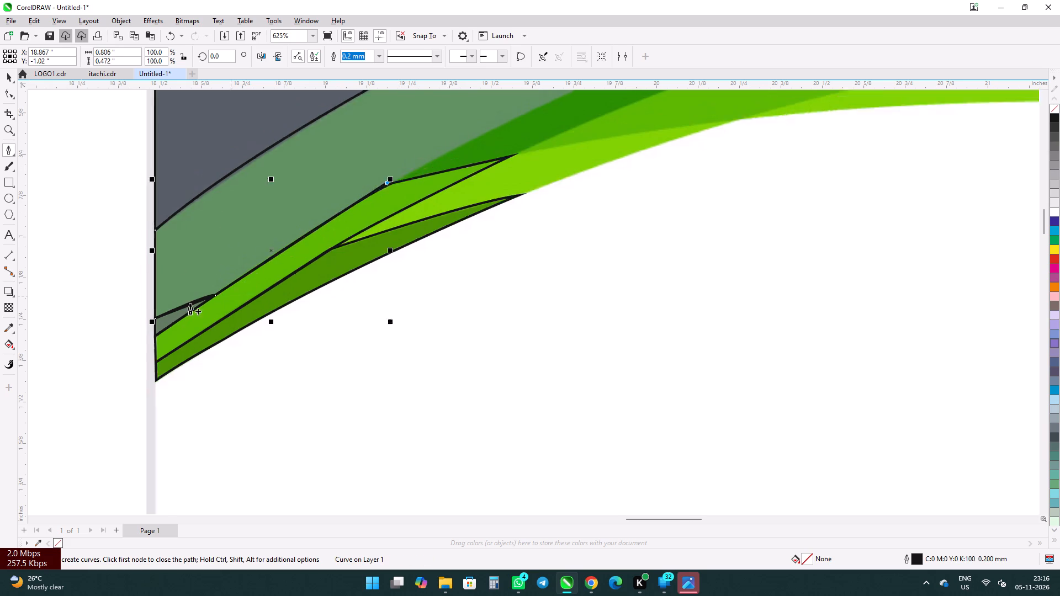
scroll(190, 304, down, 2)
scroll(0, 302, down, 4)
scroll(260, 190, down, 6)
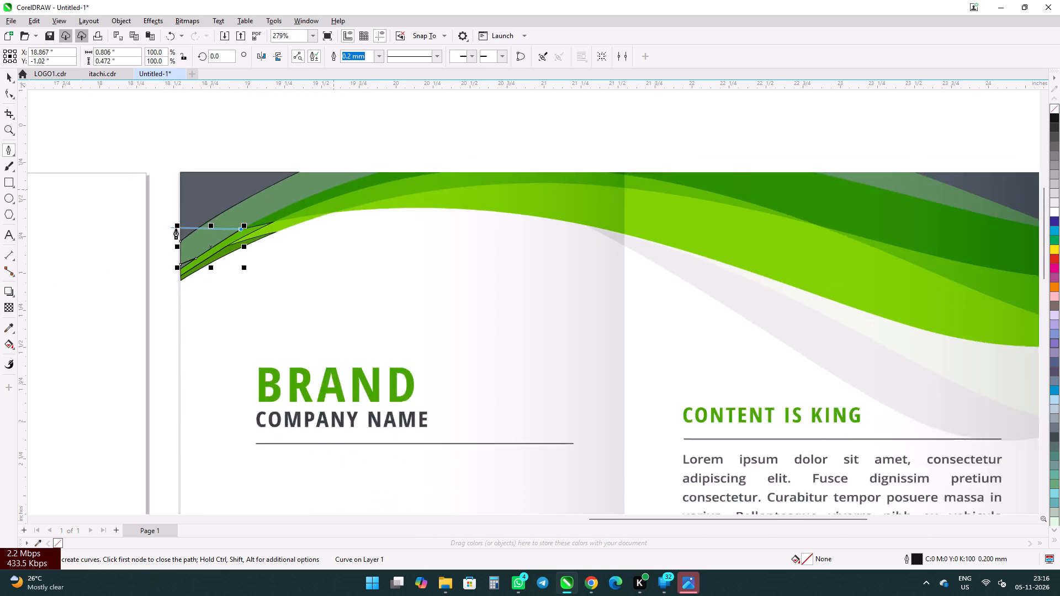
scroll(280, 222, up, 5)
scroll(285, 164, up, 3)
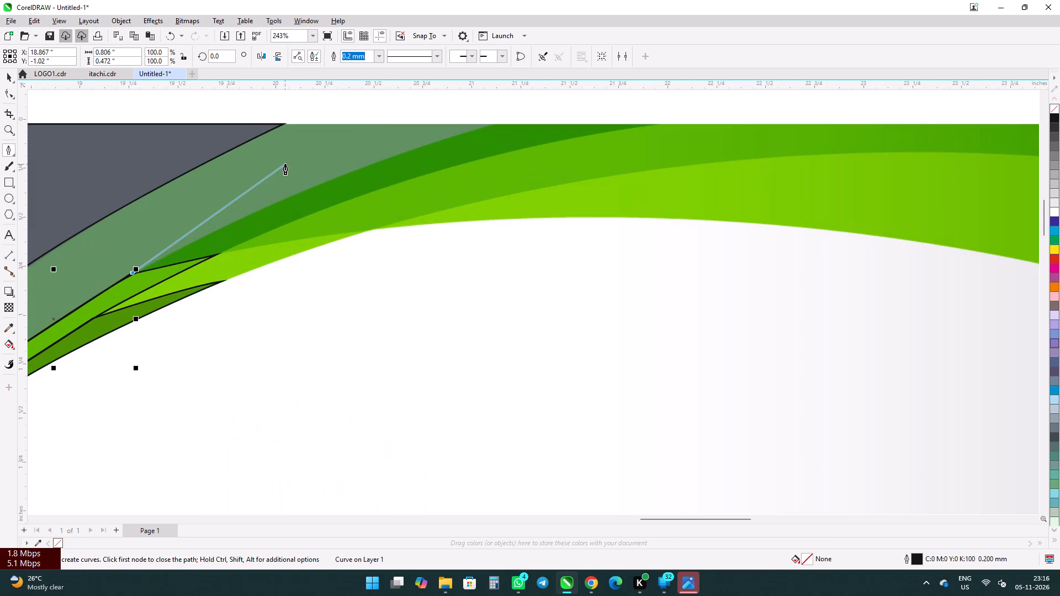
scroll(377, 116, up, 1)
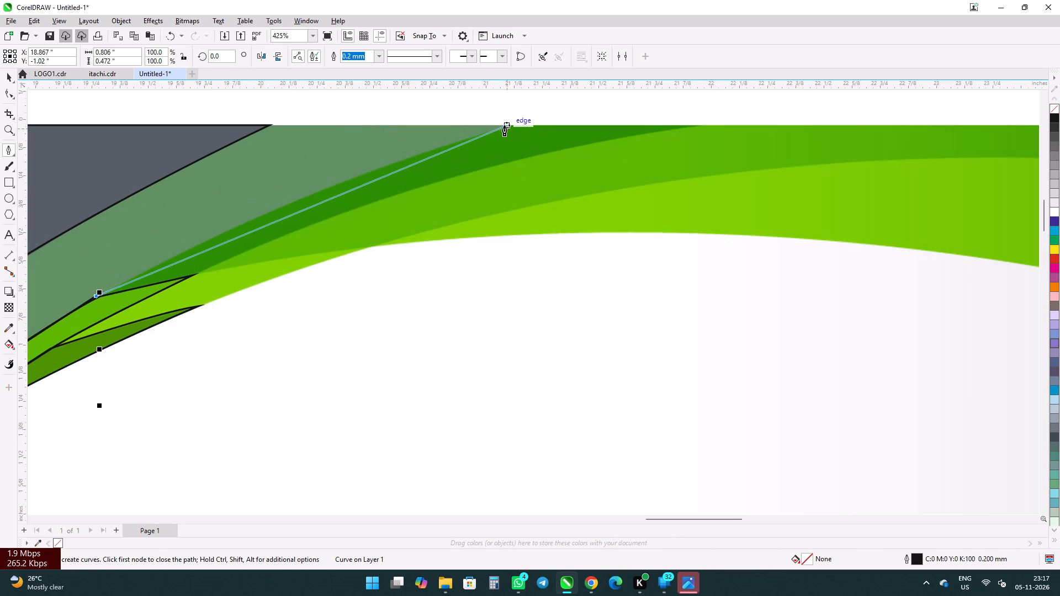
drag(502, 125, 593, 114)
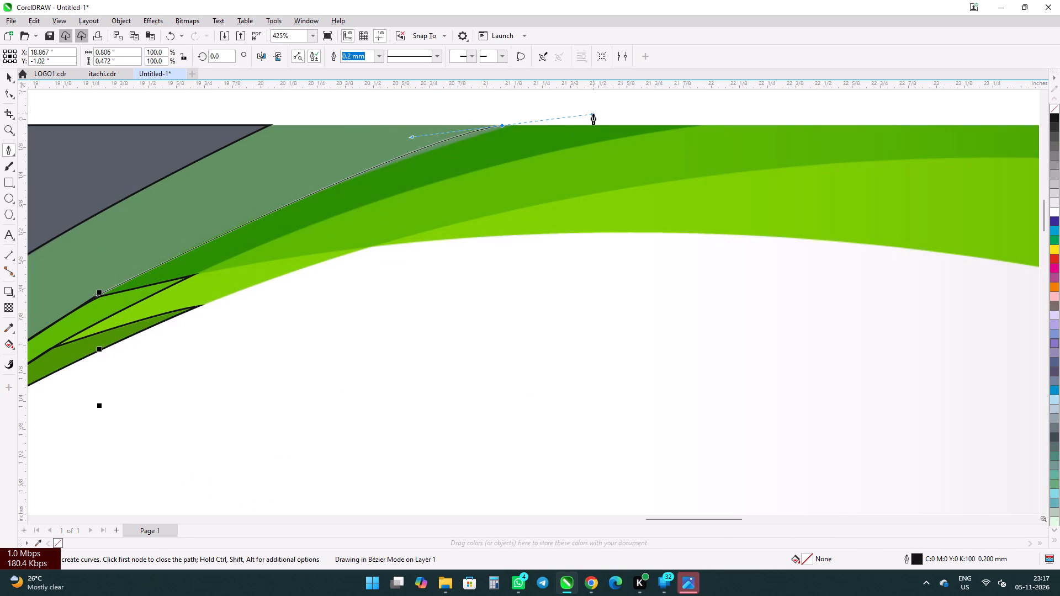
drag(593, 114, 606, 108)
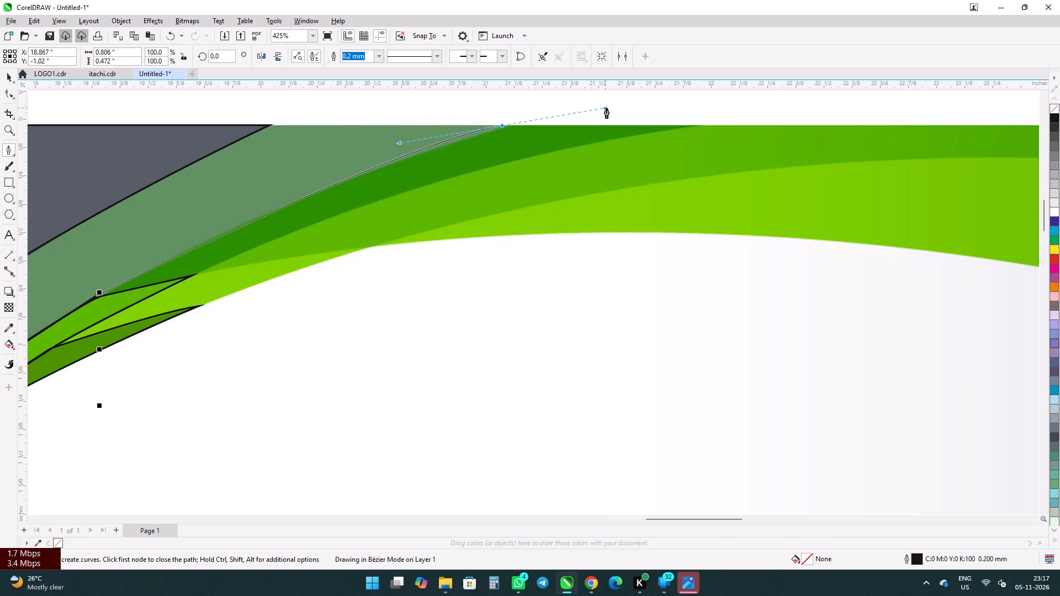
drag(606, 108, 607, 108)
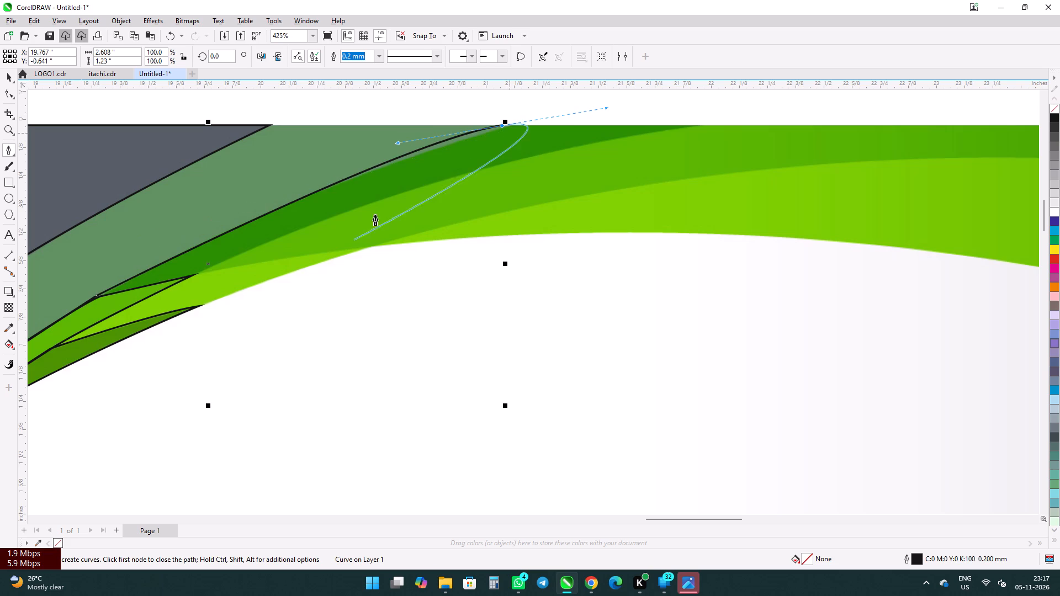
key(Escape)
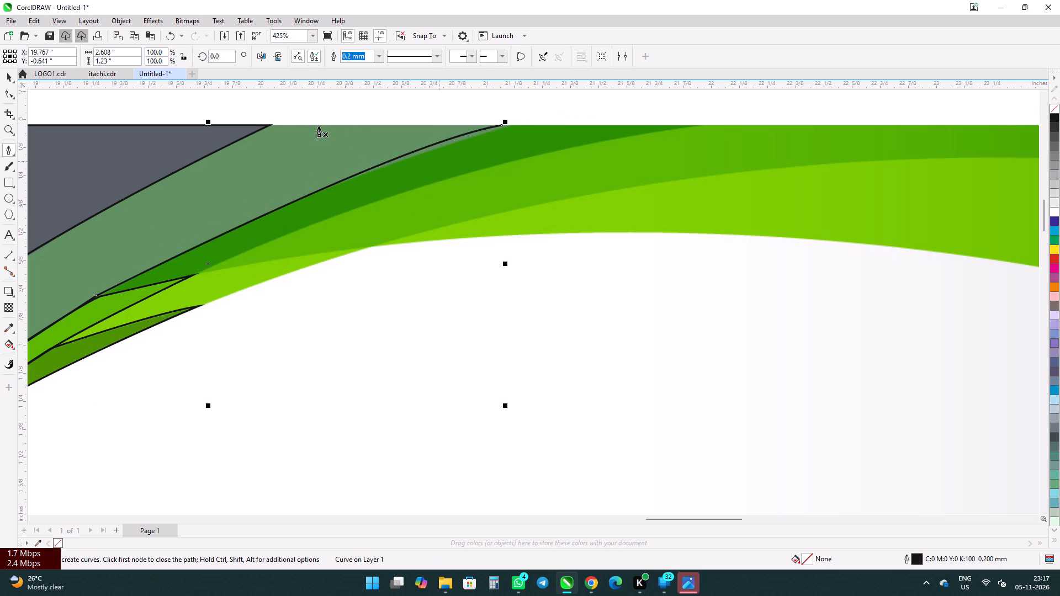
Switch to Google Chrome and close the Adobe Express editor over the image search results.
click(592, 583)
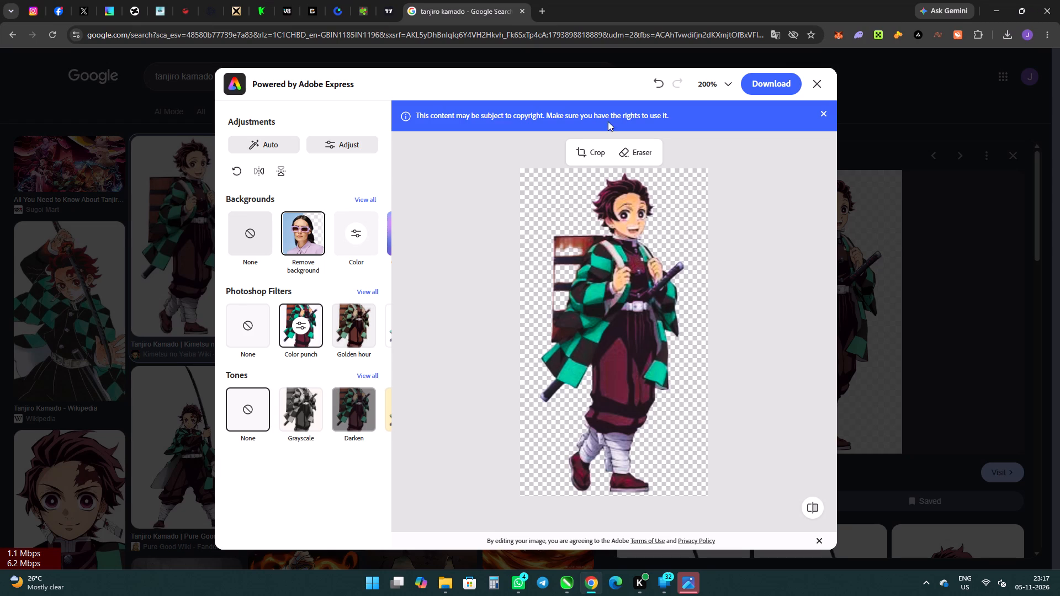
click(819, 78)
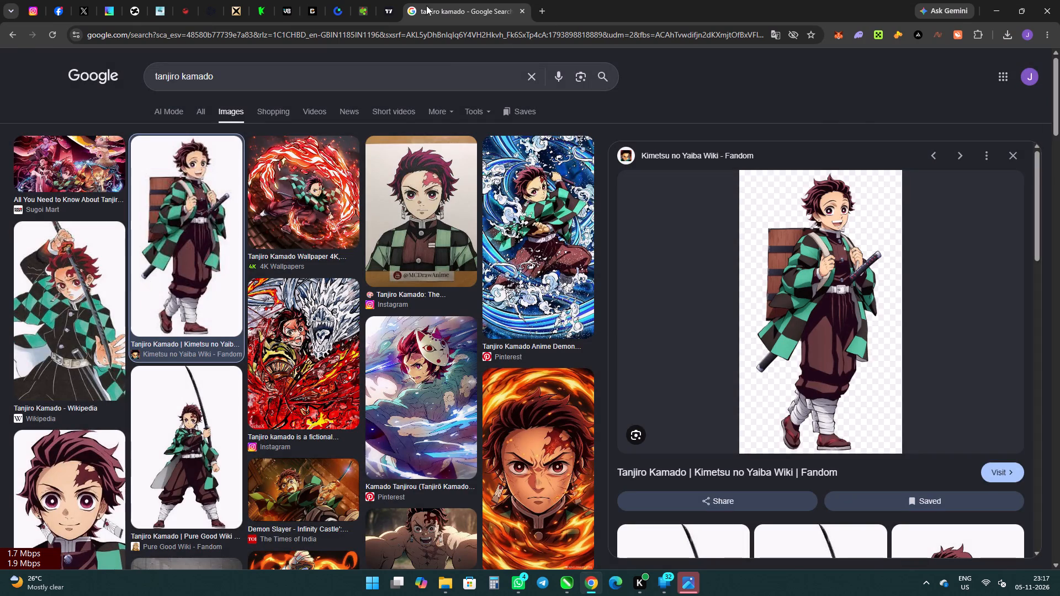
Examine the four-hour BTCUSDT price chart on TradingView, both its recent candles and its longer history.
click(391, 3)
scroll(387, 289, down, 5)
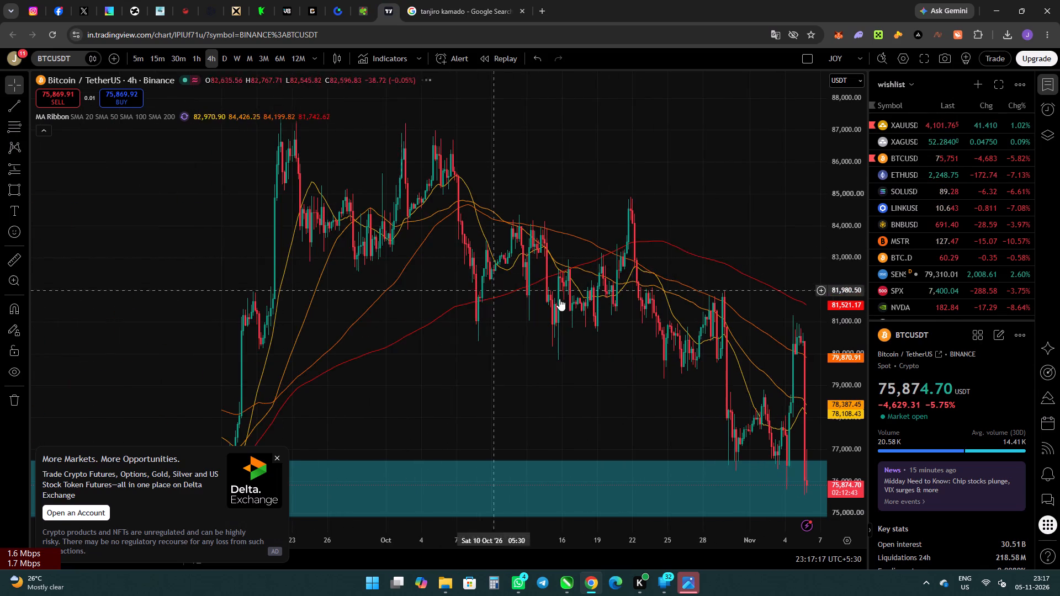
scroll(681, 365, up, 10)
scroll(762, 419, up, 7)
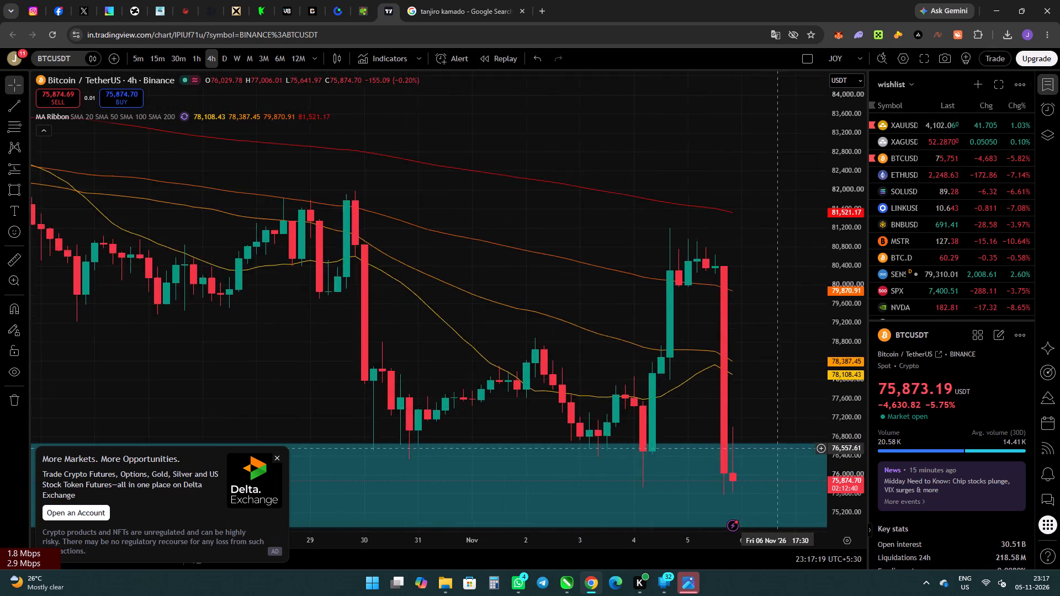
scroll(771, 448, up, 8)
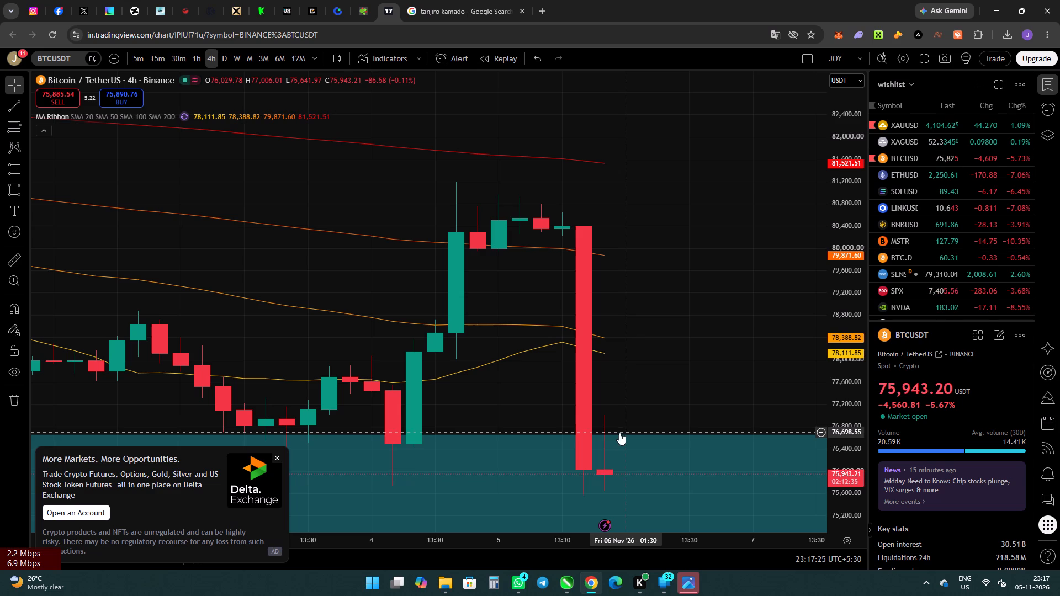
scroll(564, 371, down, 6)
scroll(835, 367, down, 10)
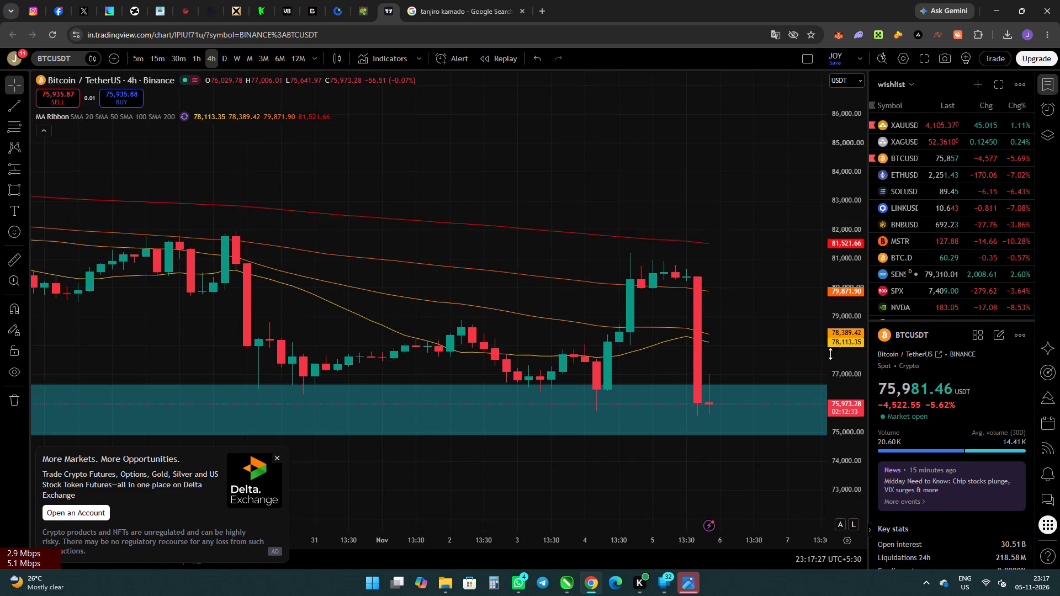
scroll(830, 354, down, 3)
scroll(538, 364, down, 7)
scroll(573, 322, down, 11)
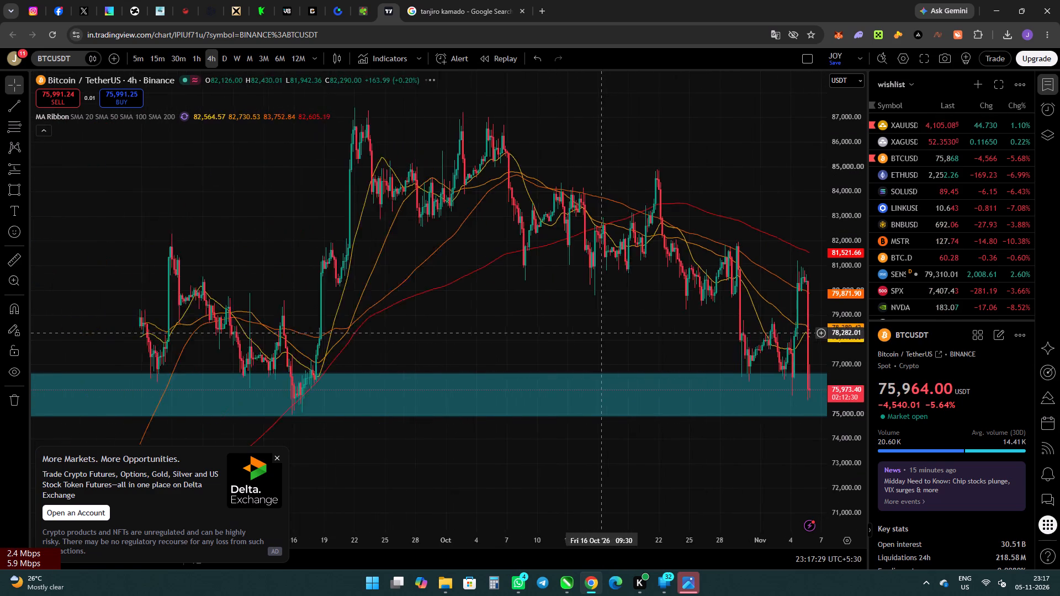
scroll(601, 333, down, 2)
scroll(499, 372, up, 5)
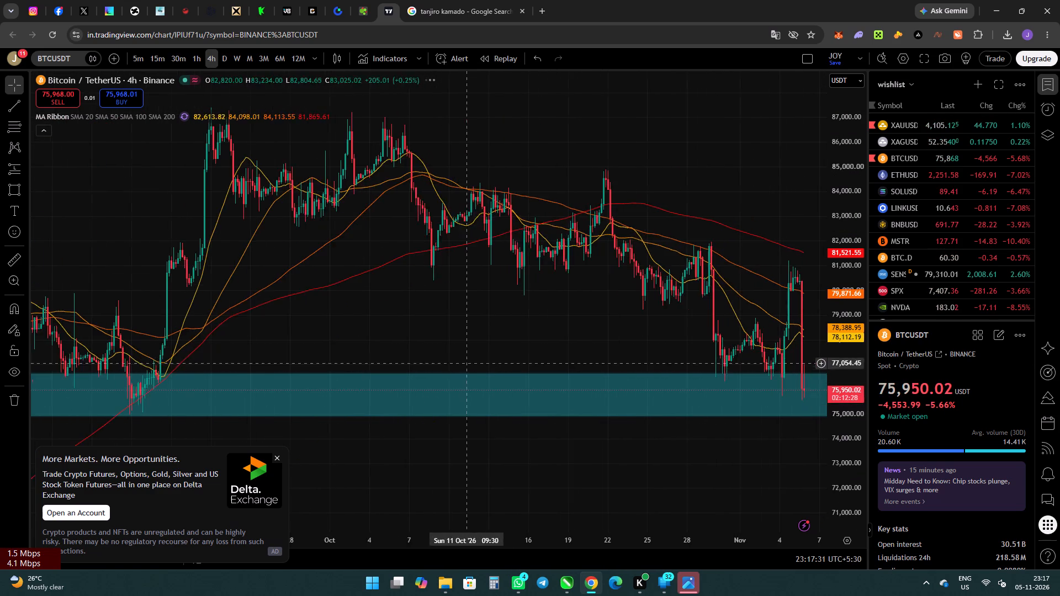
scroll(446, 373, up, 5)
scroll(645, 392, up, 9)
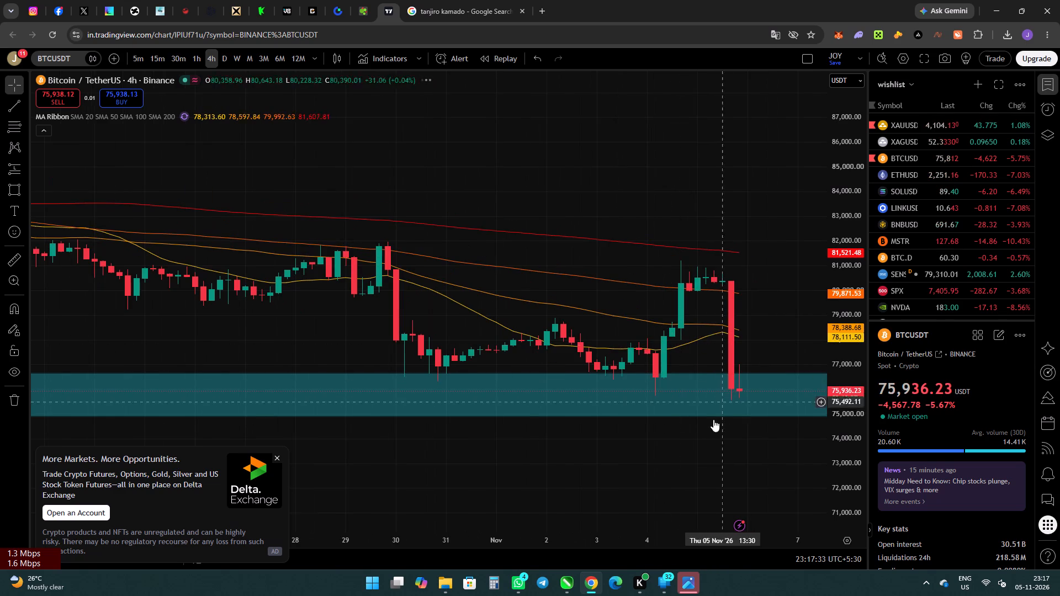
scroll(591, 387, down, 6)
scroll(766, 445, down, 4)
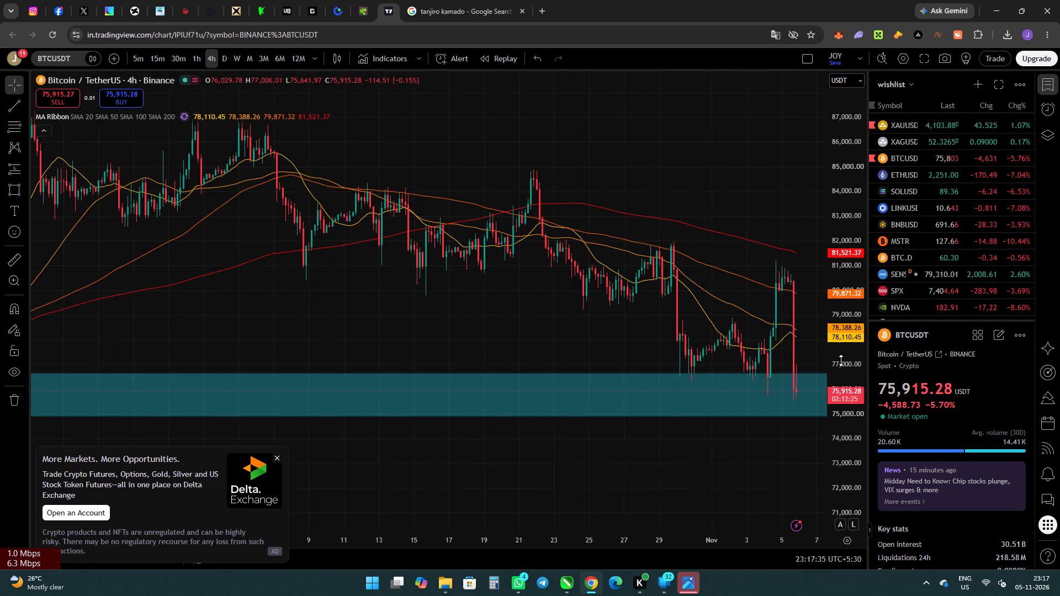
scroll(841, 360, down, 9)
scroll(431, 365, down, 6)
scroll(532, 302, down, 4)
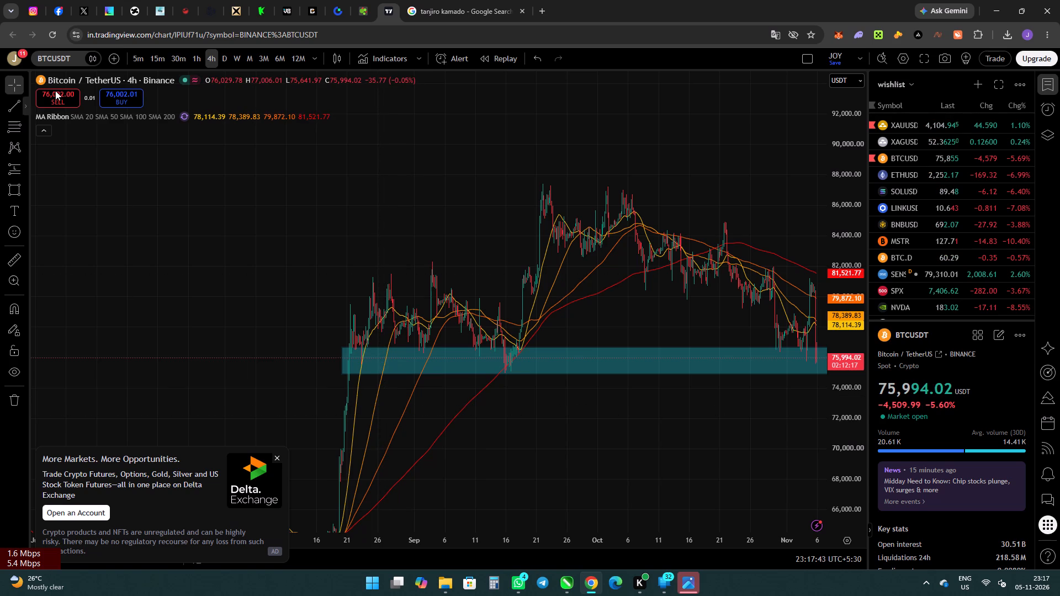
Switch back to CorelDRAW and continue the Pen path from its upper end straight along the brochure's top edge to the dark grey shape's corner.
click(597, 583)
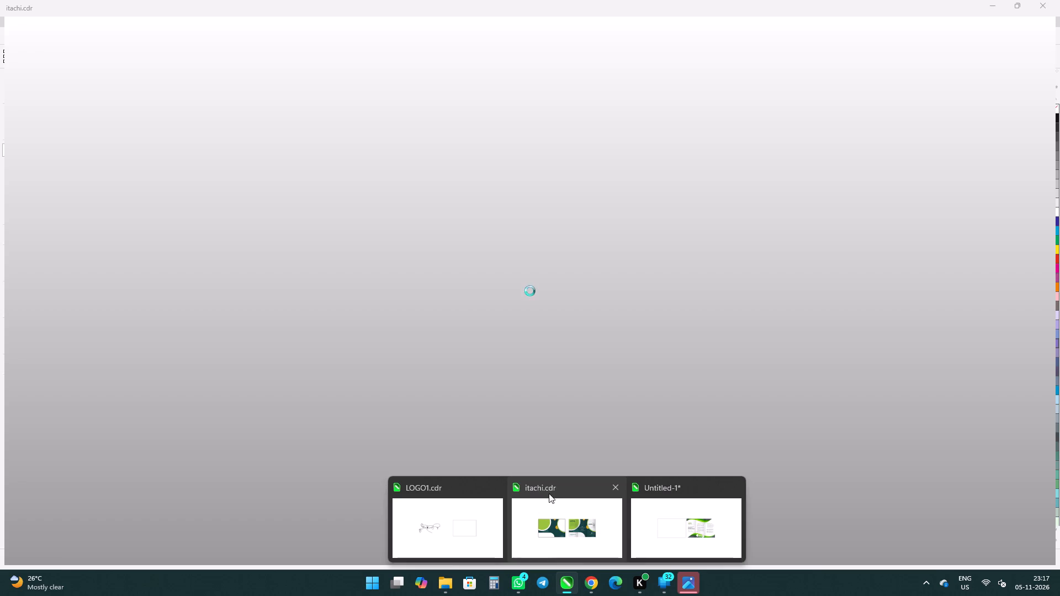
click(555, 404)
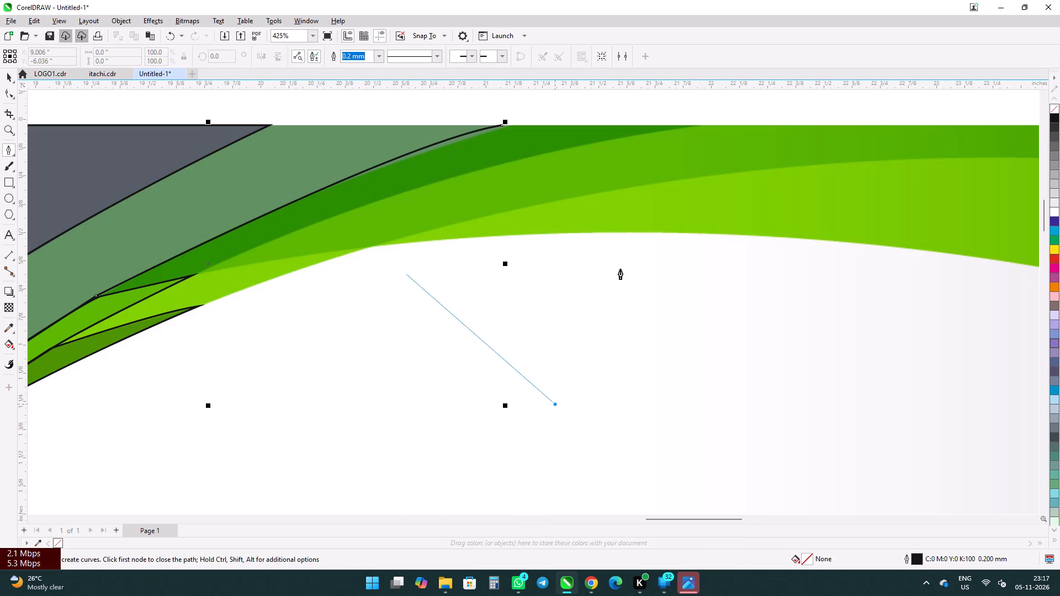
key(Escape)
click(505, 123)
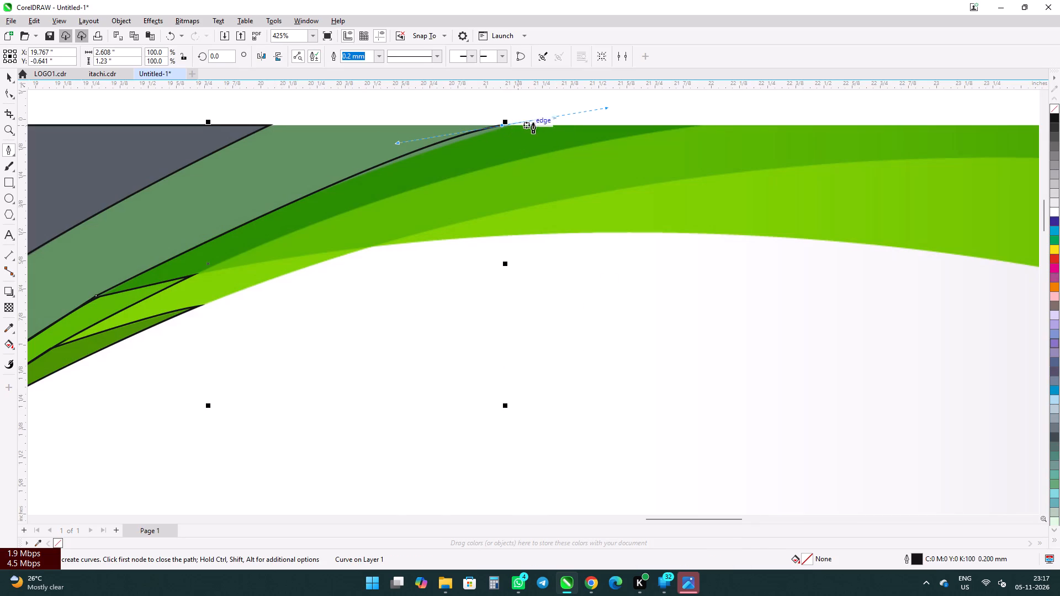
alt+click(503, 126)
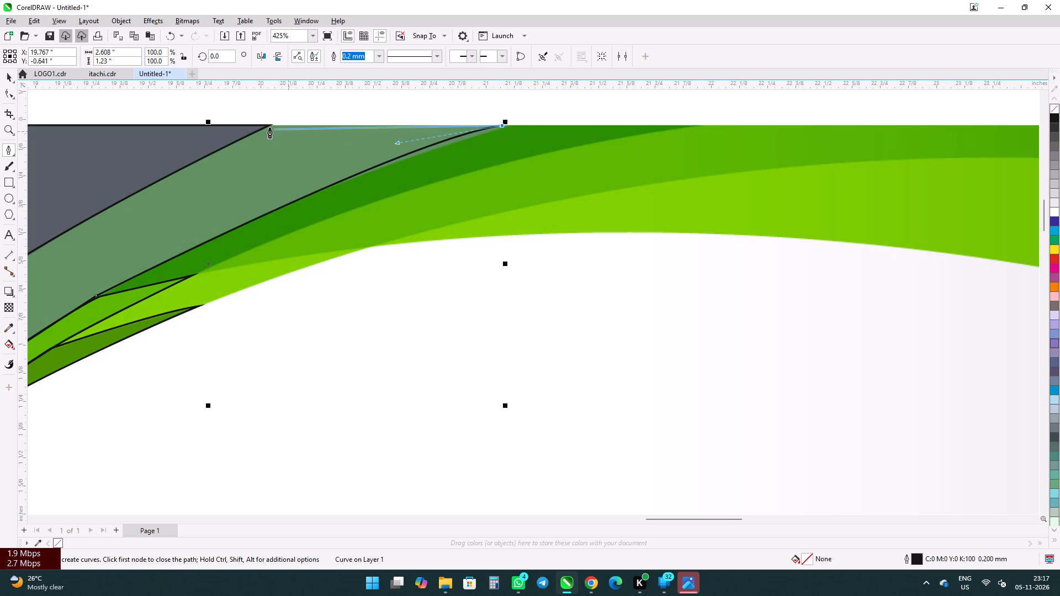
click(271, 125)
Close the grey-green band path at its starting node with a curve following the dark grey shape's lower edge, and deselect it.
scroll(548, 79, down, 5)
scroll(607, 138, down, 3)
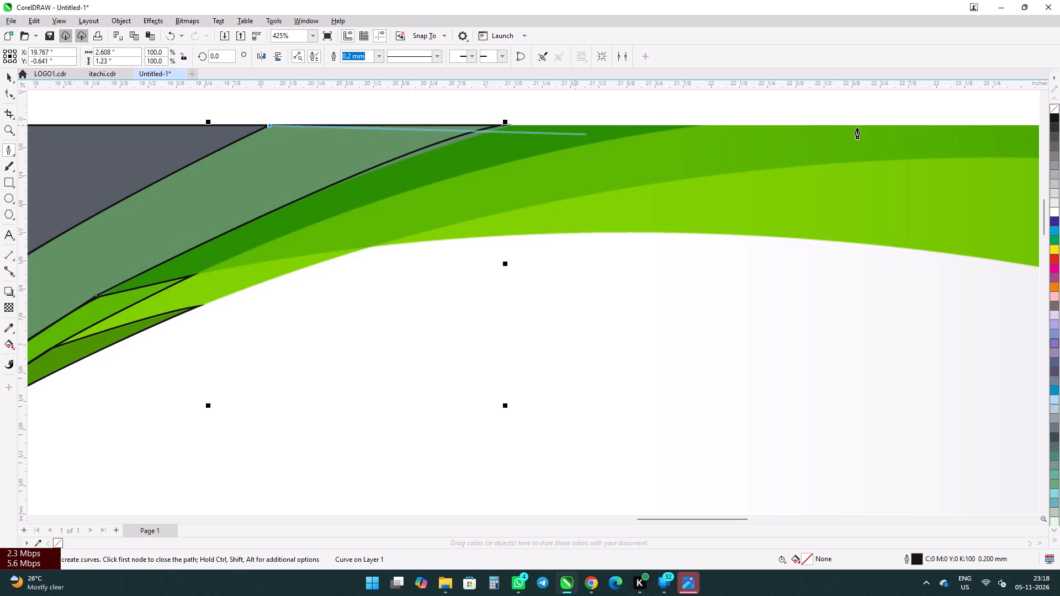
scroll(857, 128, down, 3)
scroll(404, 202, up, 5)
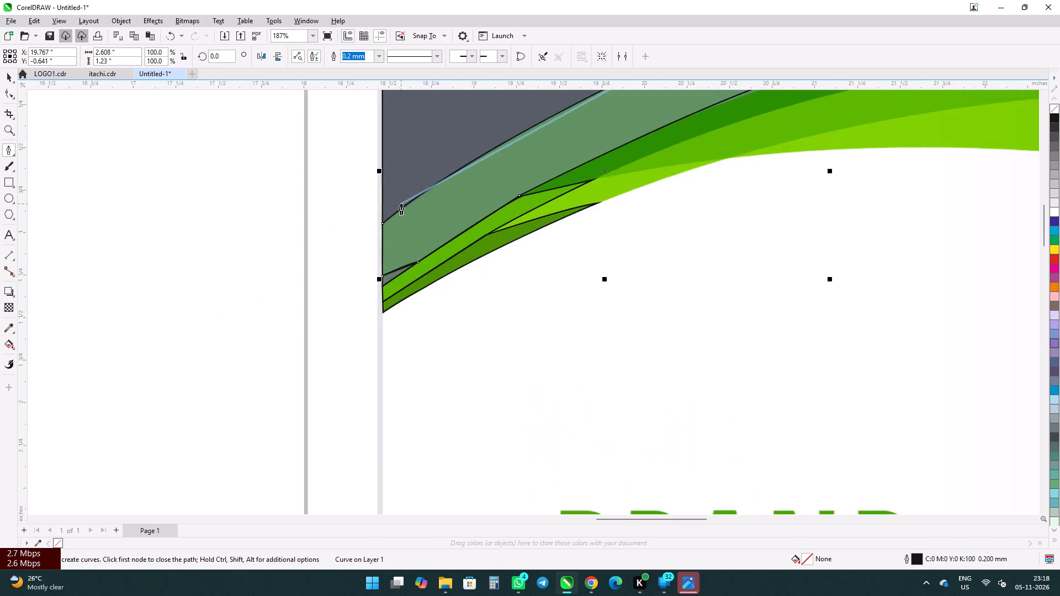
scroll(363, 209, down, 5)
scroll(455, 152, up, 4)
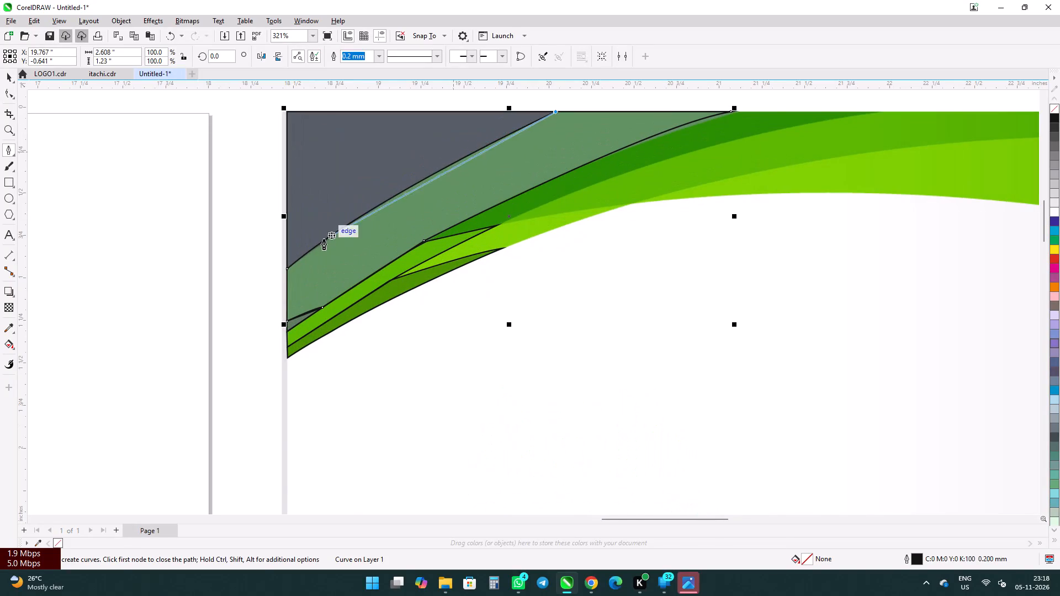
drag(288, 269, 265, 305)
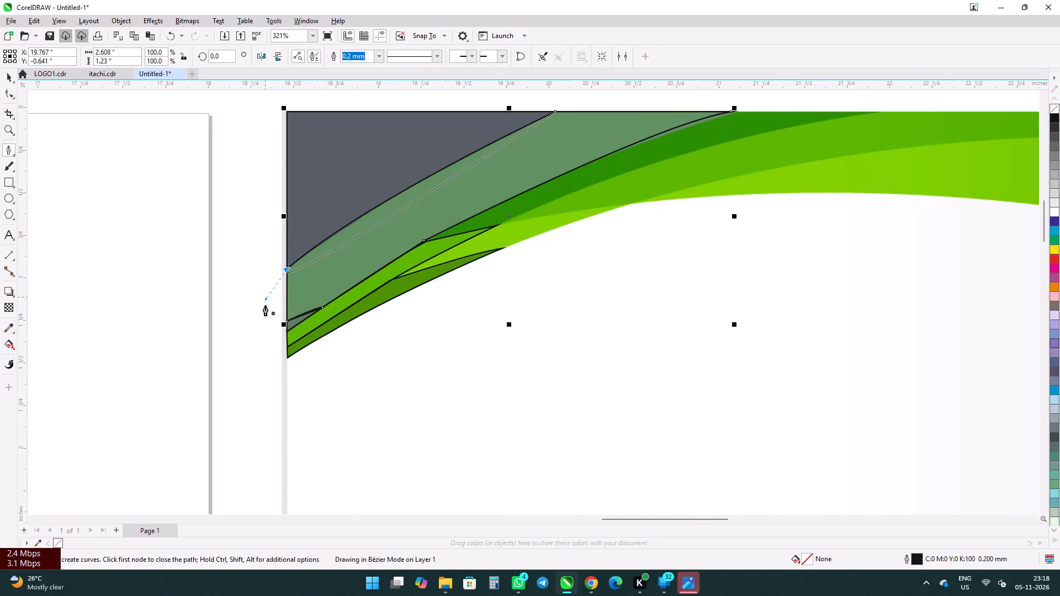
drag(265, 305, 332, 227)
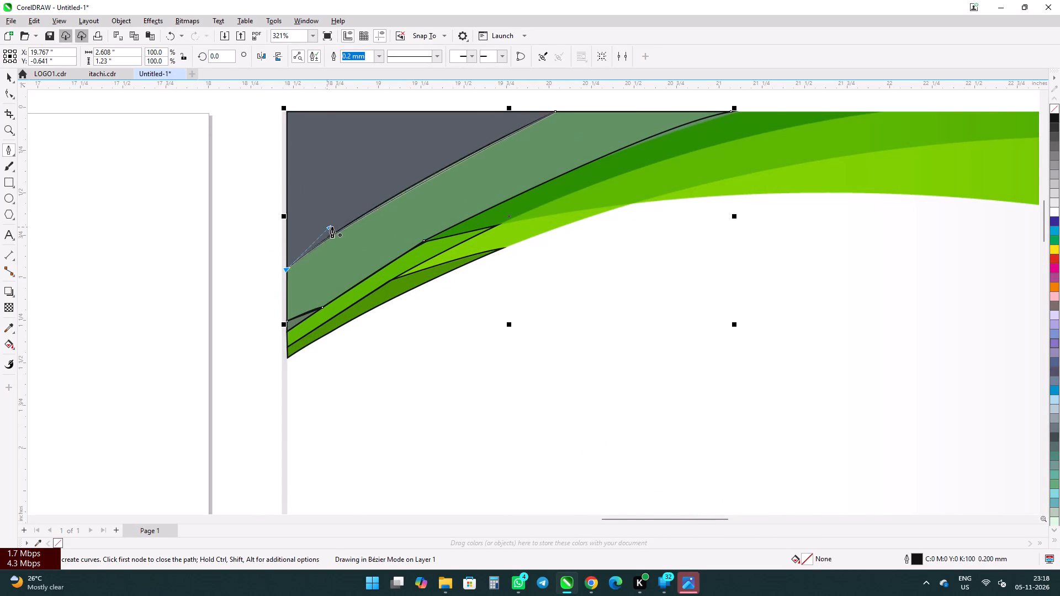
drag(332, 227, 393, 185)
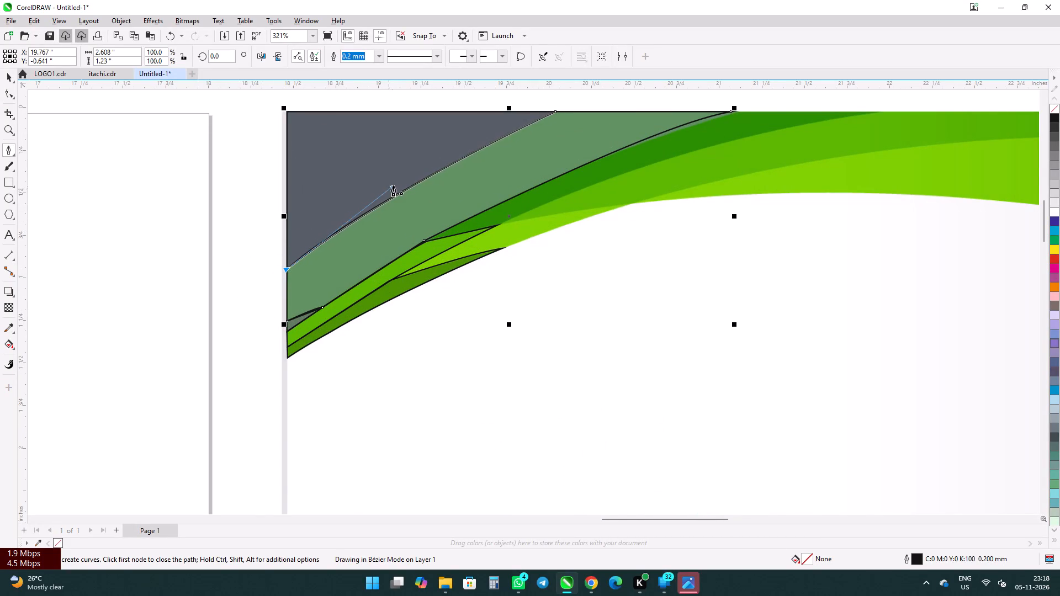
drag(393, 185, 392, 185)
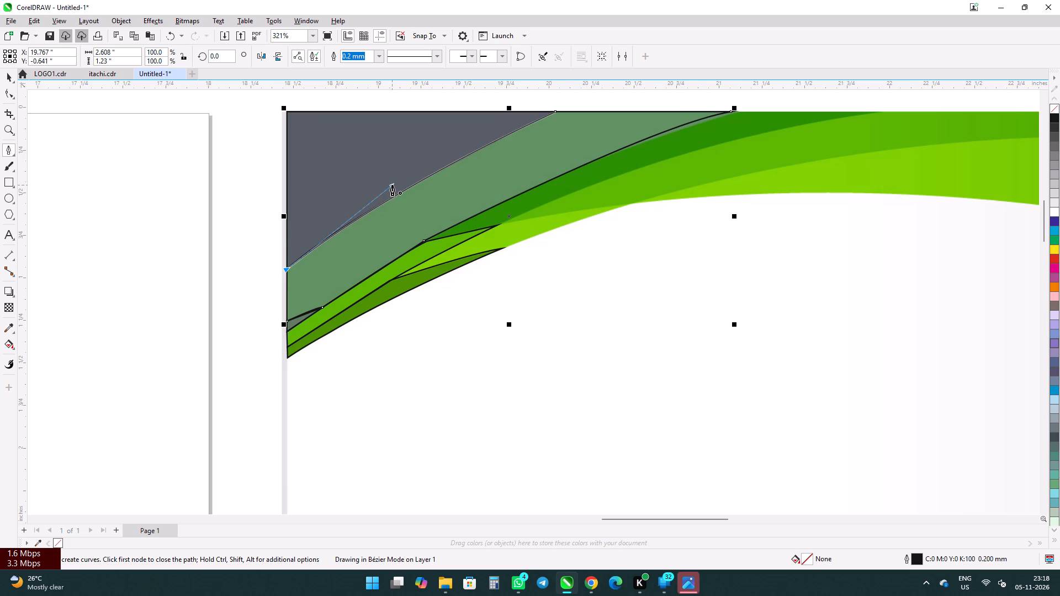
drag(392, 185, 390, 188)
click(0, 81)
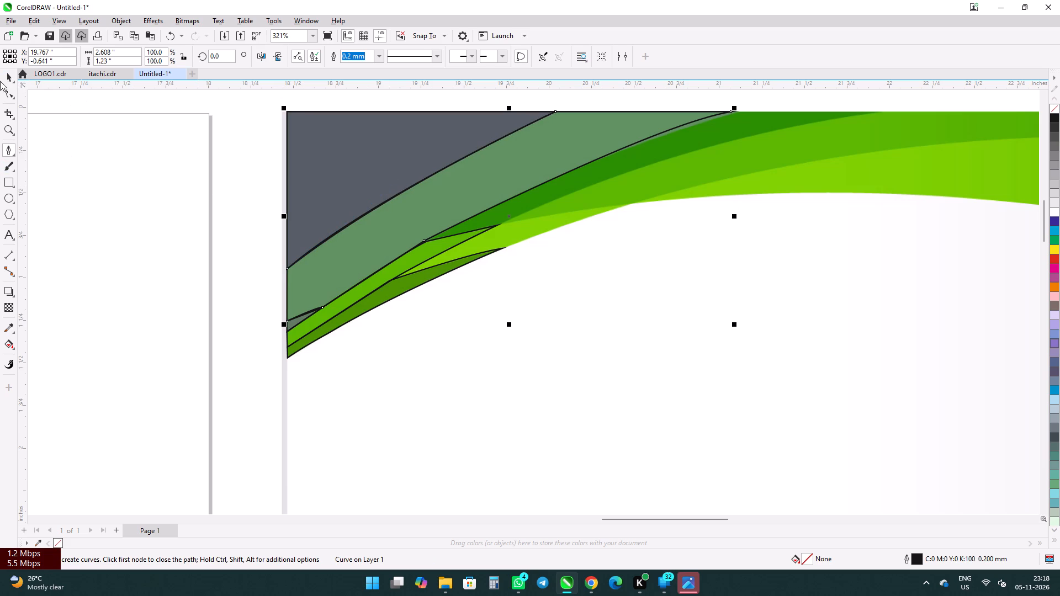
click(219, 123)
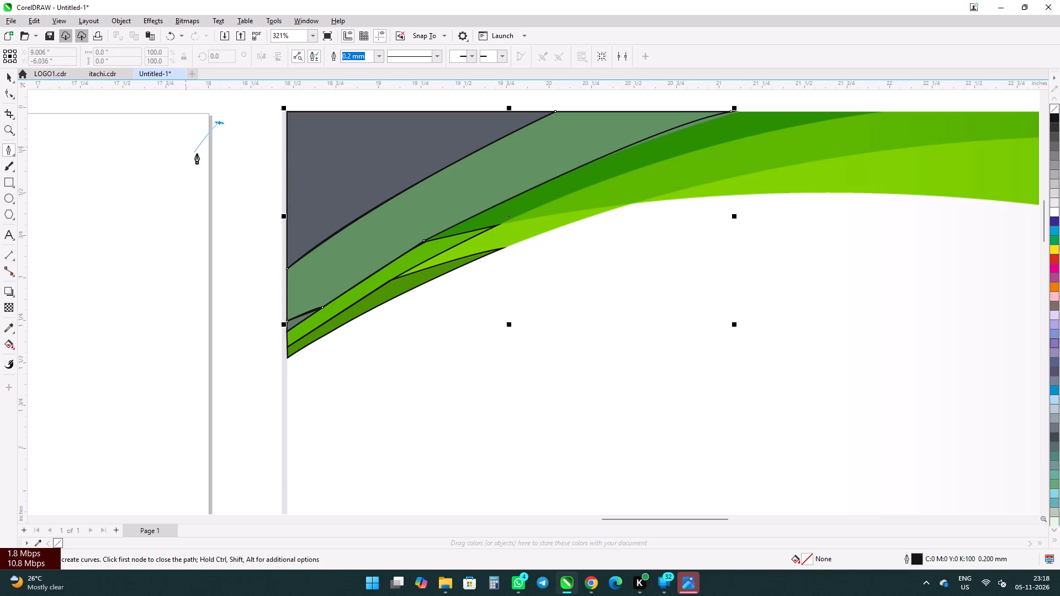
key(Escape)
click(7, 73)
click(274, 139)
scroll(300, 202, down, 4)
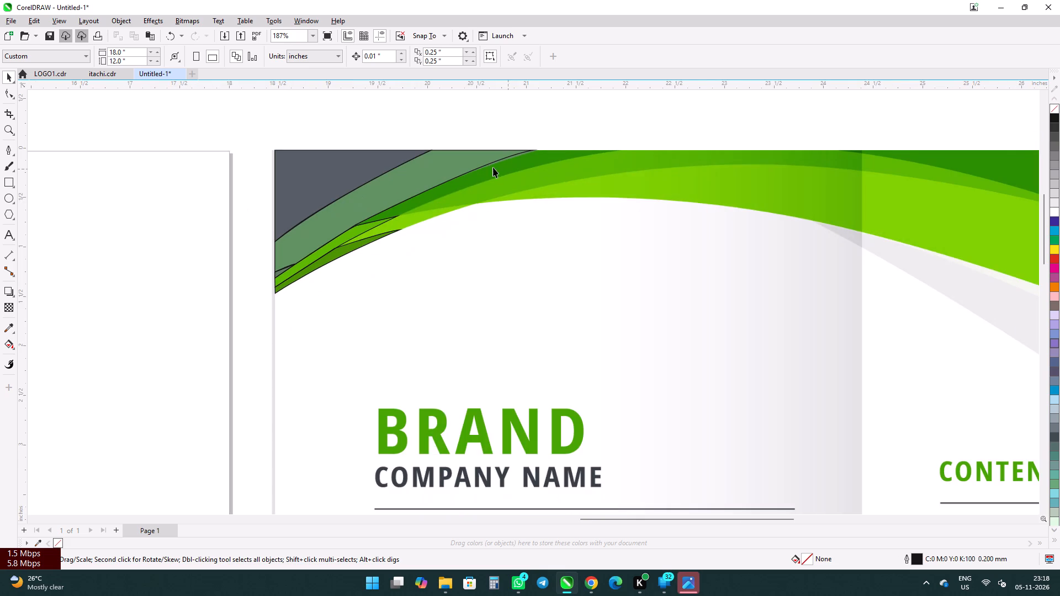
Lock the outlined grey-green band in place and deselect it.
scroll(433, 162, up, 2)
click(434, 158)
right_click(434, 158)
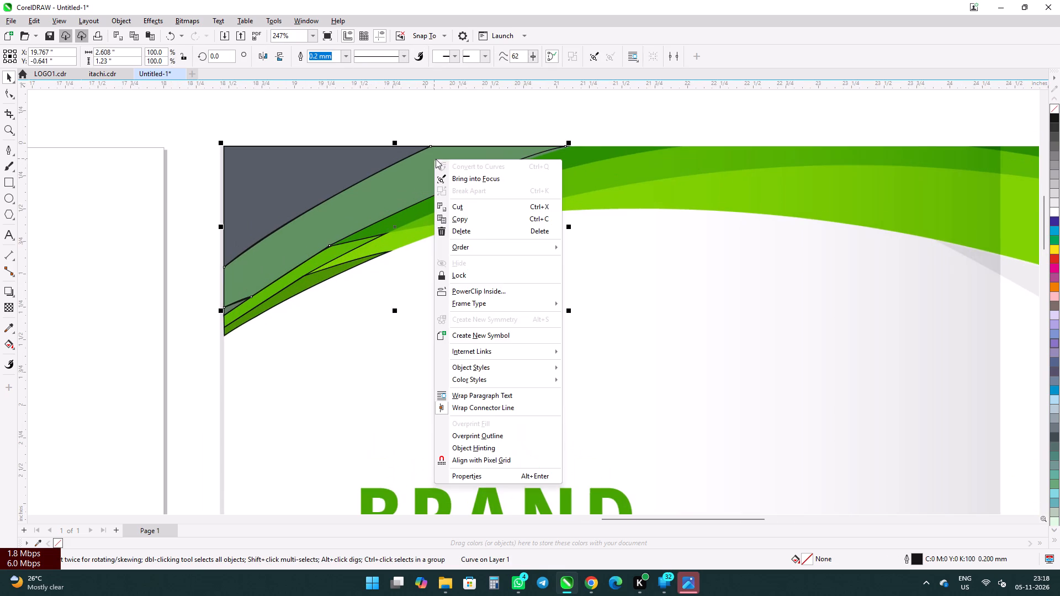
click(469, 278)
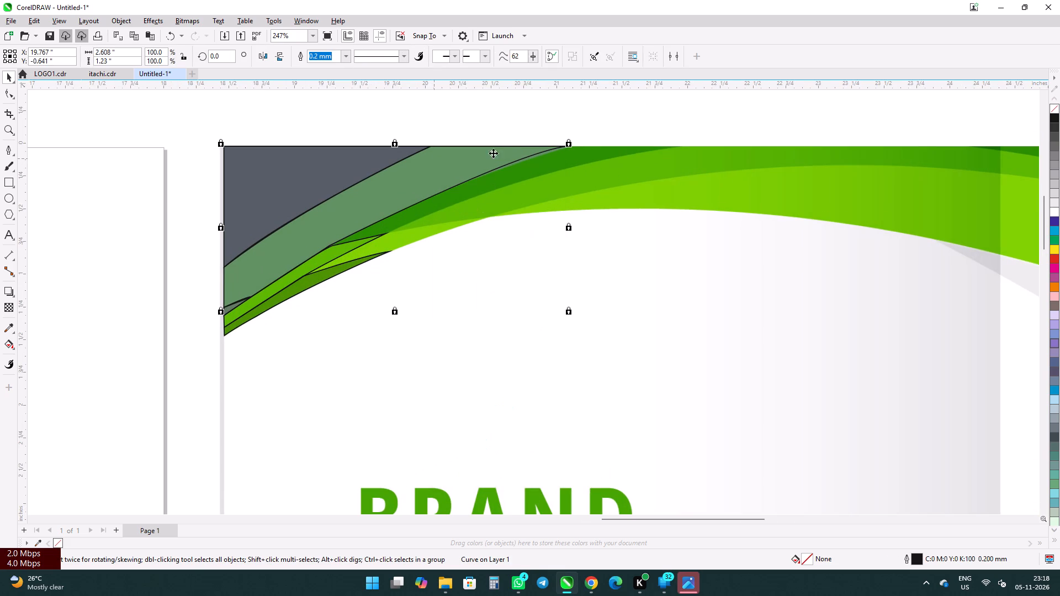
click(498, 120)
click(452, 173)
click(443, 167)
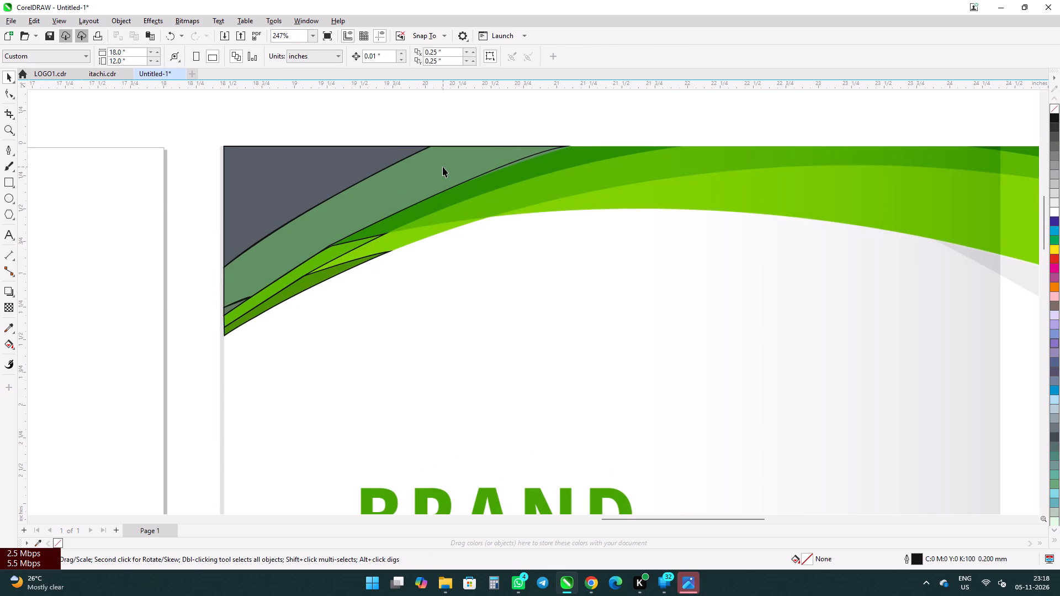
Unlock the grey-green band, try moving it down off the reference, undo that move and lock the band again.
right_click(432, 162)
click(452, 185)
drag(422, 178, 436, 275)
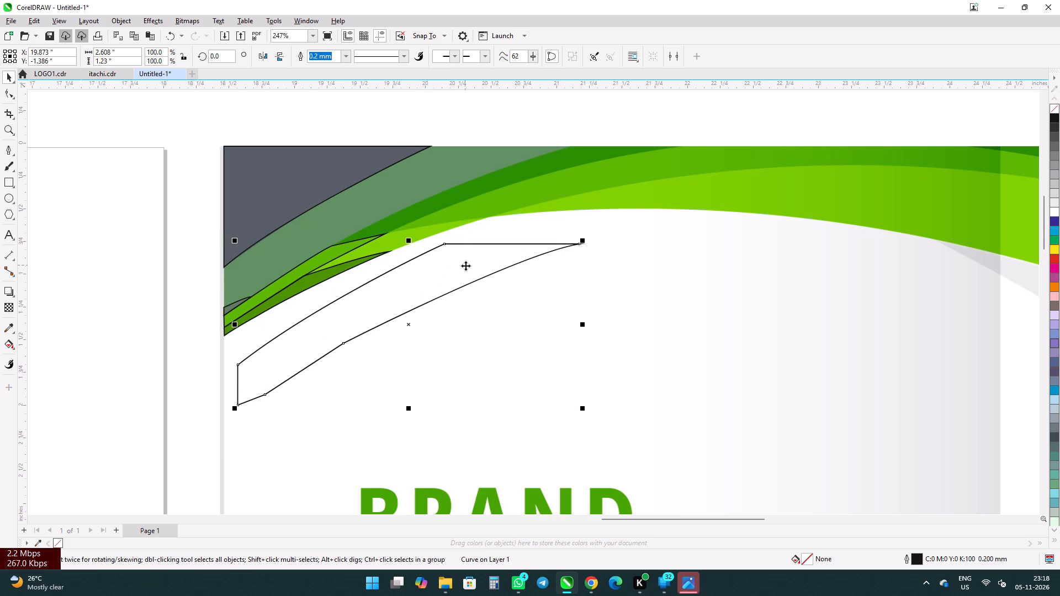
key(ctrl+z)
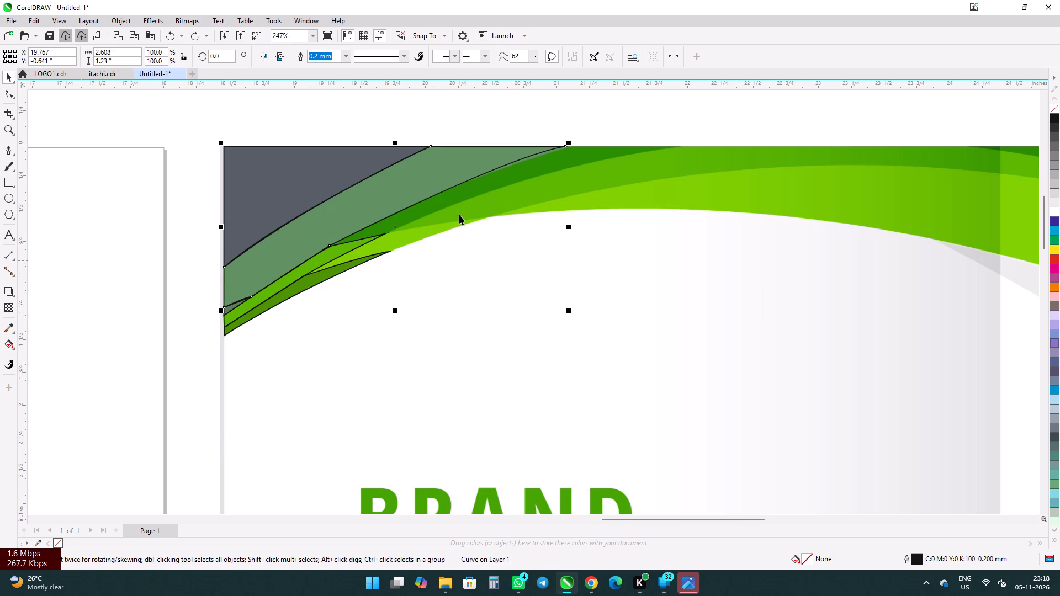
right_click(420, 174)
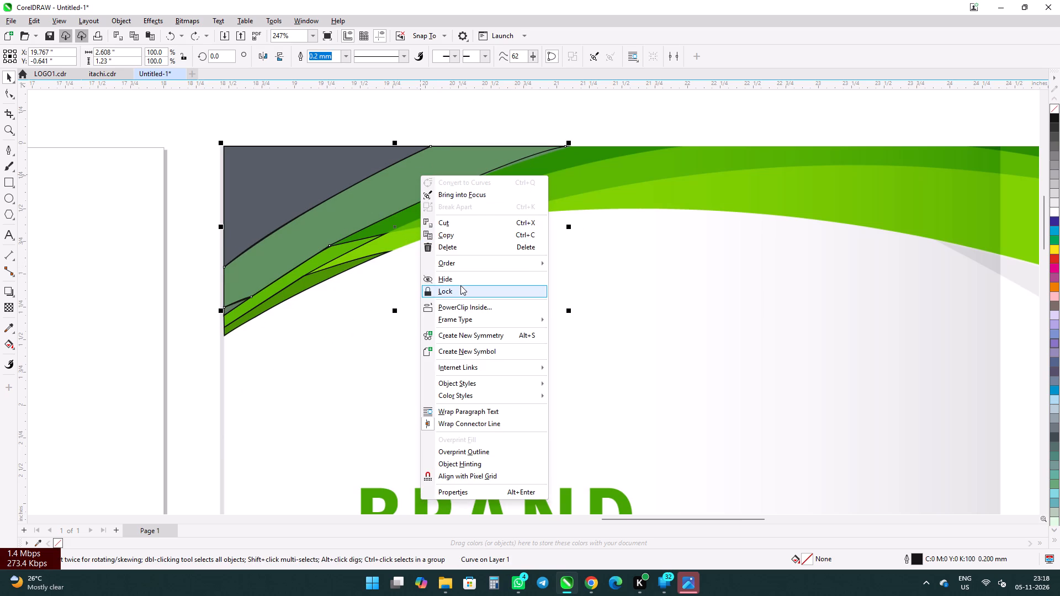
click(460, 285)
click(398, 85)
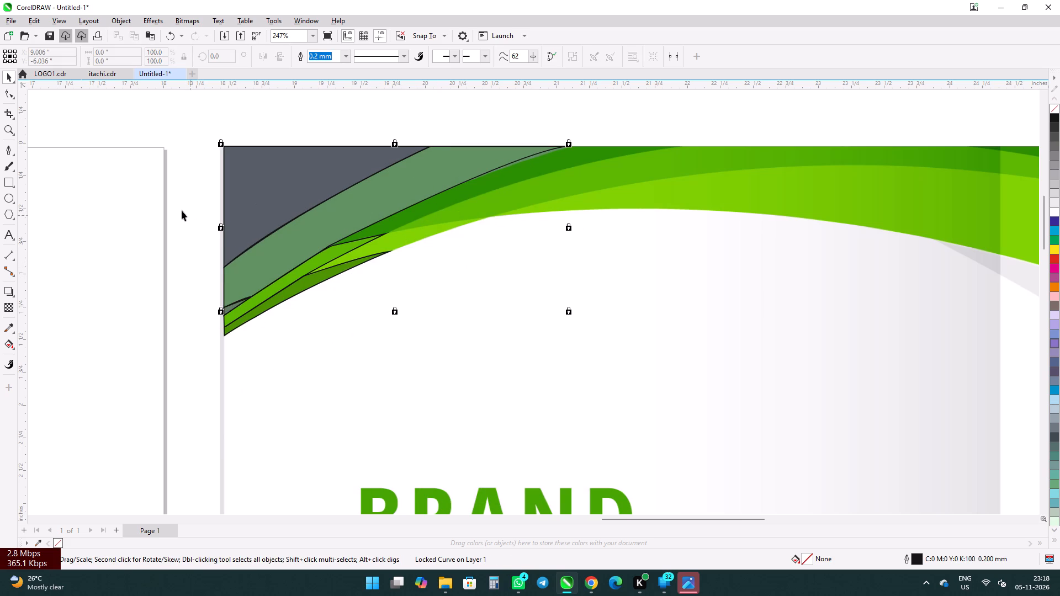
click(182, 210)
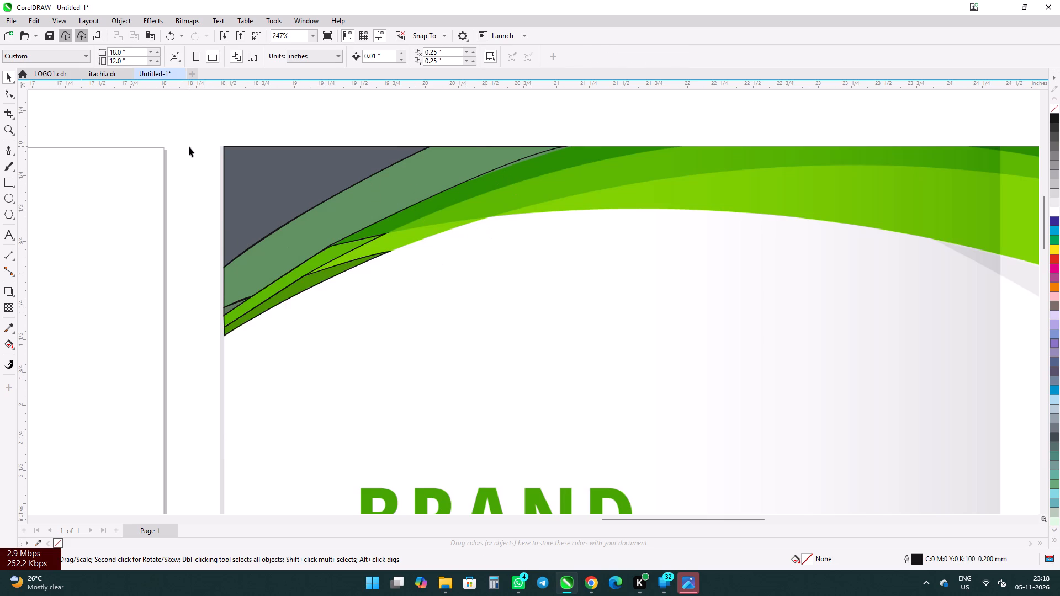
Start a Pen path at the light green wedge's upper node and curve it along the wedge's top edge to its pointed tip.
scroll(250, 182, down, 4)
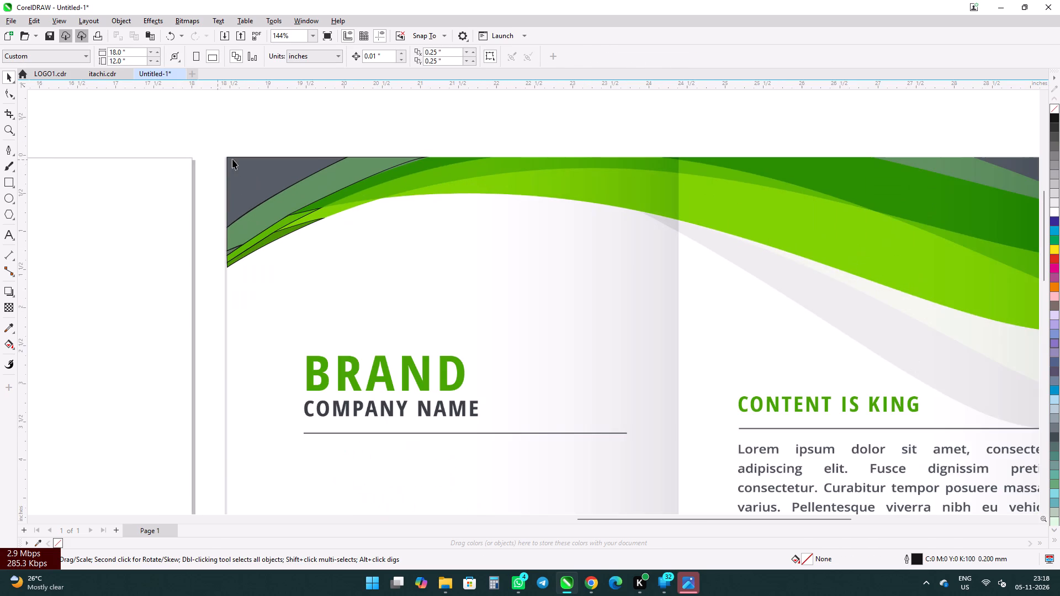
scroll(434, 168, up, 1)
scroll(486, 128, up, 2)
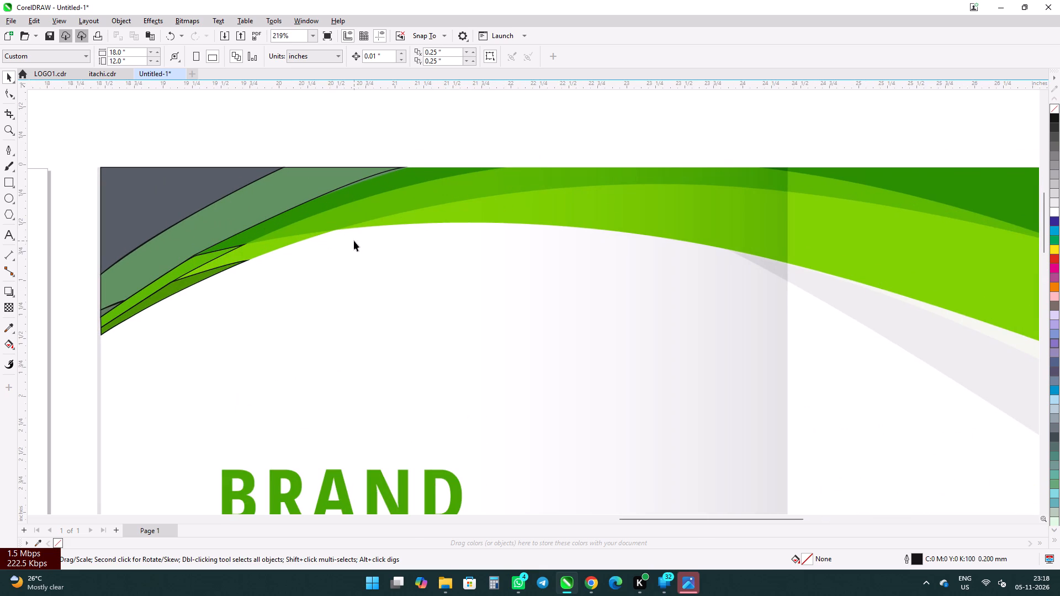
scroll(379, 172, up, 2)
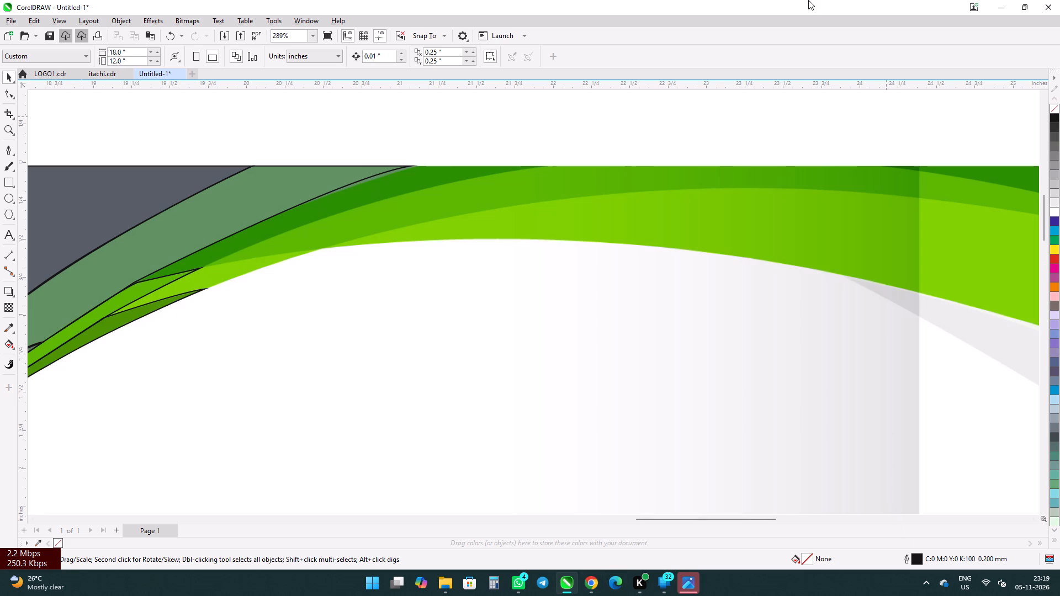
right_drag(11, 595, 17, 595)
click(9, 153)
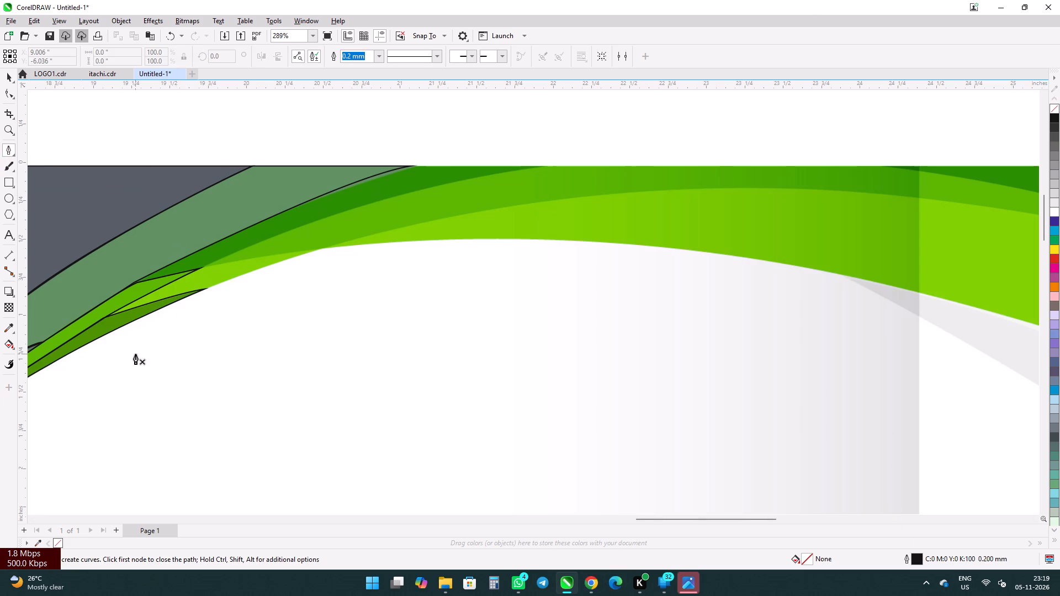
scroll(107, 305, up, 2)
scroll(107, 305, down, 1)
scroll(153, 302, up, 2)
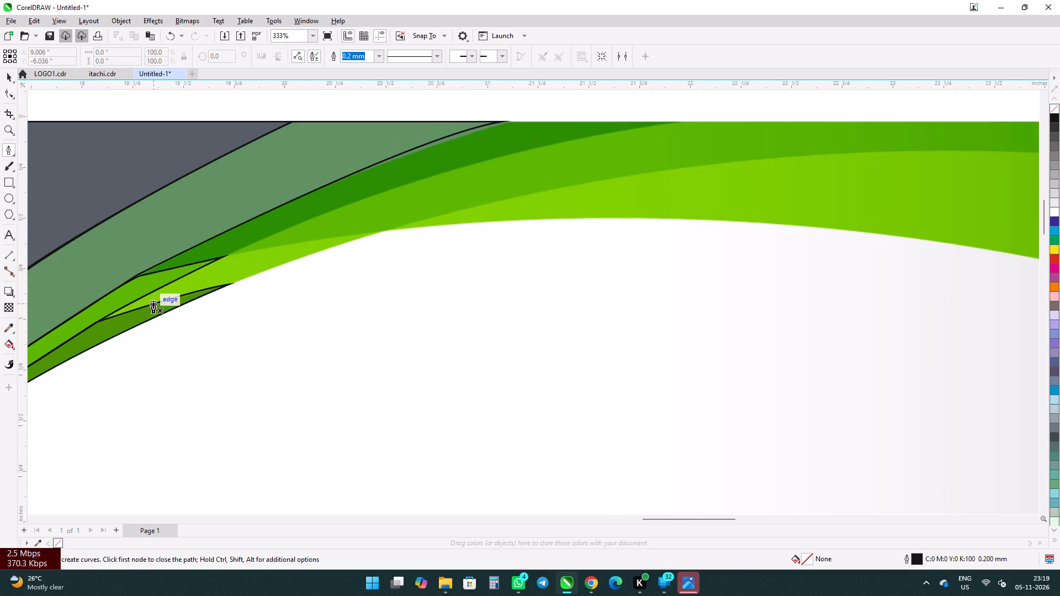
click(234, 249)
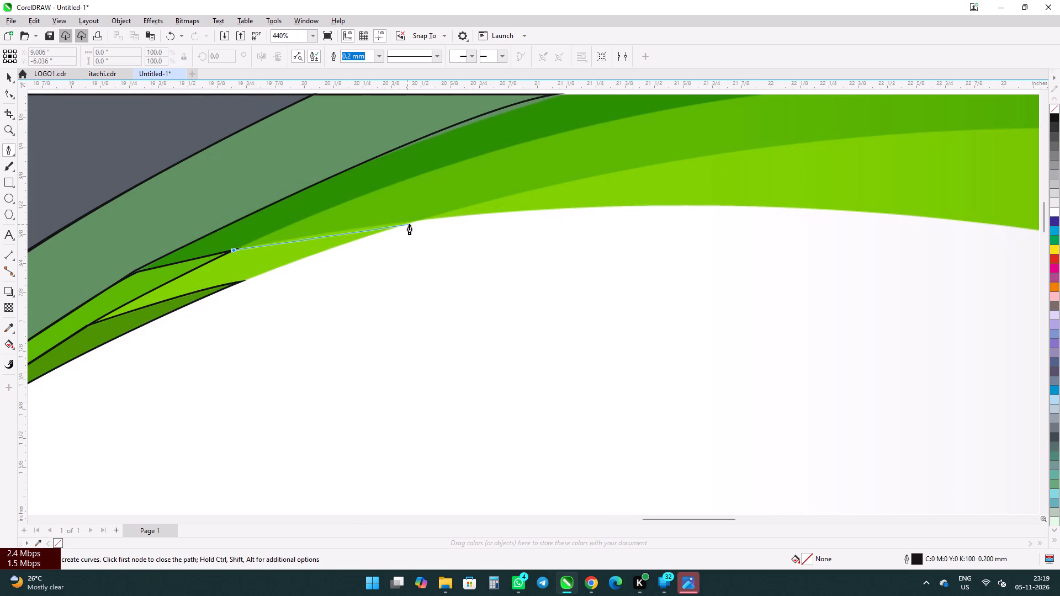
drag(410, 221, 431, 225)
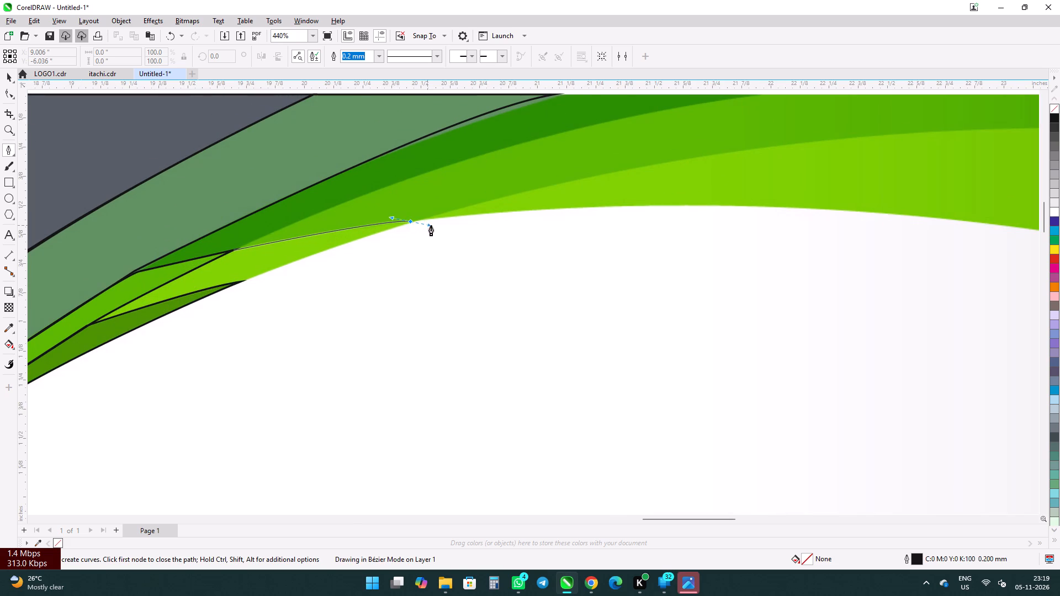
drag(431, 225, 468, 217)
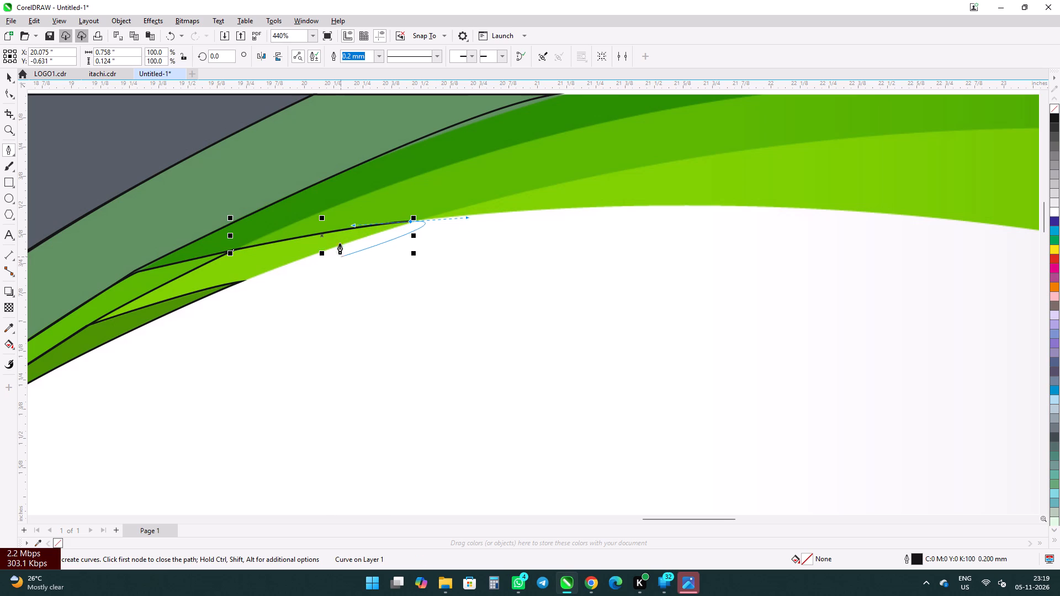
Close the light green wedge path through the dark green sliver's tip and the sliver's inner corner to the starting node.
alt+click(412, 219)
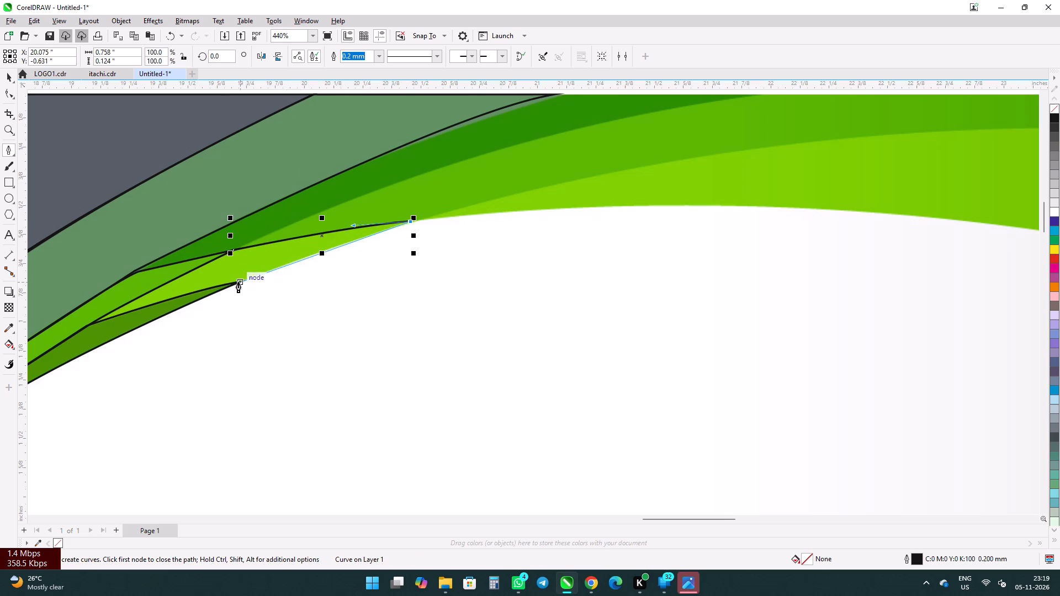
click(241, 280)
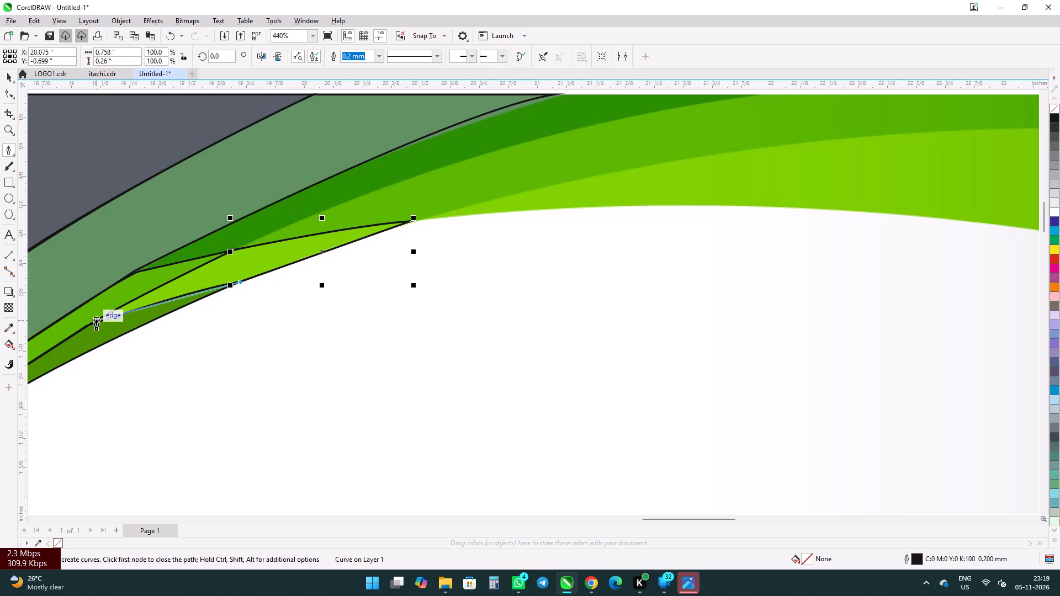
click(96, 320)
click(232, 251)
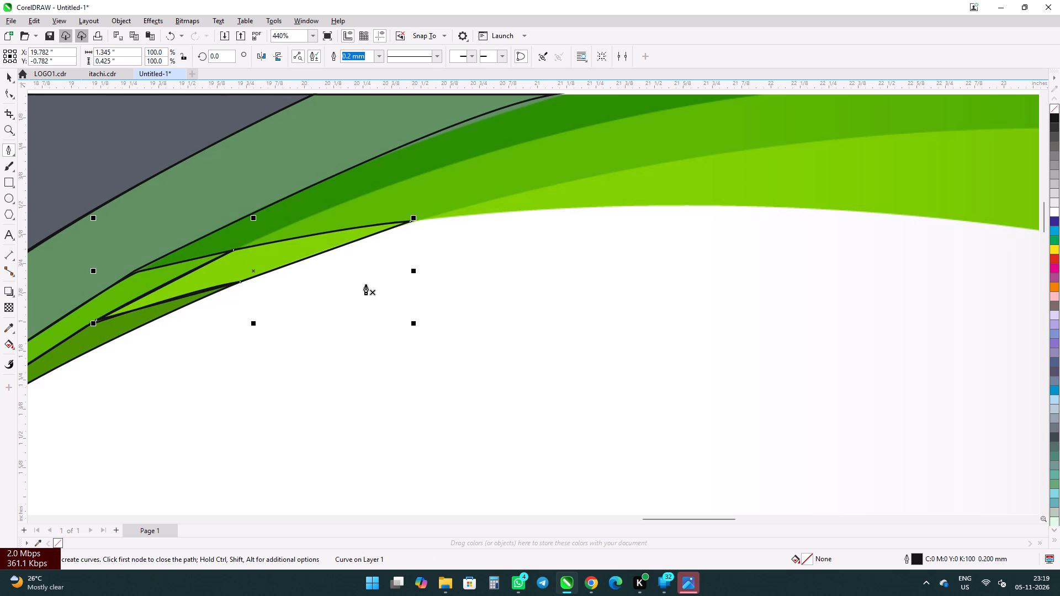
click(11, 71)
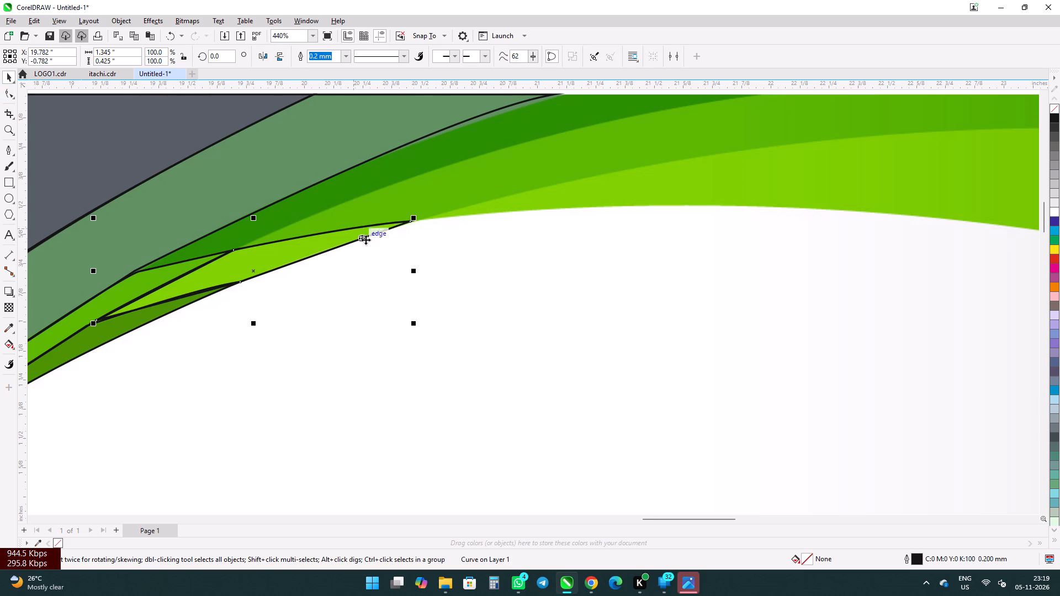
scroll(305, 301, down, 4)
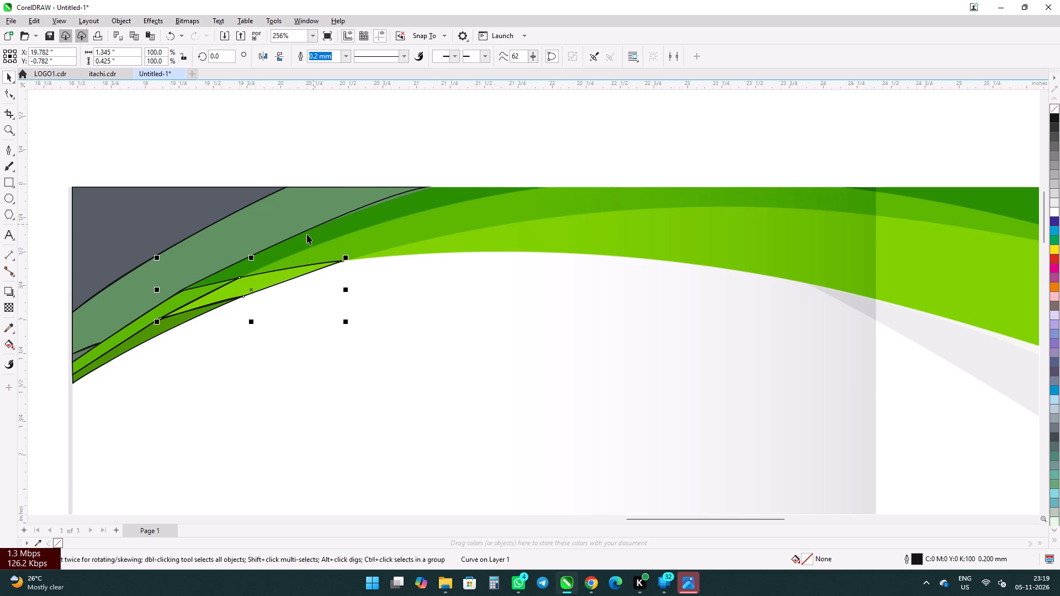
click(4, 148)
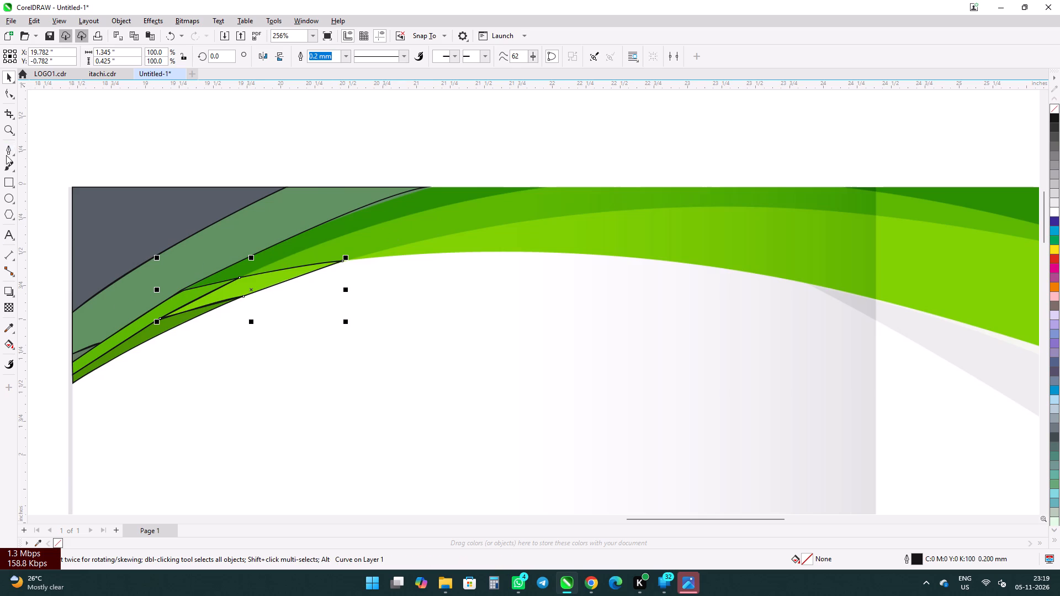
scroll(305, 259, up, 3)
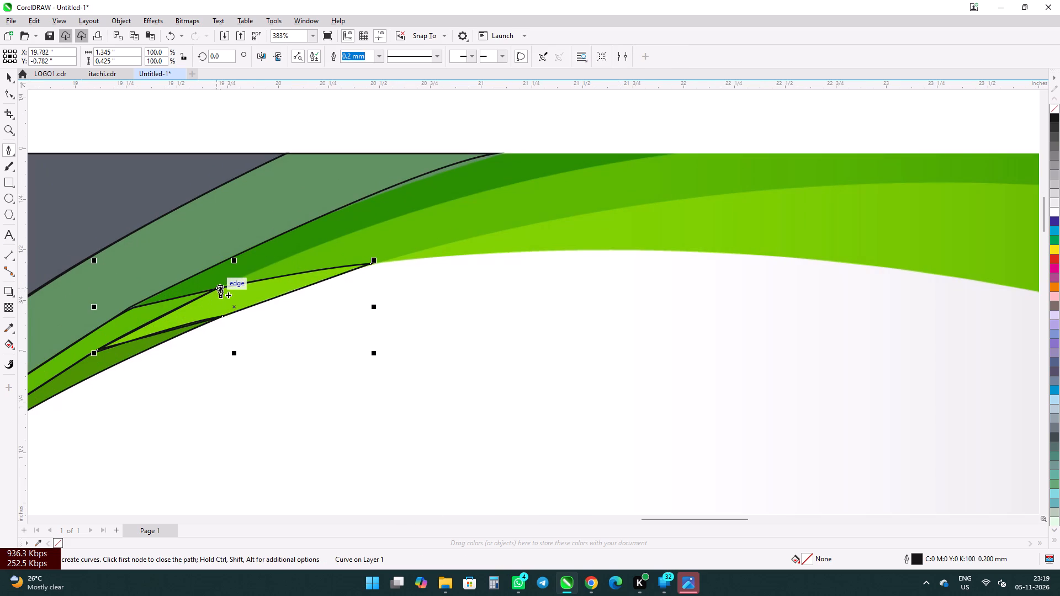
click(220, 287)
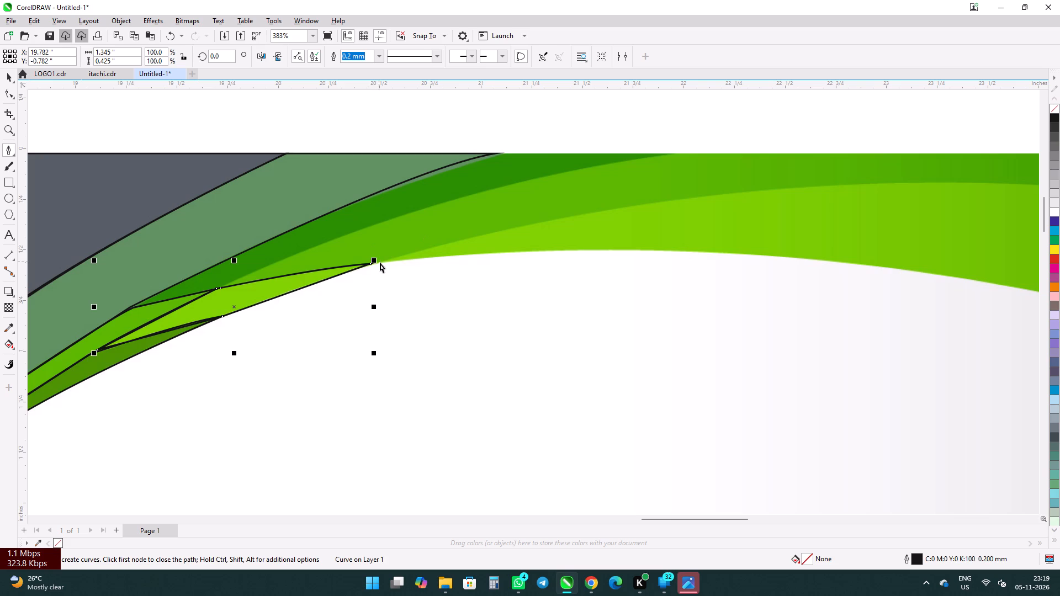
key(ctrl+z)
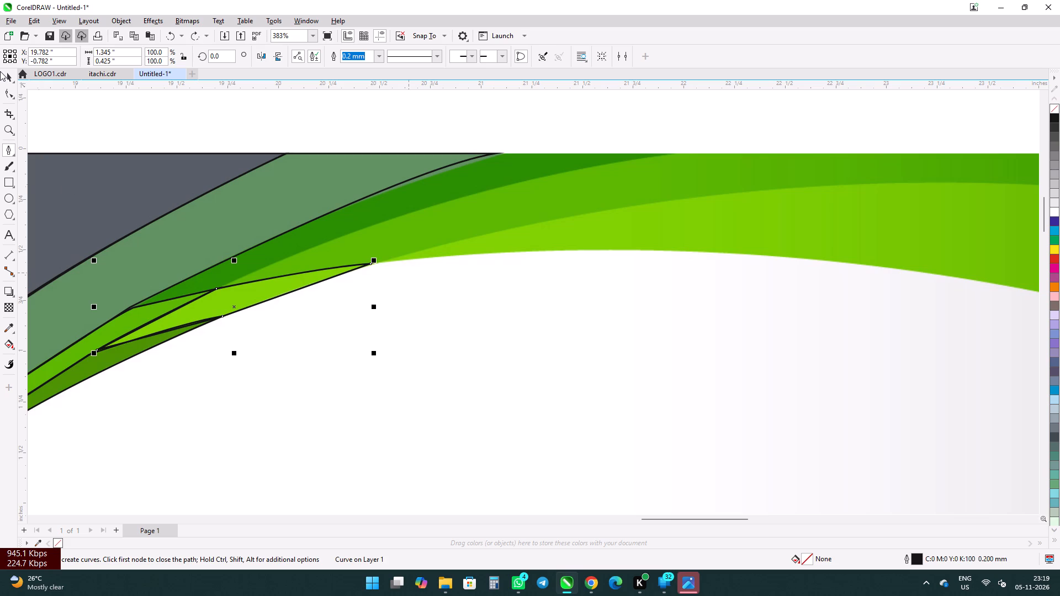
Lock the newly traced light green wedge in place and deselect it.
click(7, 74)
click(569, 371)
click(306, 284)
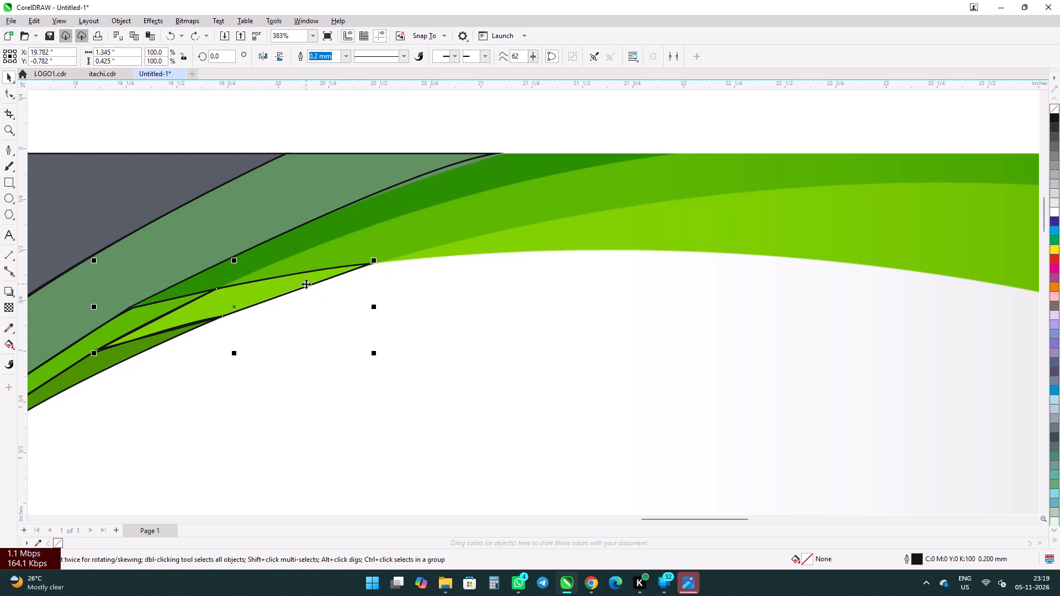
right_click(306, 284)
click(380, 359)
click(453, 322)
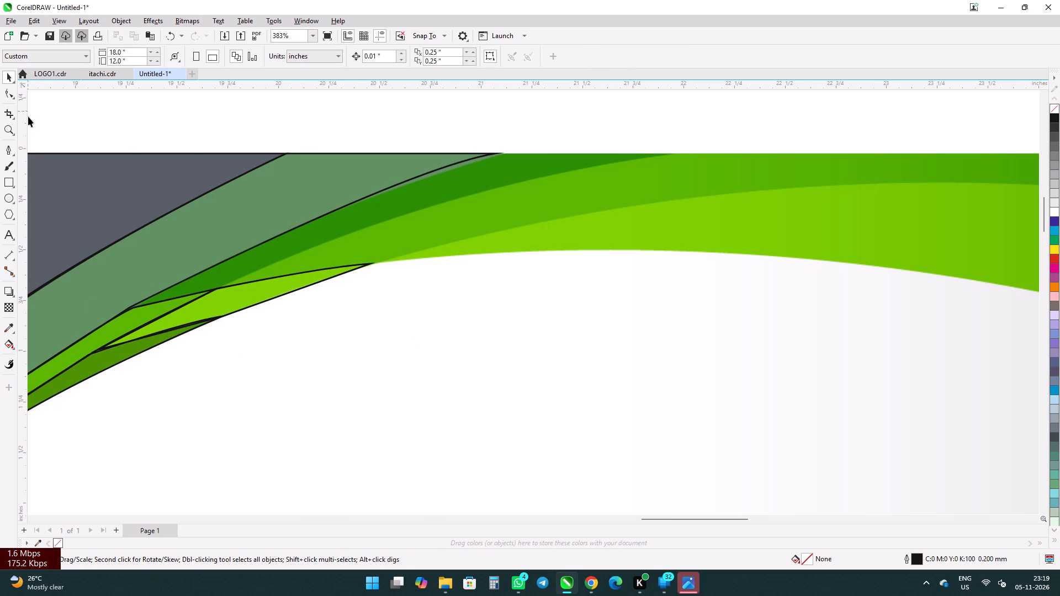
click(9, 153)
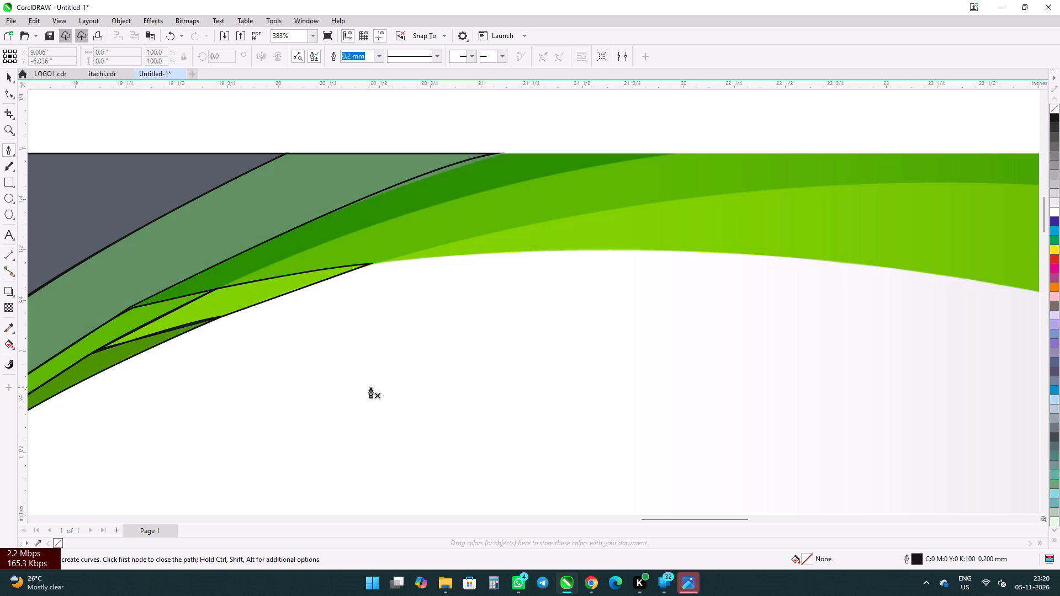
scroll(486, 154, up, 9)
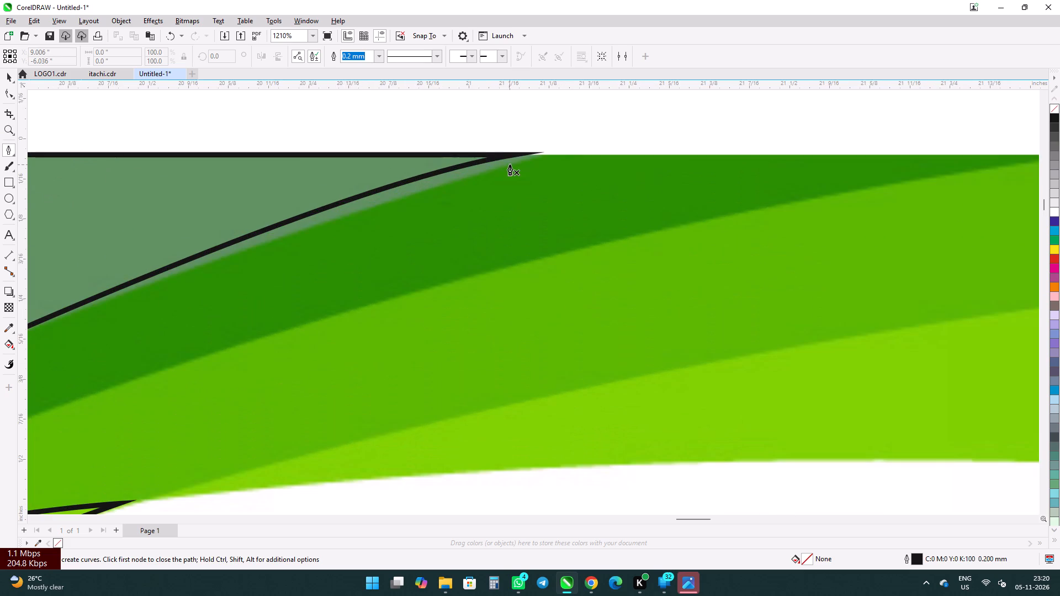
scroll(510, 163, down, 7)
Unlock the grey-green band so its outline can be edited.
click(8, 73)
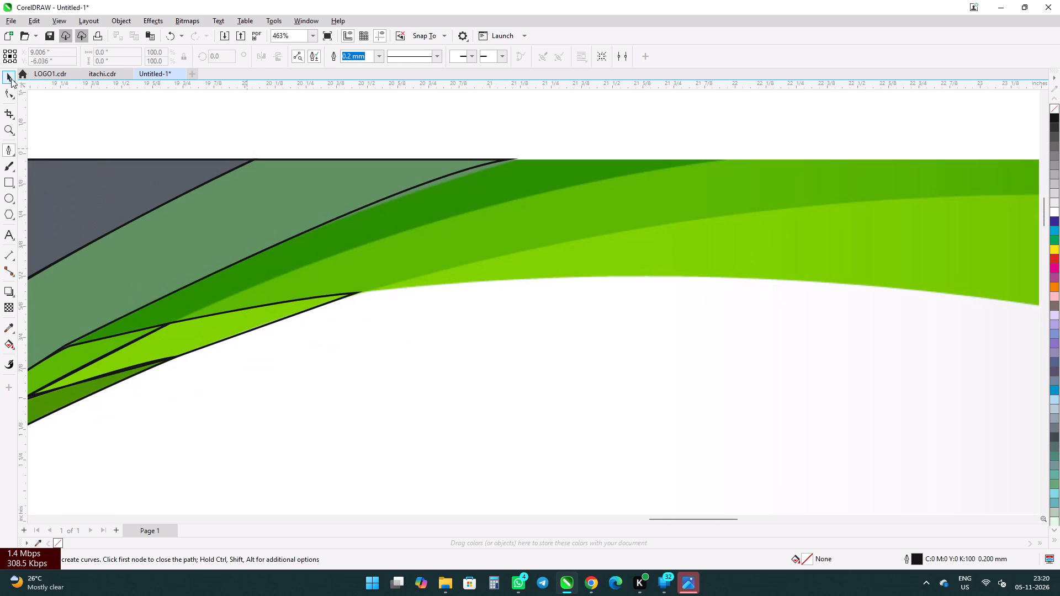
right_click(185, 203)
click(224, 216)
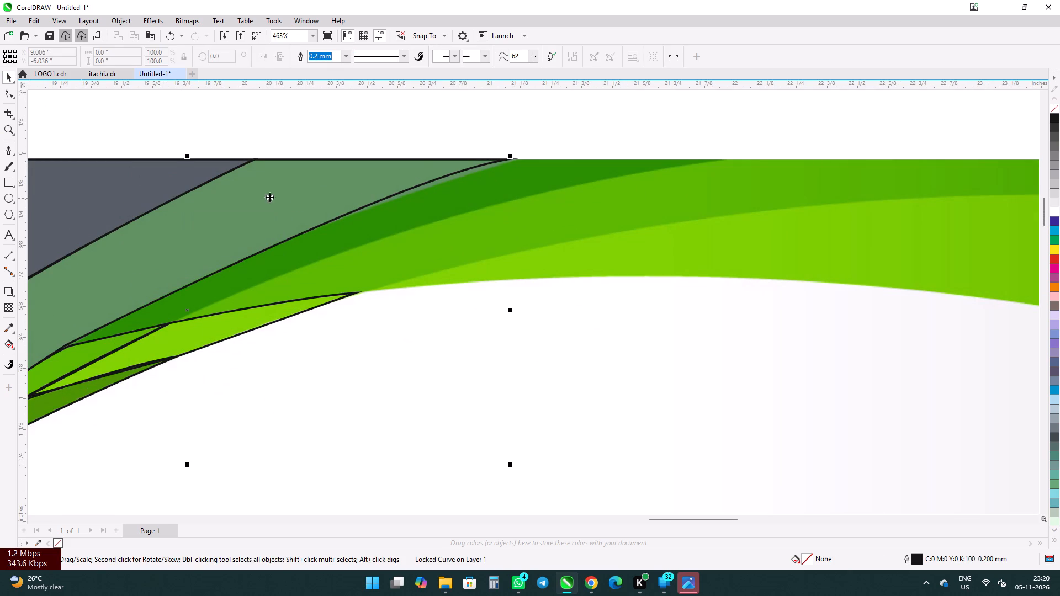
Reshape the grey-green band's lower edge by moving its tip node outward along the page top and adjusting its curve handle to the reference.
click(8, 95)
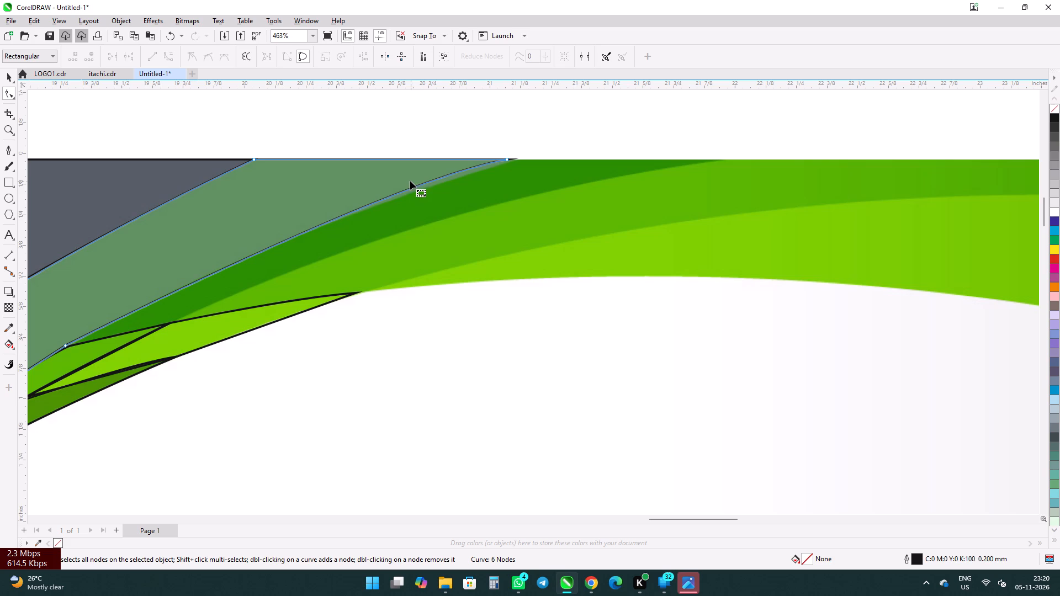
click(410, 181)
scroll(501, 164, up, 11)
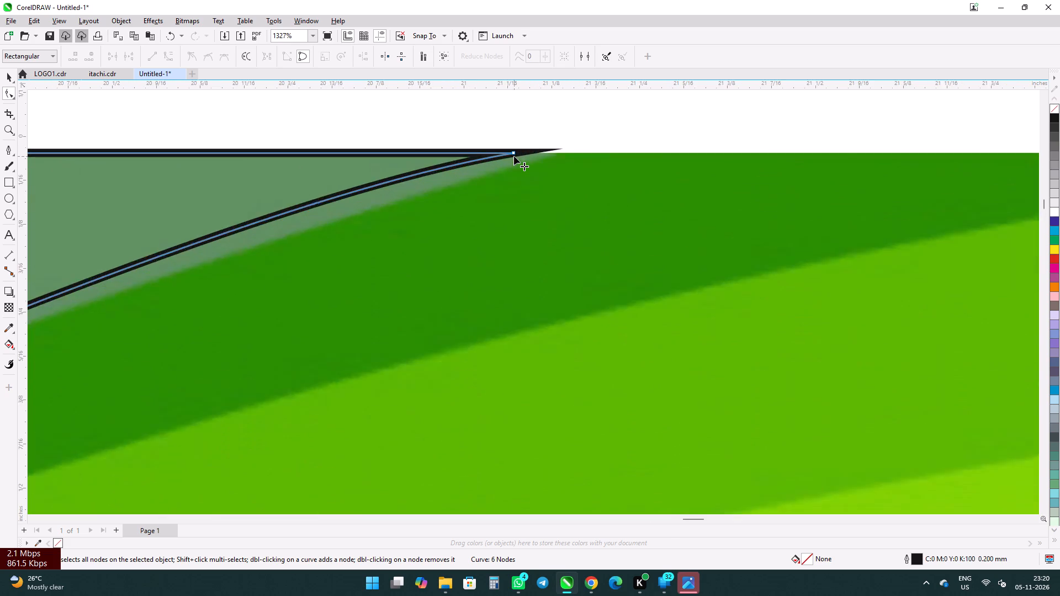
scroll(514, 156, up, 4)
drag(511, 152, 554, 157)
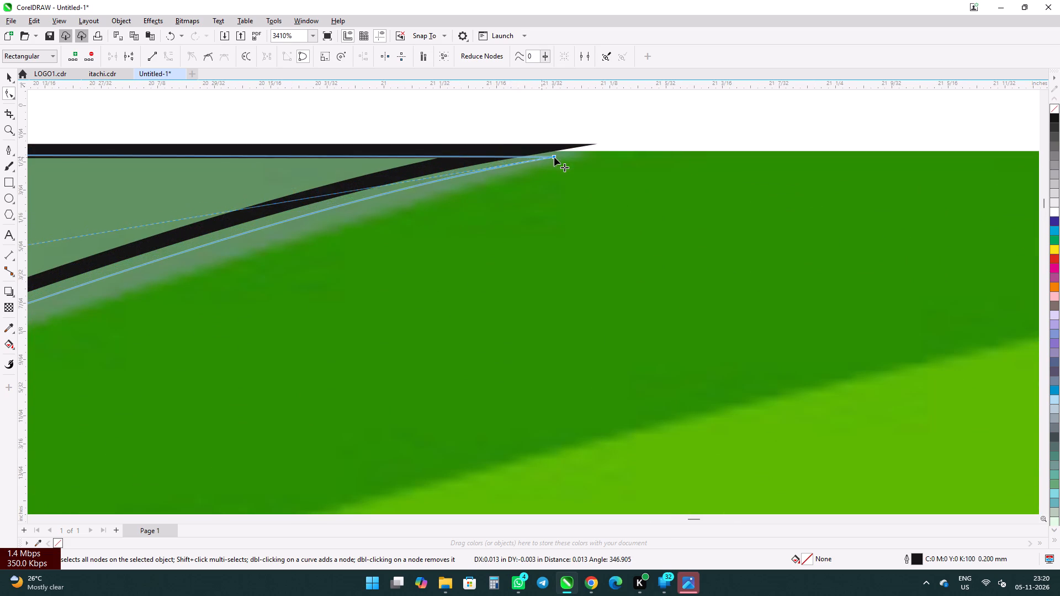
drag(554, 157, 560, 155)
scroll(474, 160, down, 11)
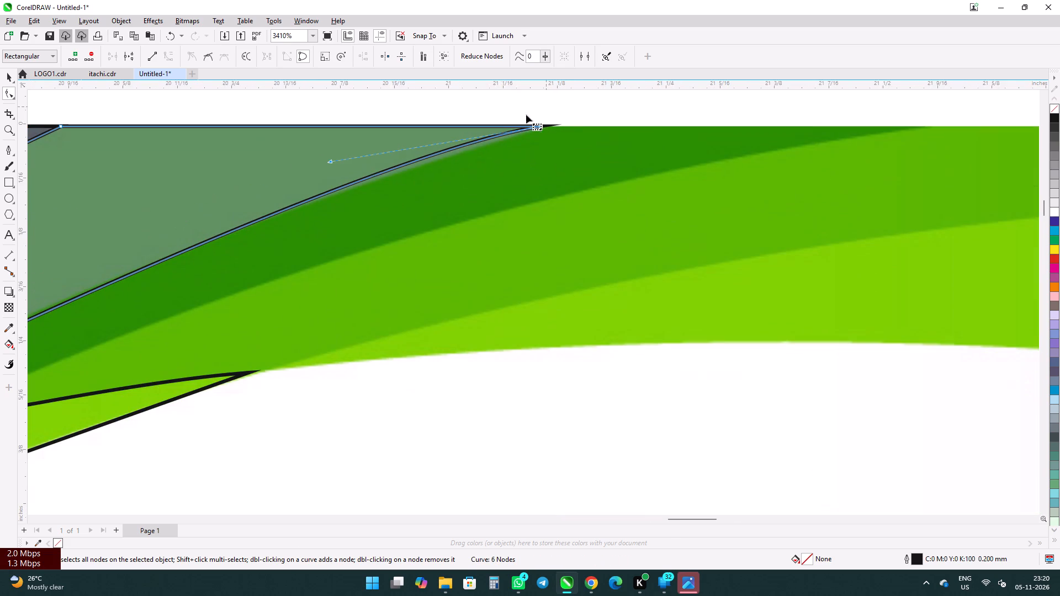
drag(328, 162, 338, 176)
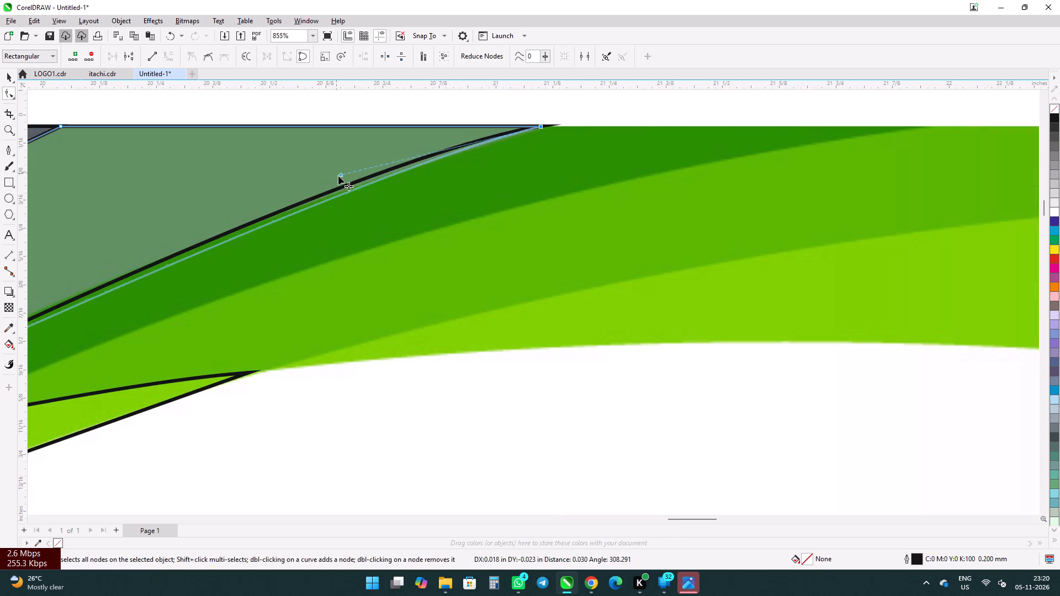
drag(338, 176, 264, 180)
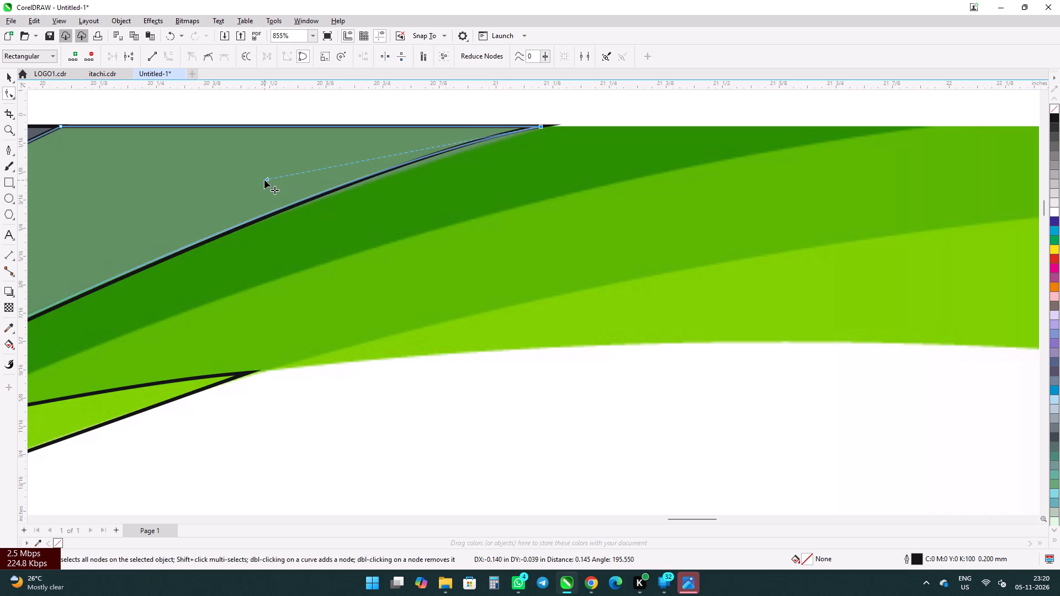
drag(264, 180, 261, 188)
scroll(402, 153, down, 5)
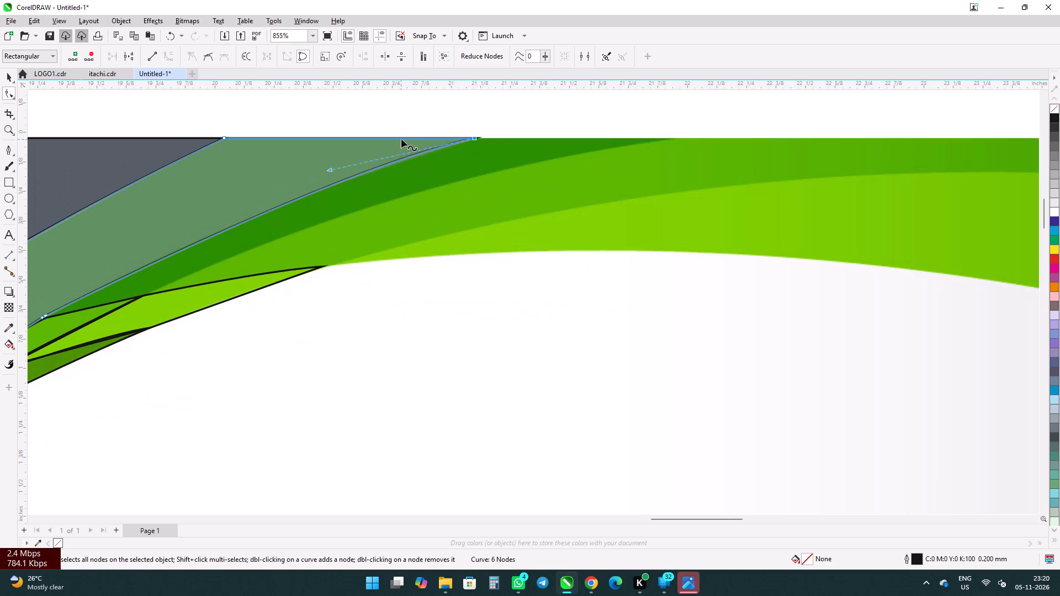
Unlock the dark grey corner shape above the grey-green band.
click(9, 79)
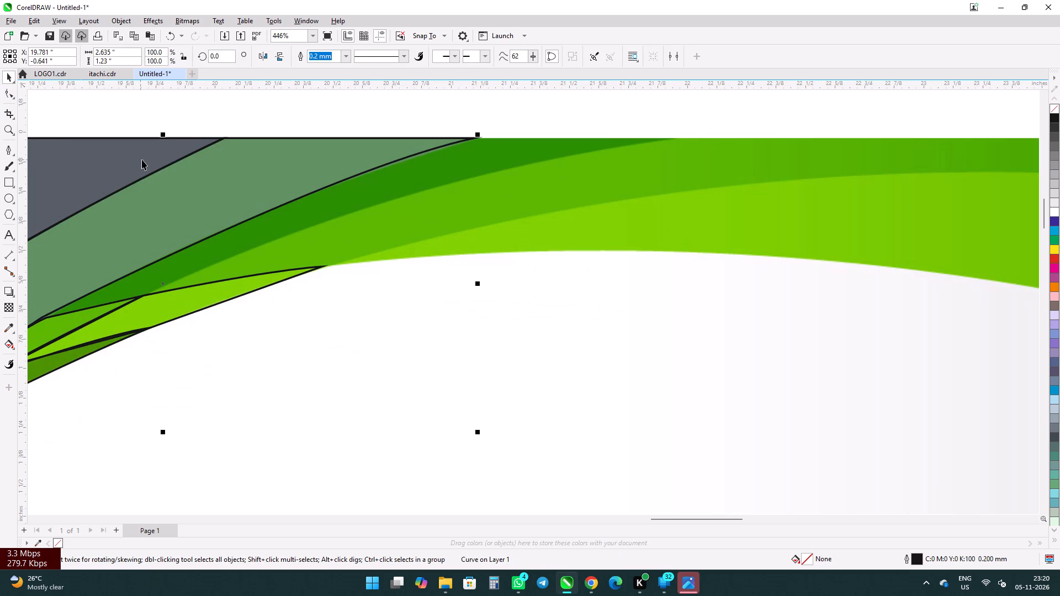
right_click(142, 159)
click(194, 181)
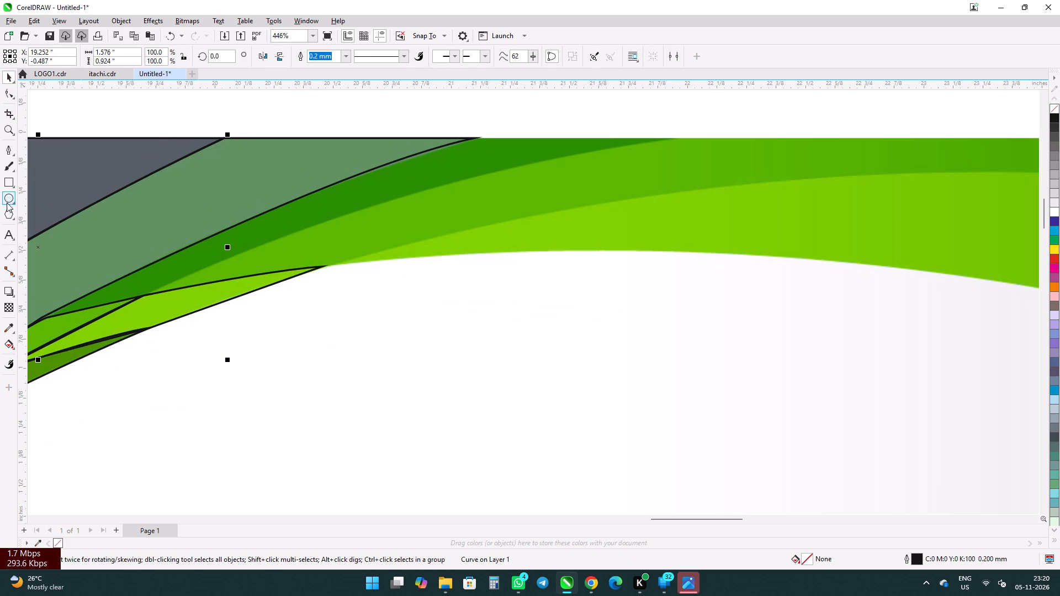
Start a Pen path at the light green wedge's upper node and curve it along the dark green band's lower edge.
click(9, 146)
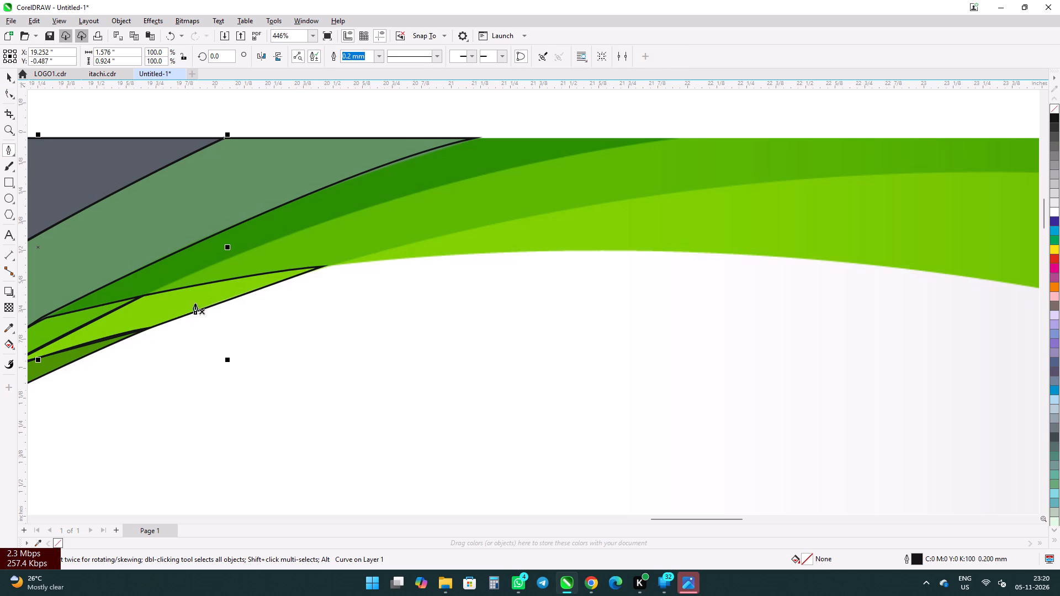
scroll(154, 270, up, 3)
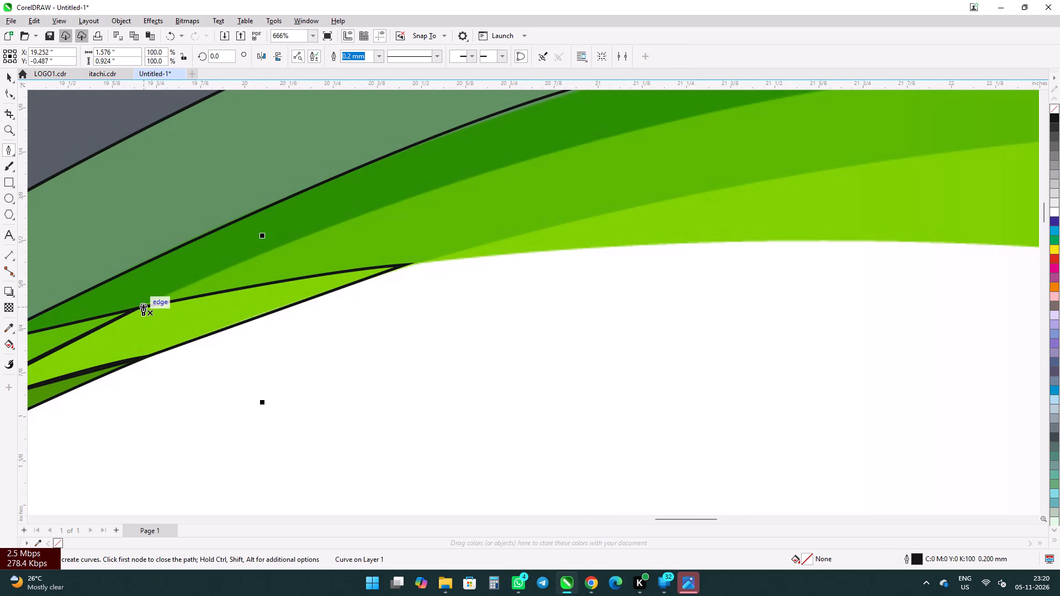
click(143, 305)
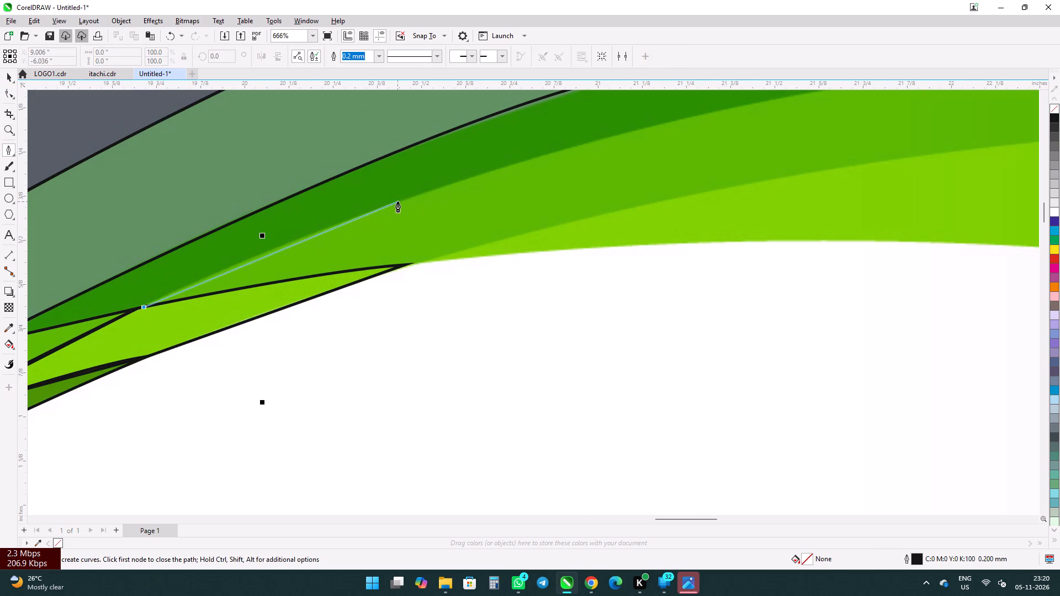
drag(397, 201, 512, 171)
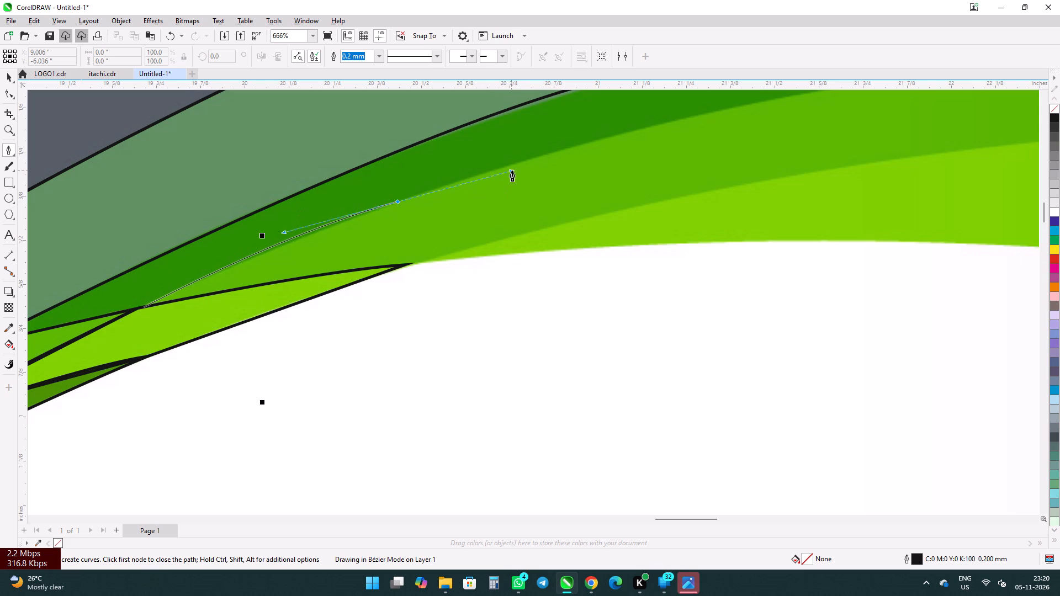
drag(512, 171, 516, 163)
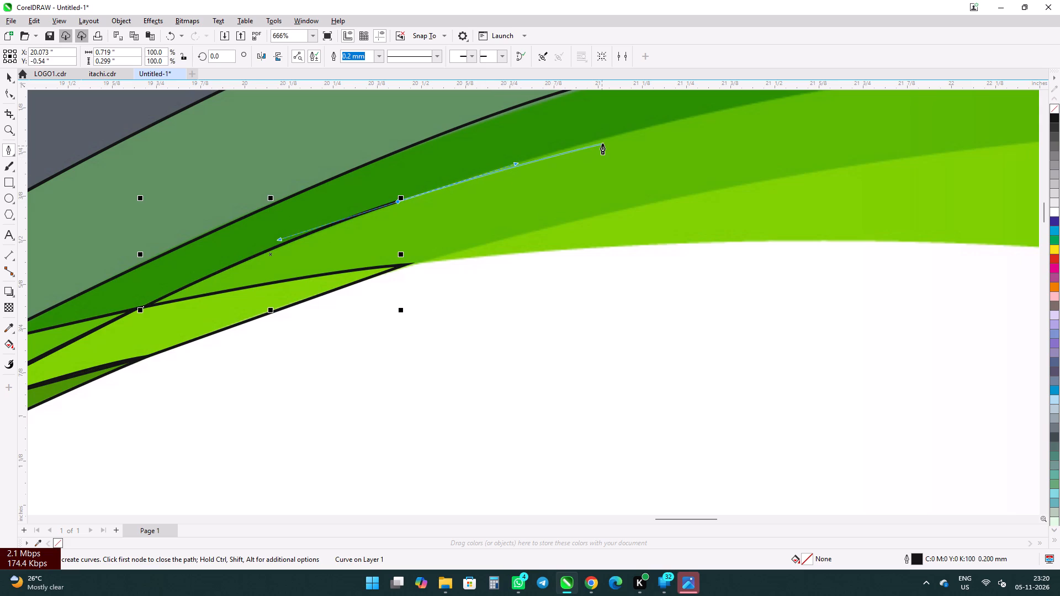
alt+click(396, 201)
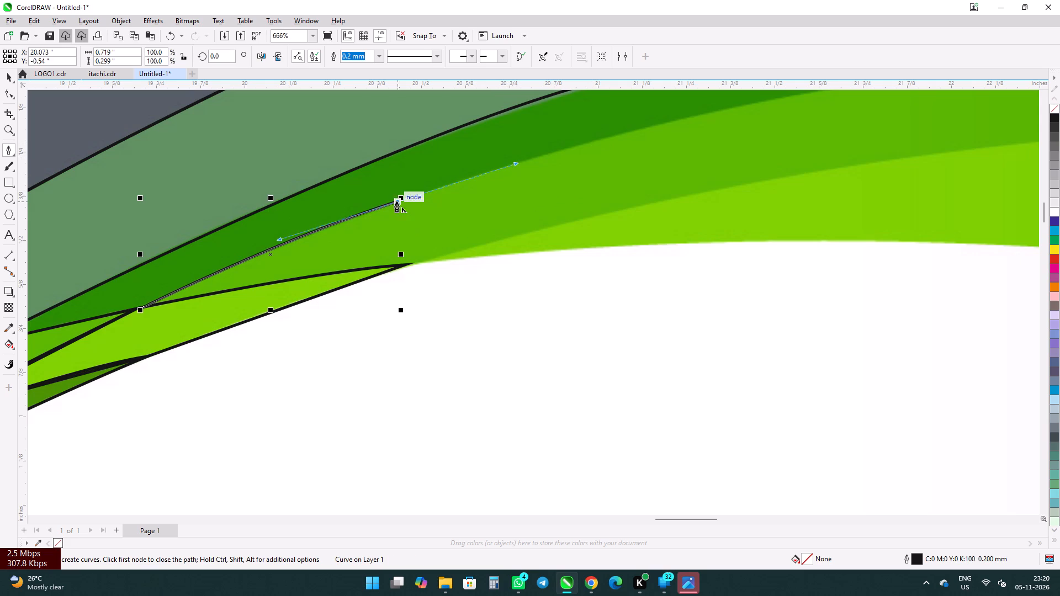
alt+click(397, 204)
Extend the path along the dark green band's lower edge to its pointed tip on the page's top edge, ending in a corner node.
scroll(473, 185, down, 6)
scroll(245, 241, down, 3)
scroll(431, 185, up, 3)
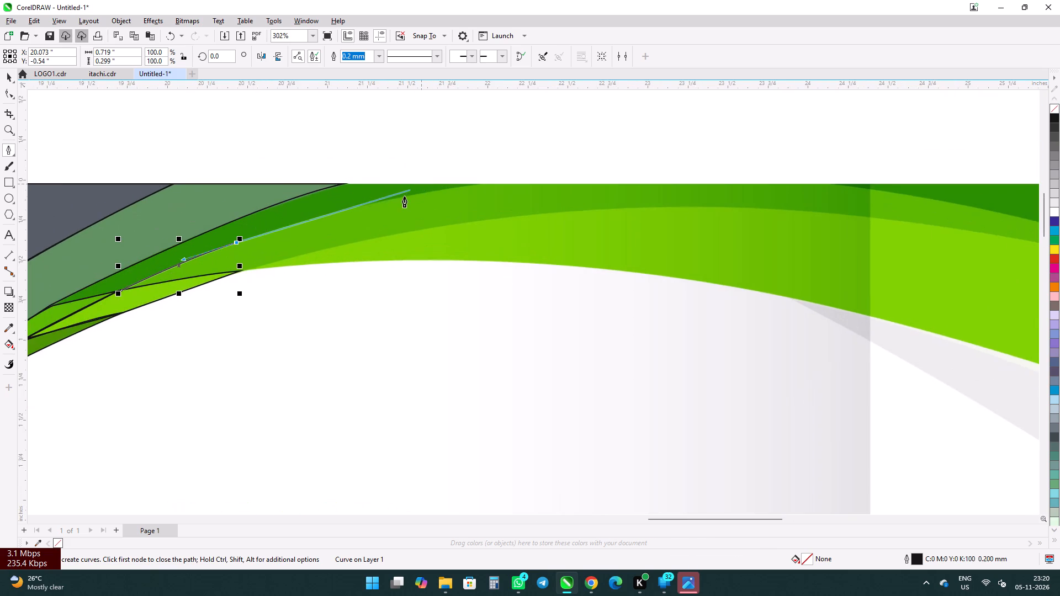
scroll(404, 196, up, 2)
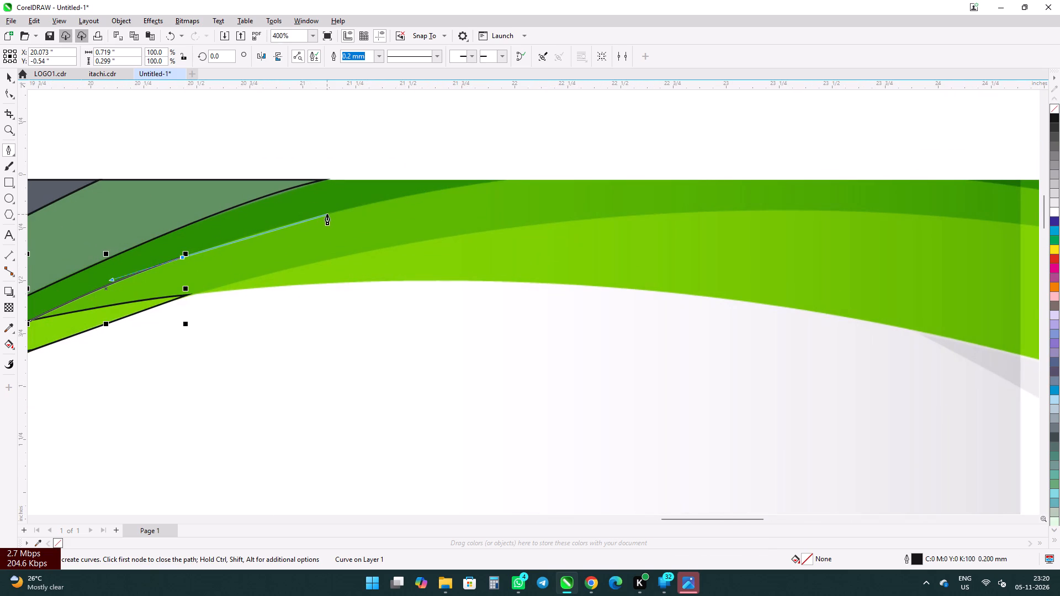
click(310, 218)
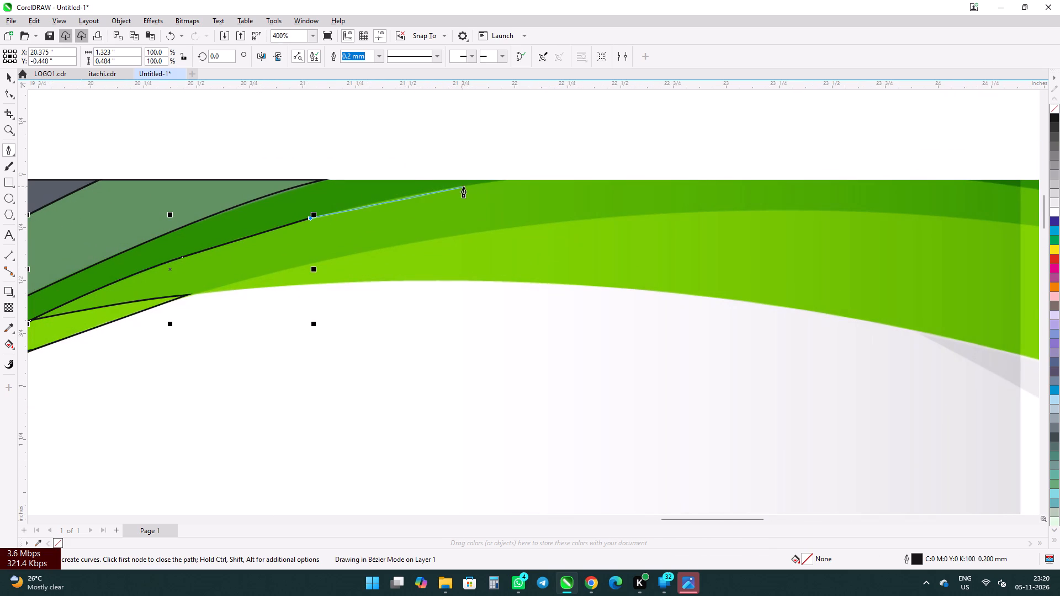
scroll(405, 201, up, 5)
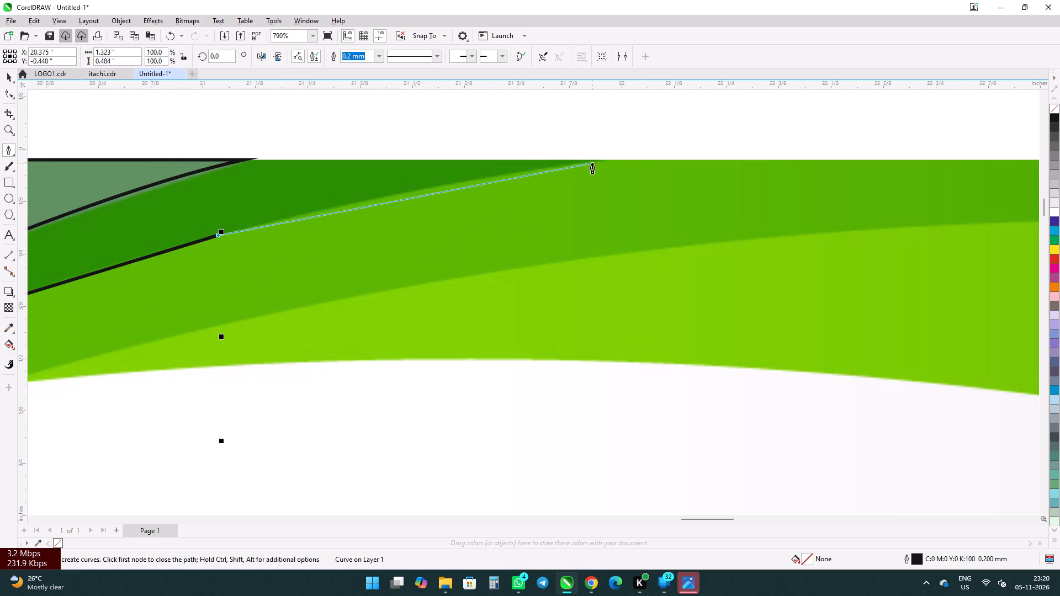
drag(593, 160, 632, 174)
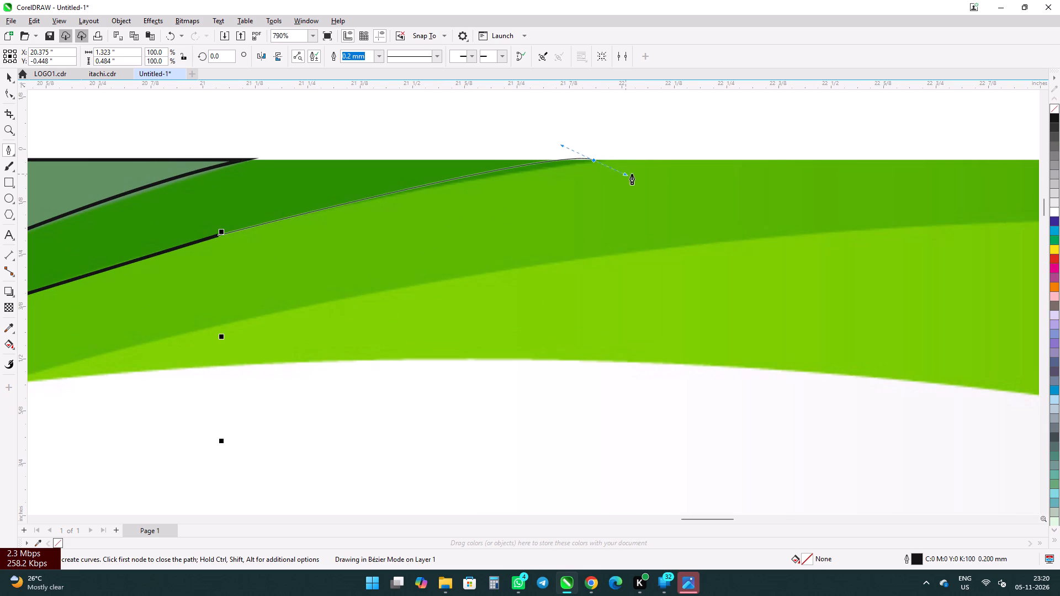
drag(632, 174, 658, 157)
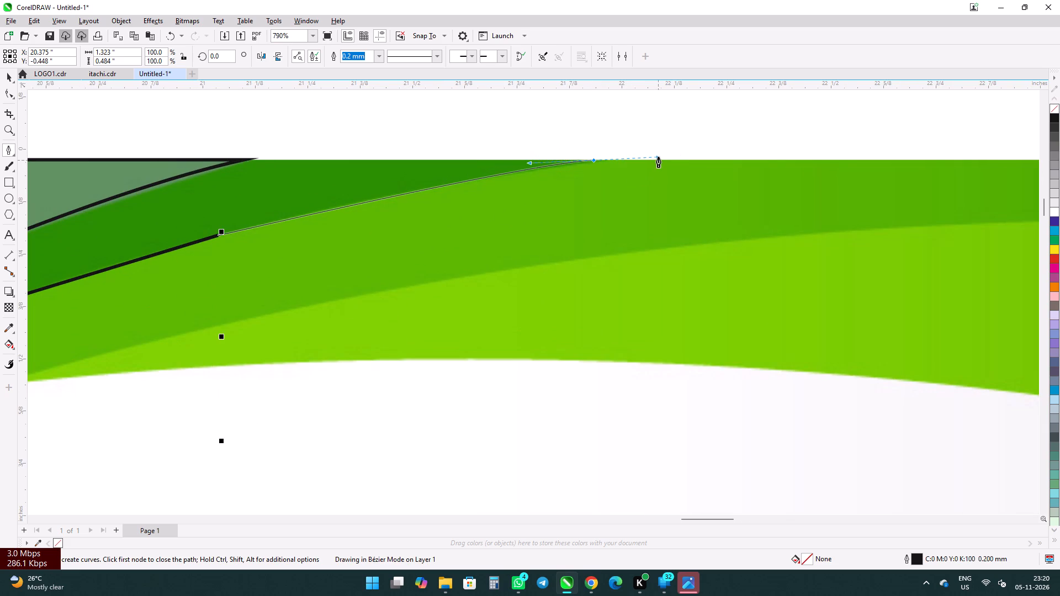
drag(658, 157, 677, 150)
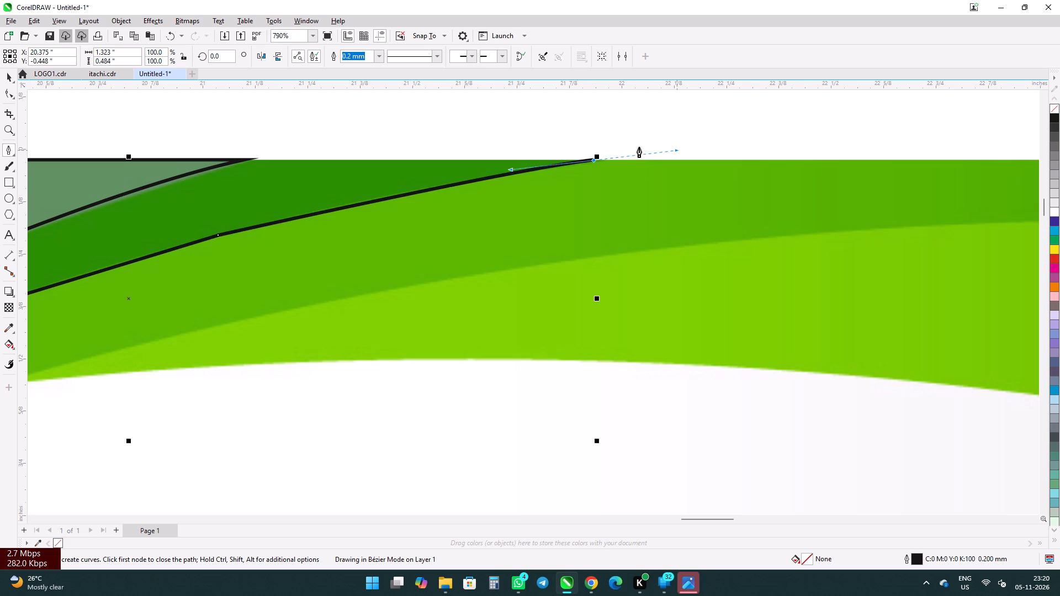
alt+click(590, 161)
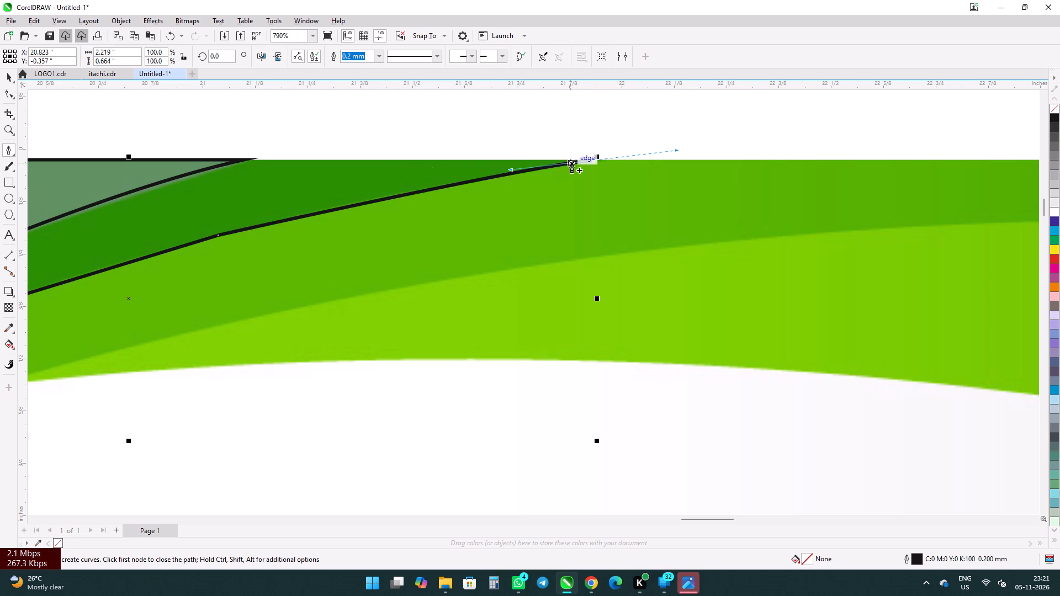
alt+click(594, 162)
Run the path along the page top to the grey-green band's tip and curve it back partway down their shared edge.
click(243, 157)
scroll(431, 116, down, 5)
scroll(686, 225, down, 3)
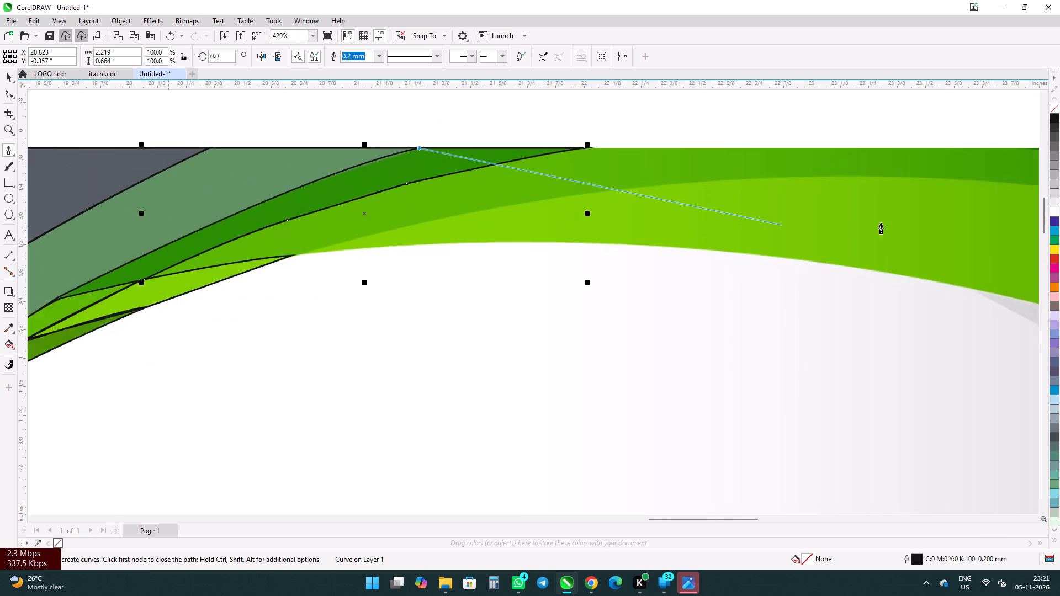
scroll(881, 223, down, 1)
scroll(380, 258, up, 4)
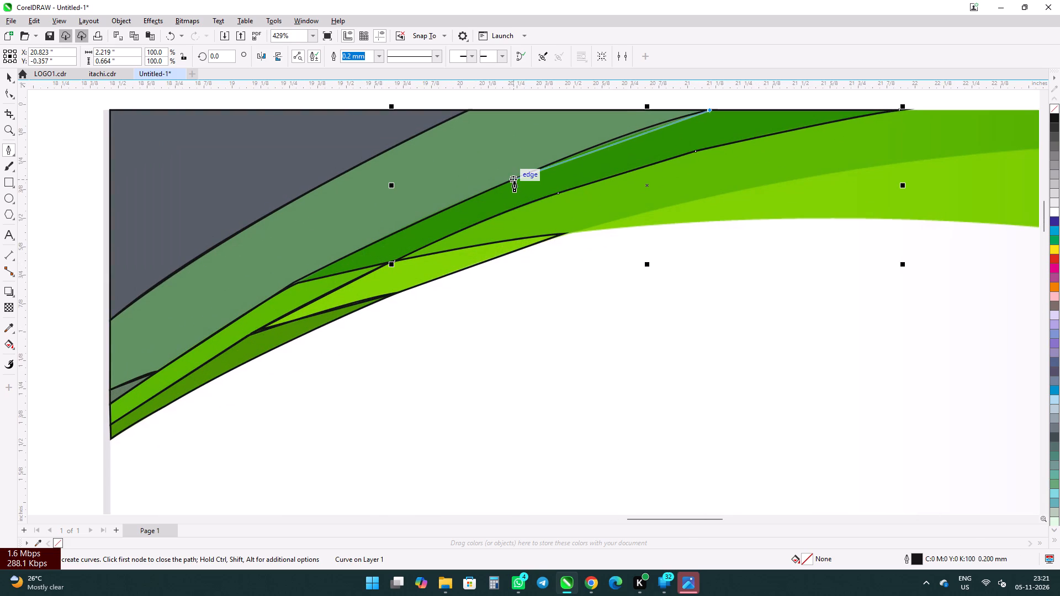
drag(514, 181, 430, 221)
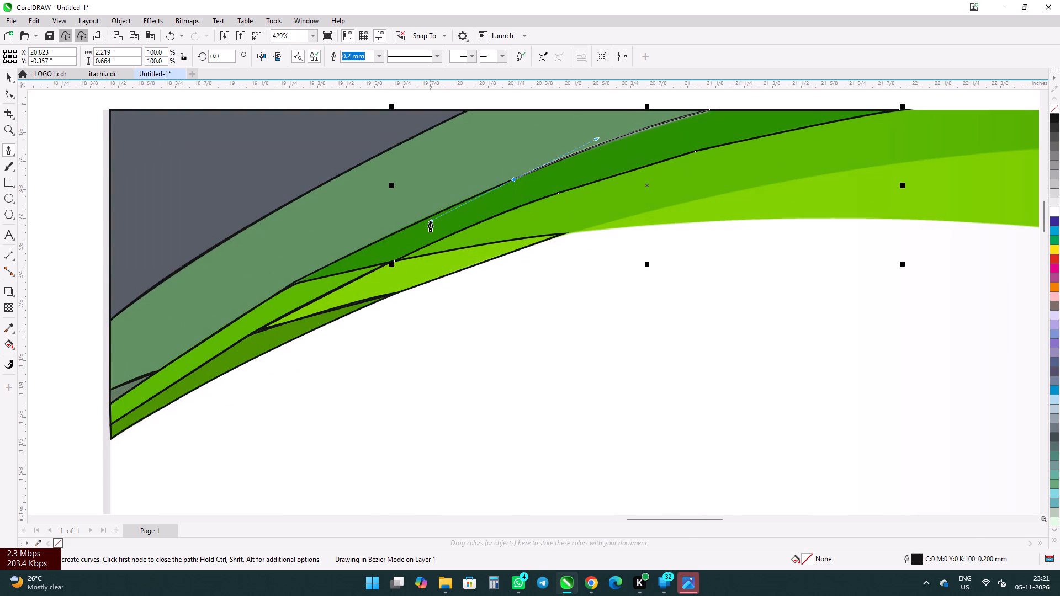
drag(430, 221, 427, 222)
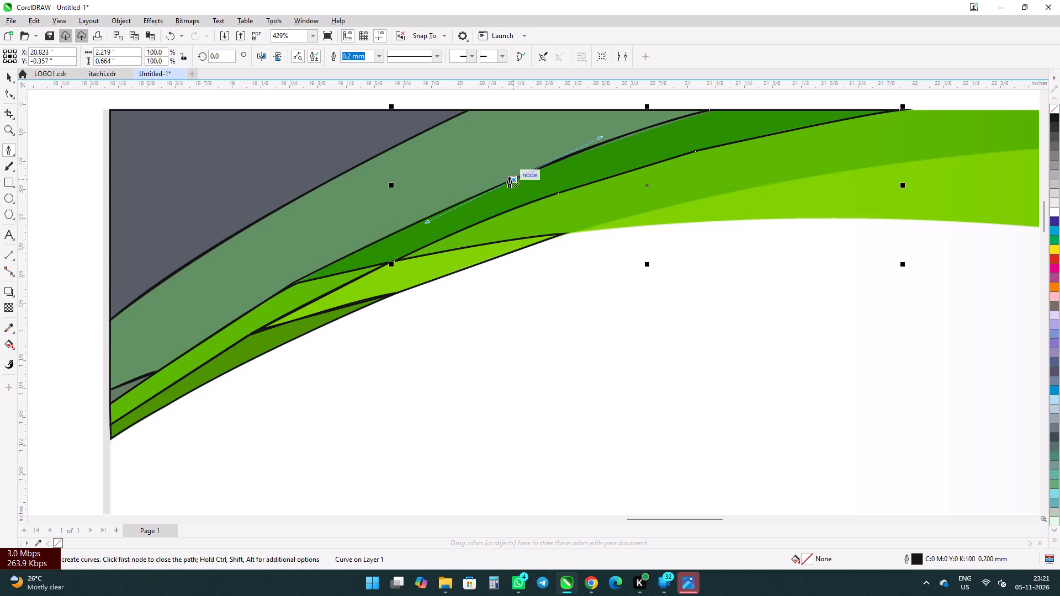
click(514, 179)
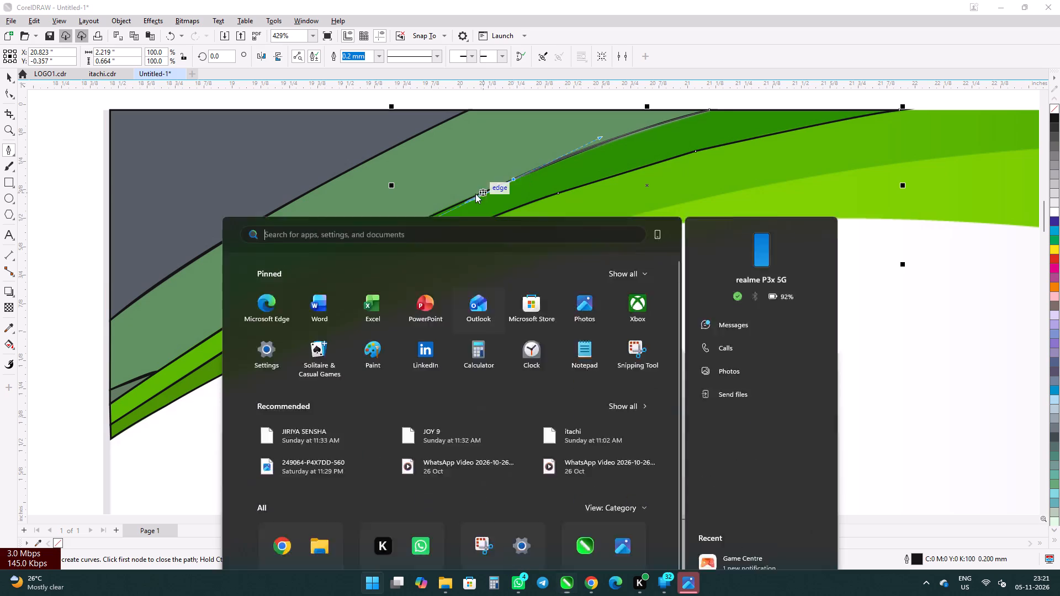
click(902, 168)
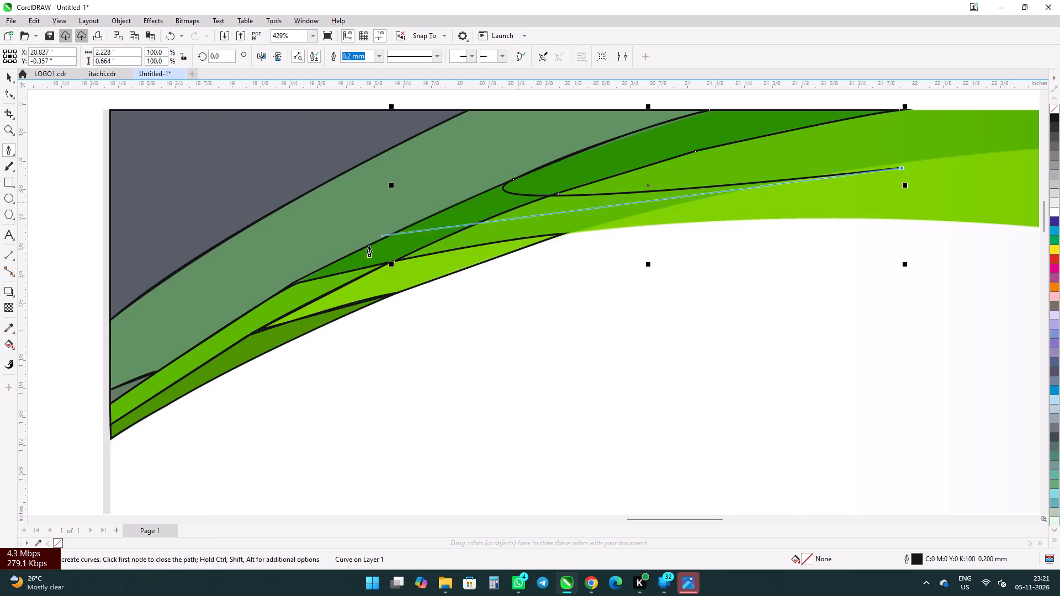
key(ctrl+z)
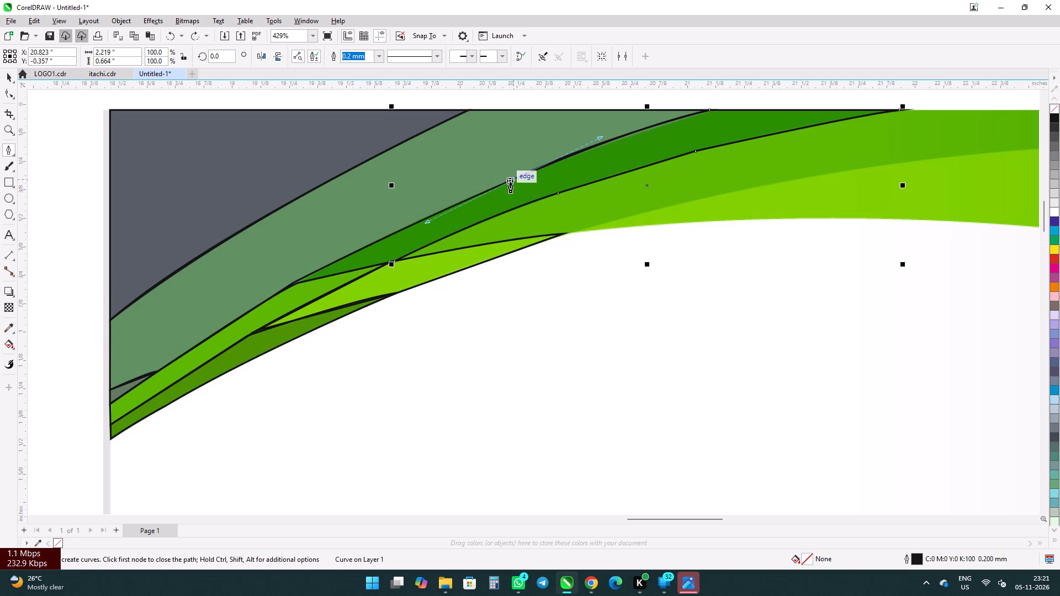
Continue the Pen path from the shared edge's midpoint and curve it down to the dark green band's lower tip.
alt+click(515, 182)
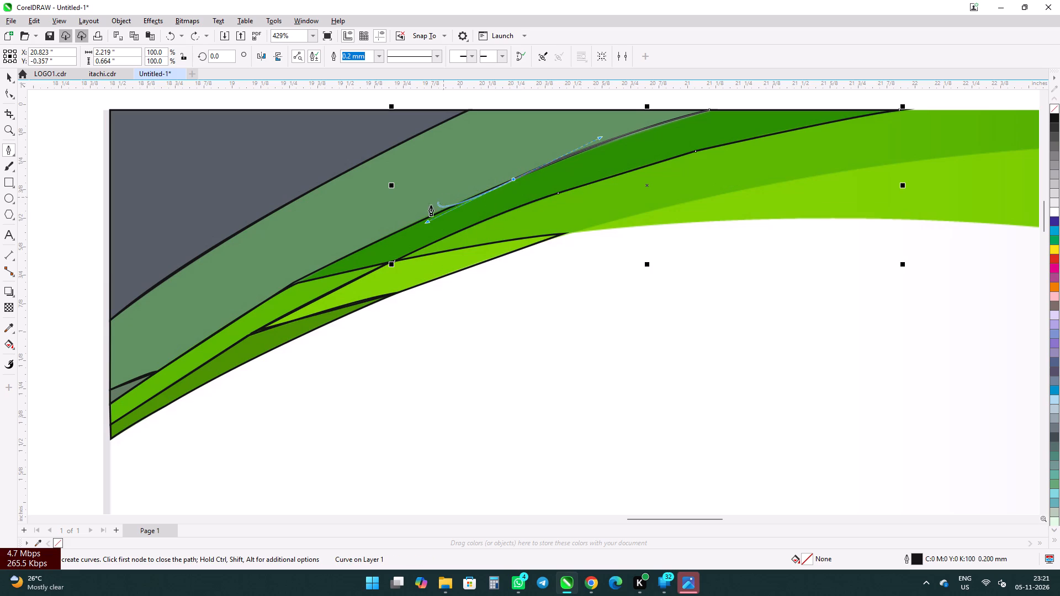
alt+click(515, 178)
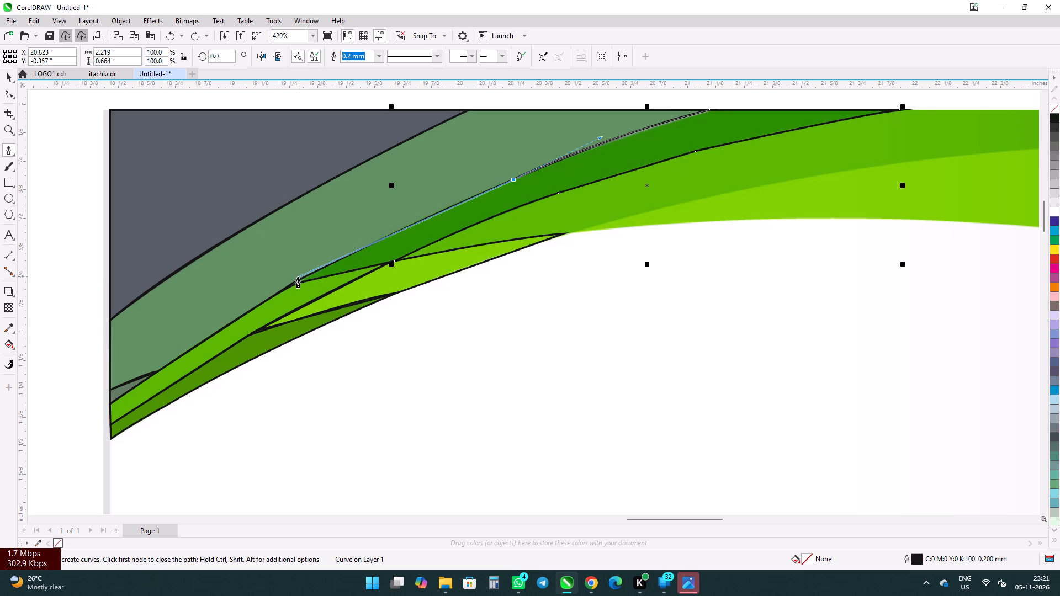
scroll(310, 267, up, 3)
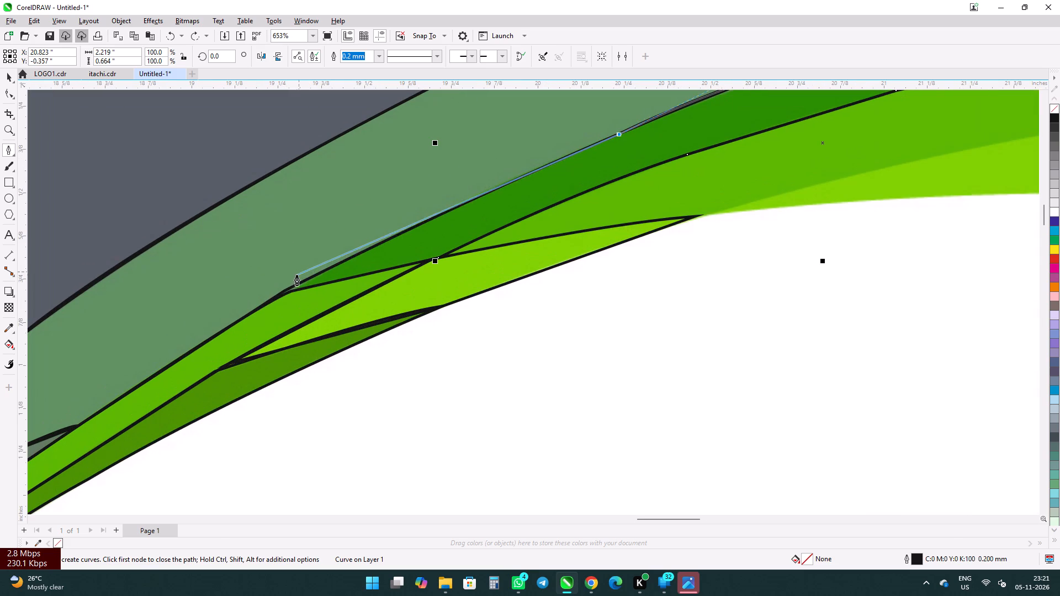
drag(287, 288, 269, 315)
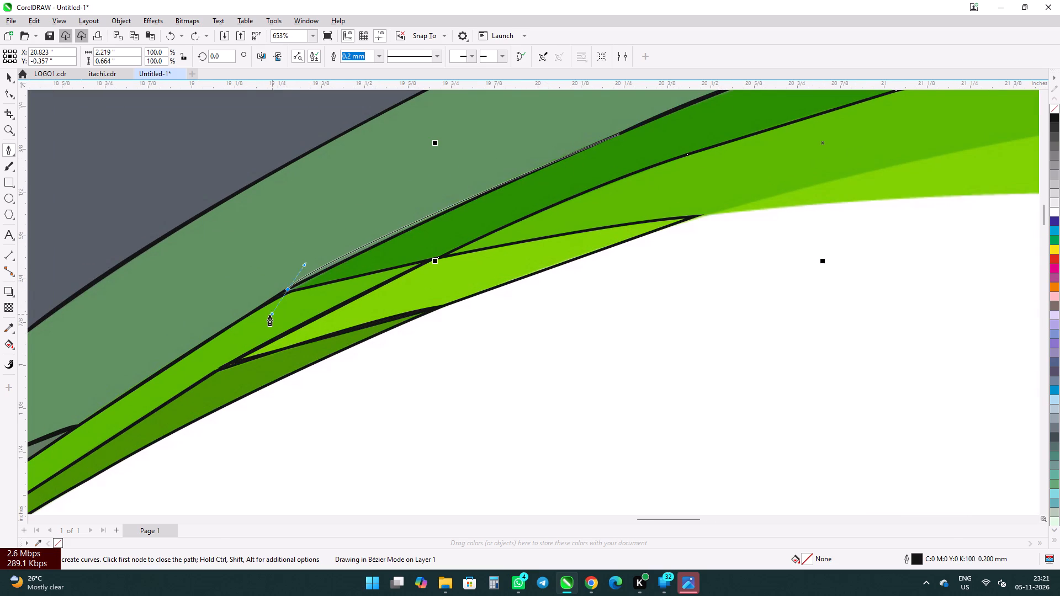
drag(269, 315, 246, 316)
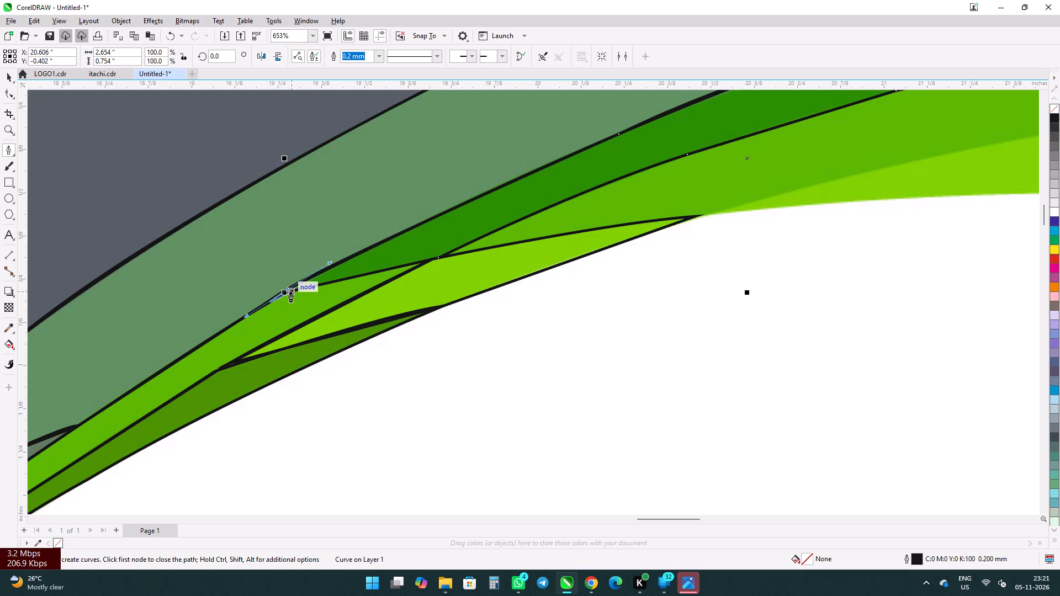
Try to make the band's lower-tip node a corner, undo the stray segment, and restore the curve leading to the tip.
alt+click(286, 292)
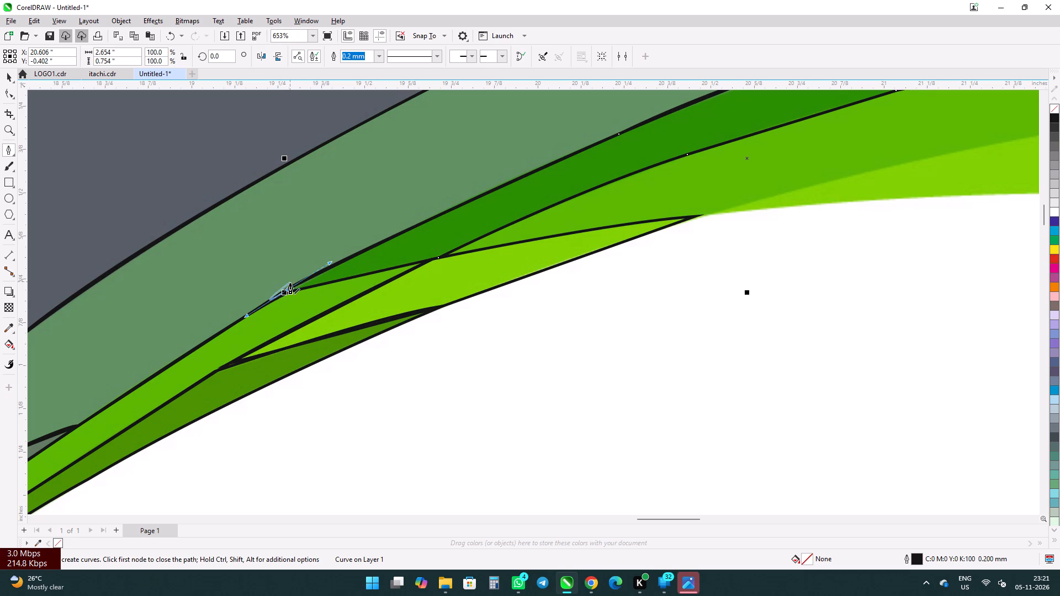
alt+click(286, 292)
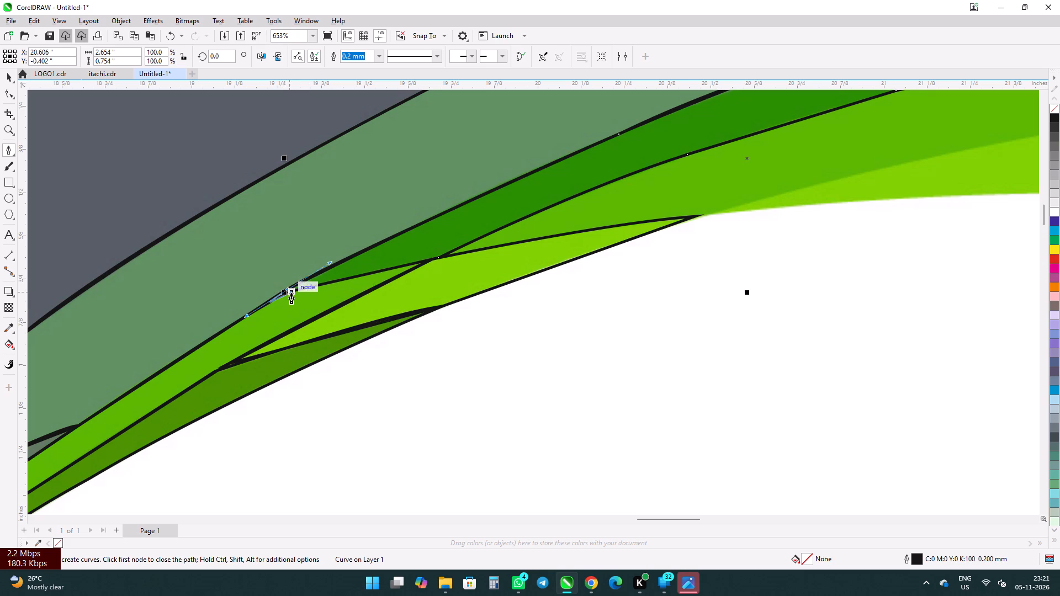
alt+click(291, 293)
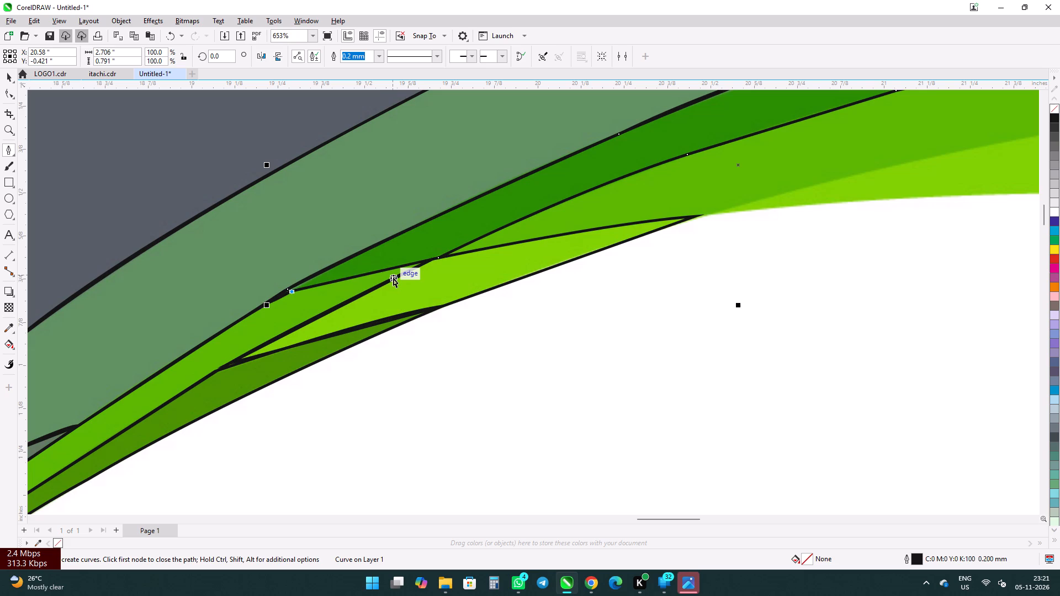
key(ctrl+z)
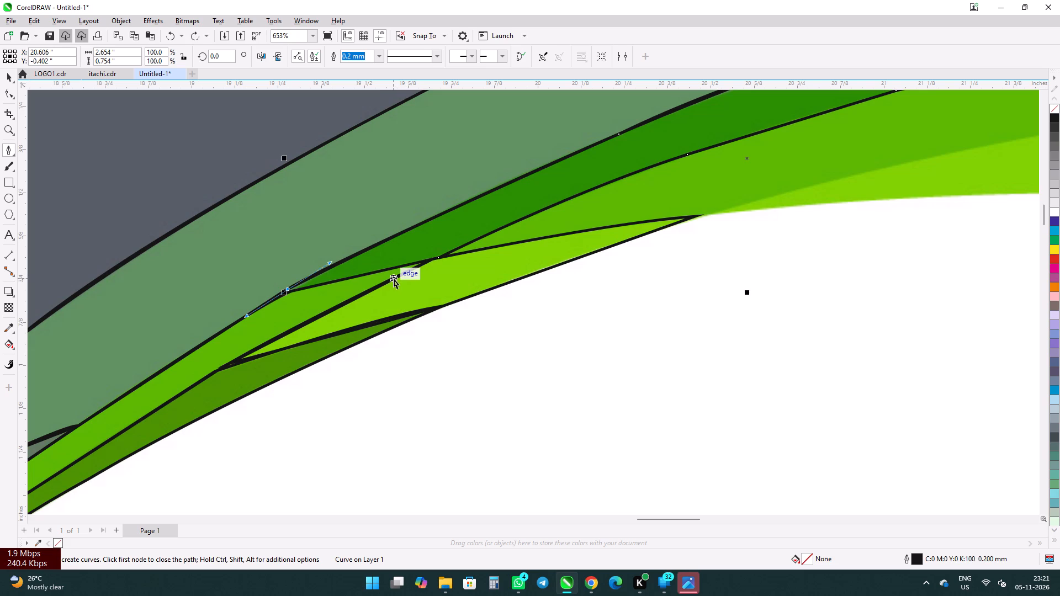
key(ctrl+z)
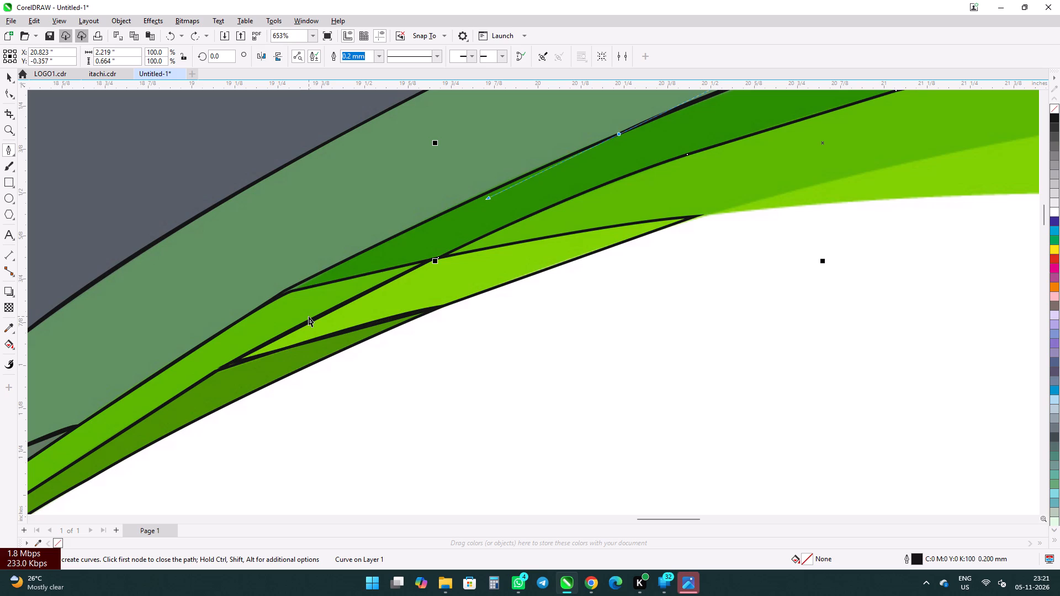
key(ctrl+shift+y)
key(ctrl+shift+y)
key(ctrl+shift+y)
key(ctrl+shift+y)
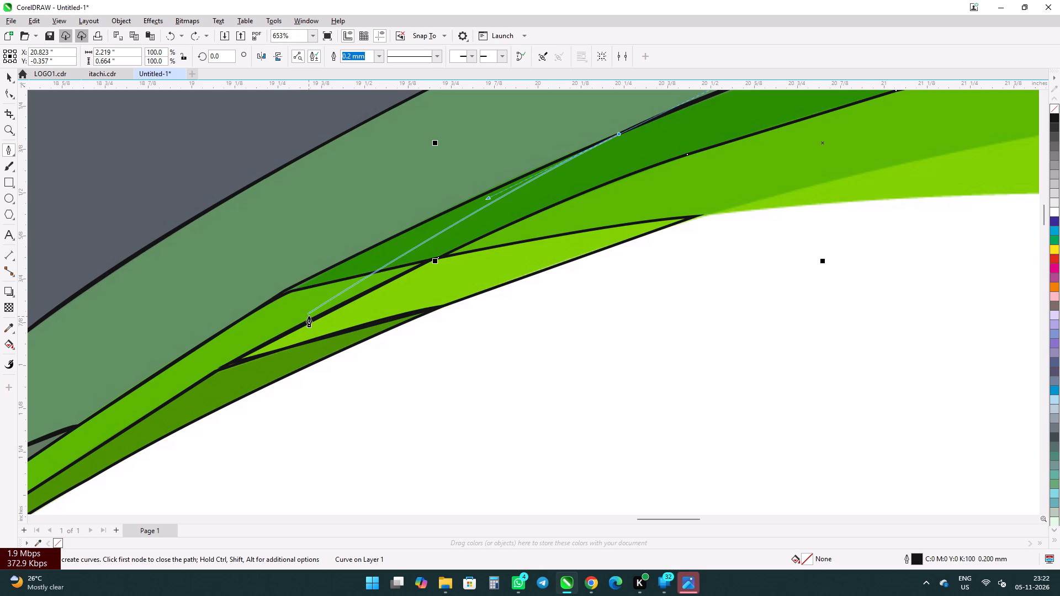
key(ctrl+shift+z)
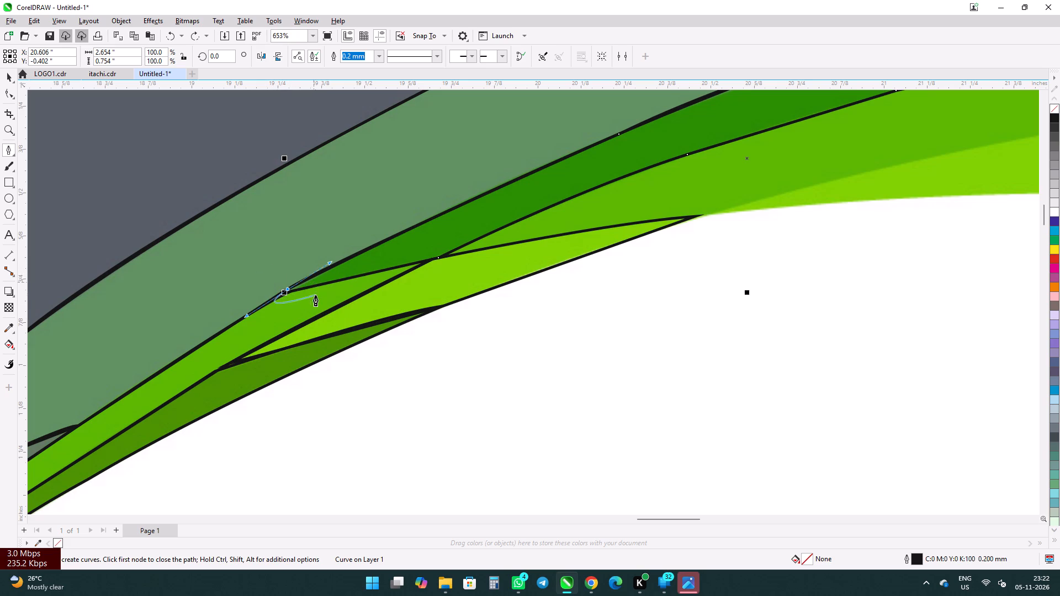
Turn the lower-tip node into a corner and close the dark green band's outline at its starting node.
alt+click(288, 291)
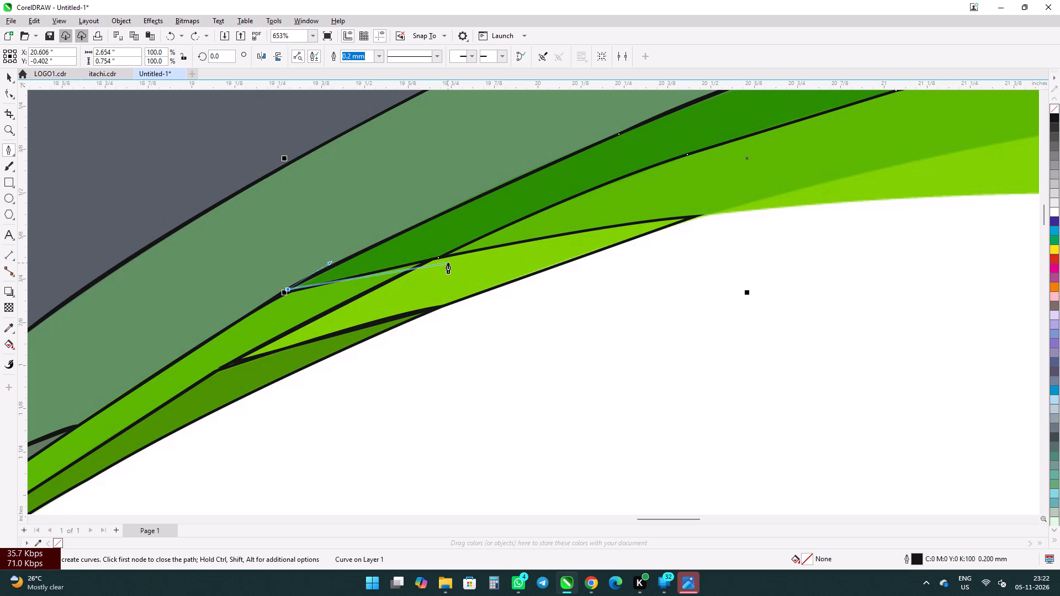
click(436, 256)
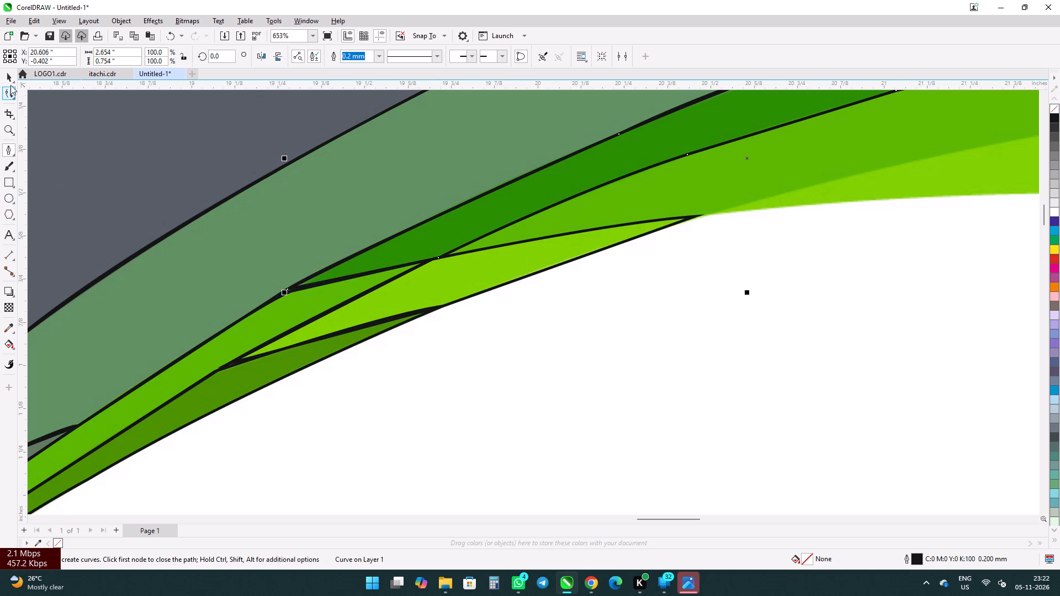
Reshape the band outline's upper curve to follow the edge shared with the grey-green band, using the midpoint node's handle.
click(6, 74)
scroll(157, 362, down, 5)
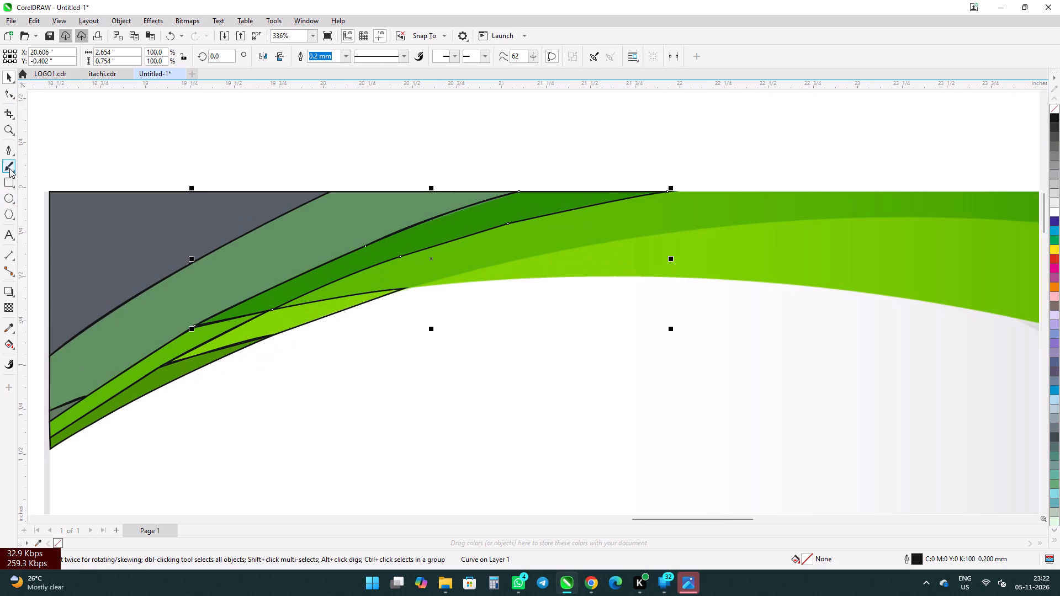
click(4, 95)
scroll(683, 190, up, 4)
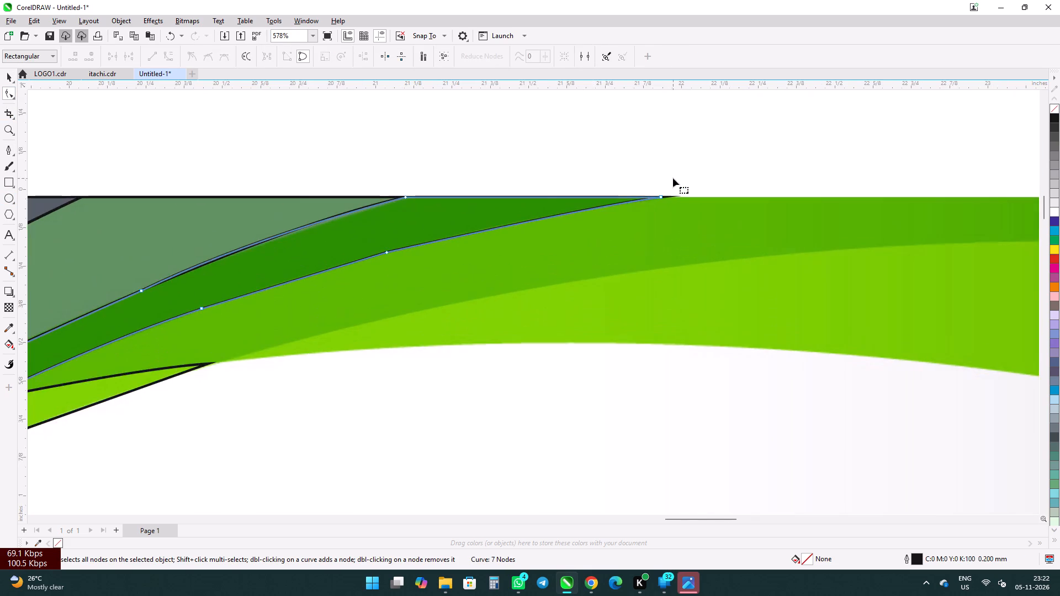
scroll(673, 178, up, 5)
scroll(643, 230, up, 9)
scroll(648, 215, down, 7)
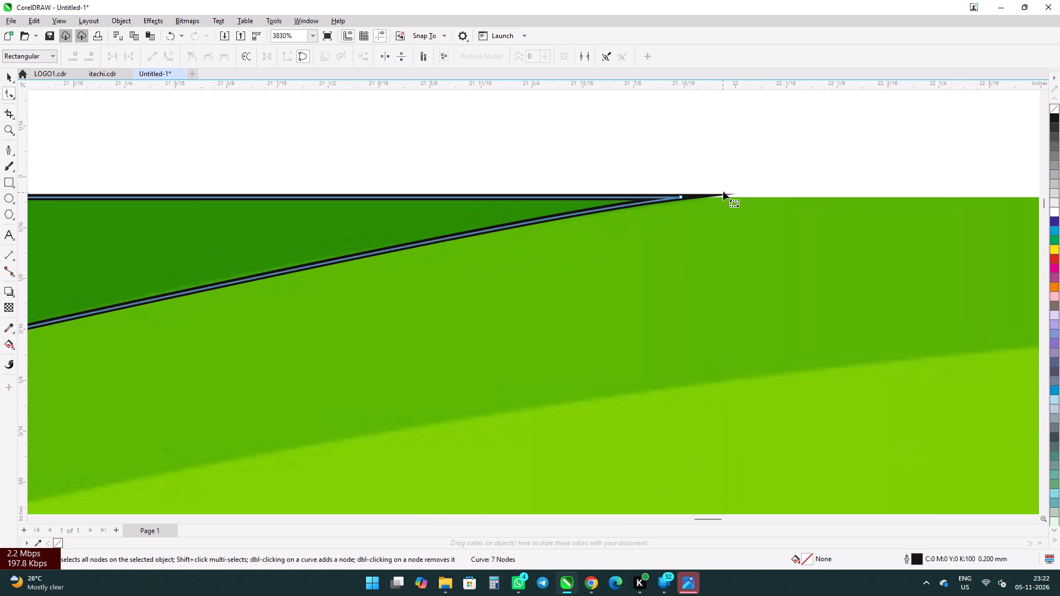
scroll(739, 192, down, 6)
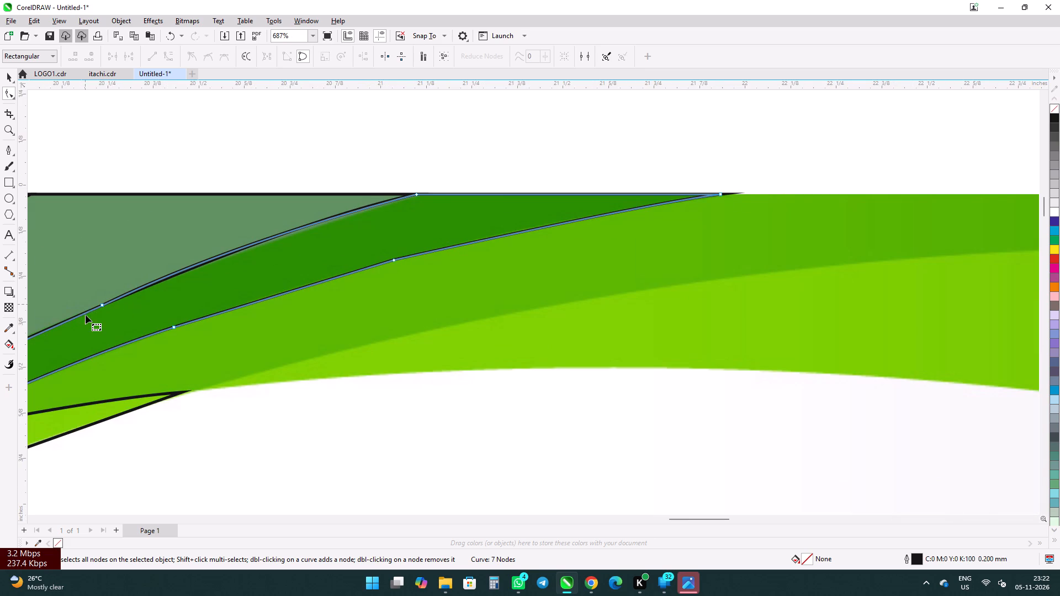
click(105, 305)
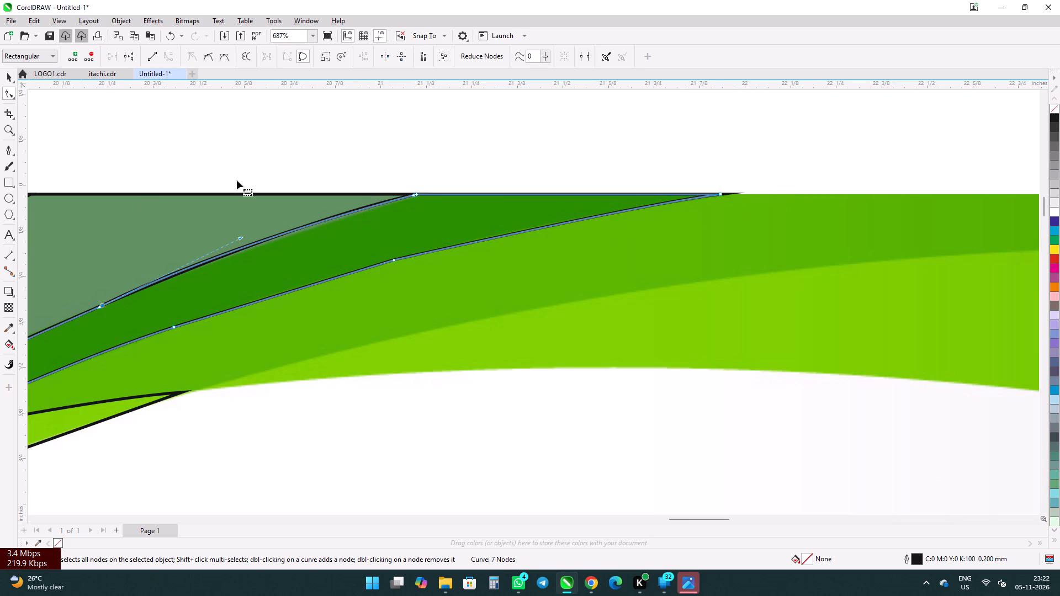
drag(243, 239, 247, 243)
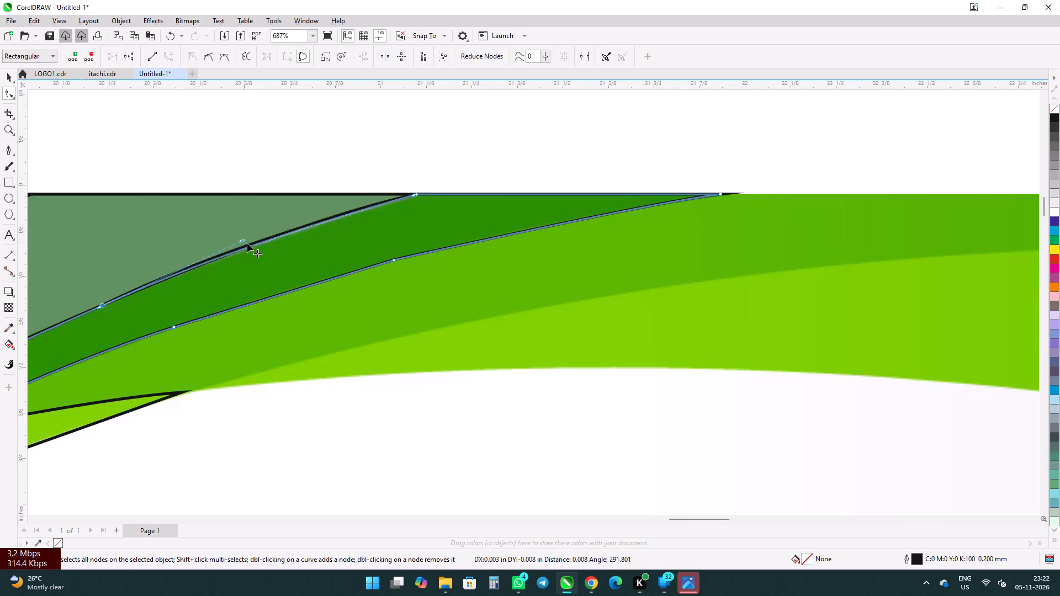
drag(247, 243, 281, 226)
click(9, 76)
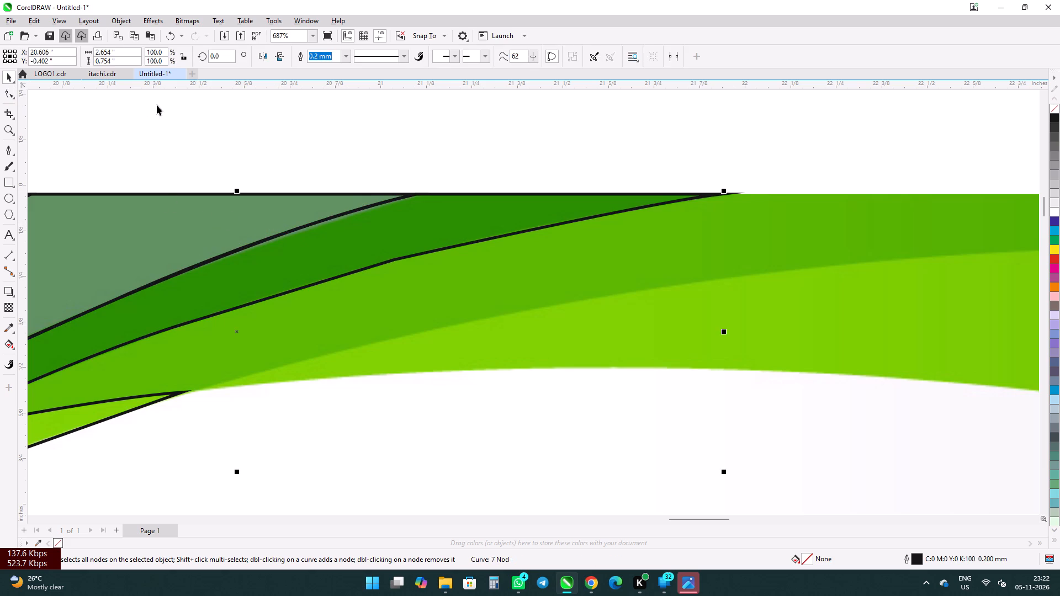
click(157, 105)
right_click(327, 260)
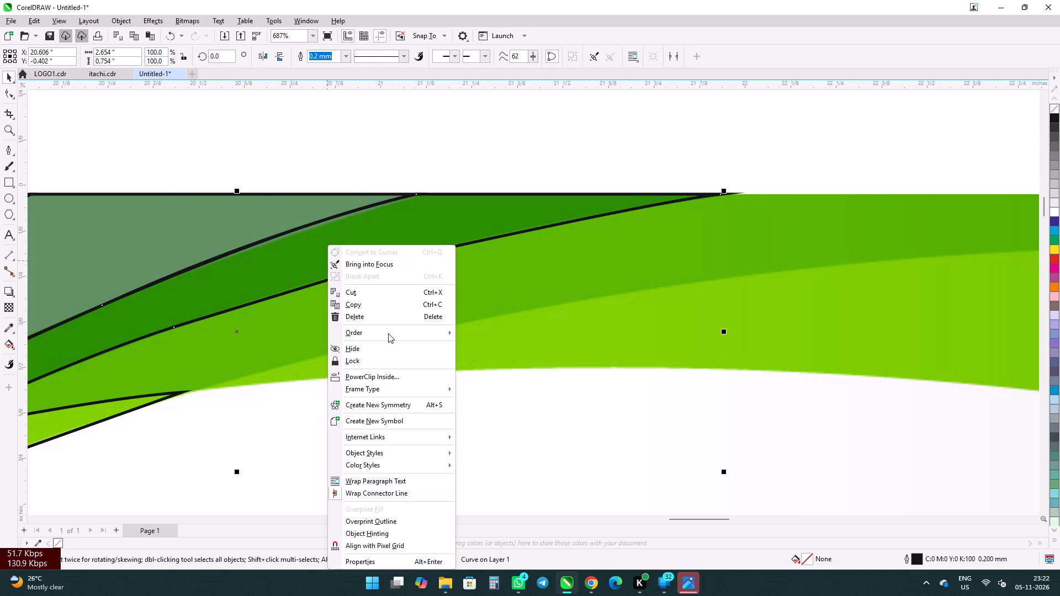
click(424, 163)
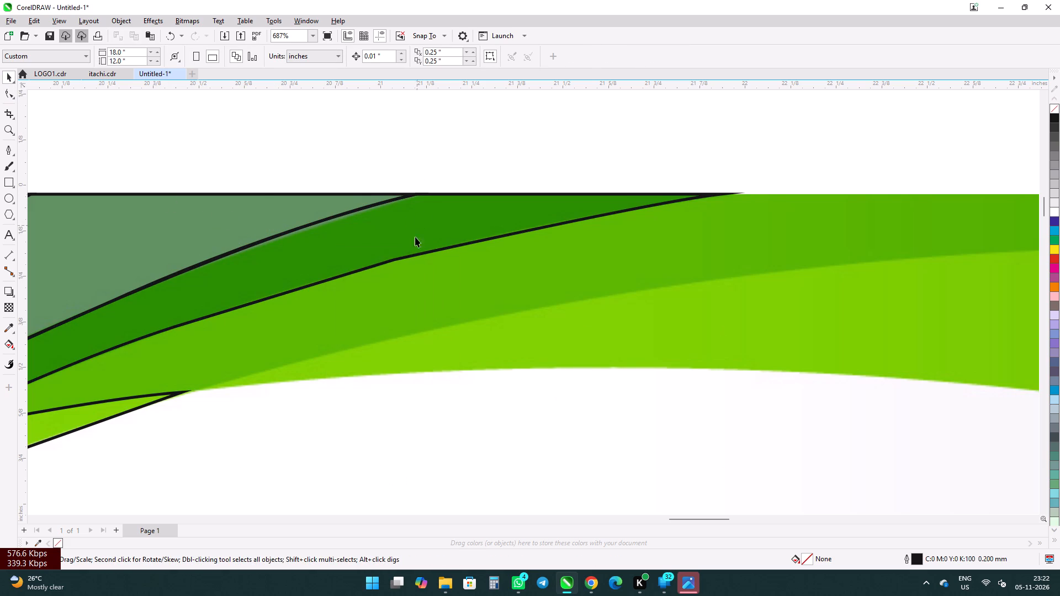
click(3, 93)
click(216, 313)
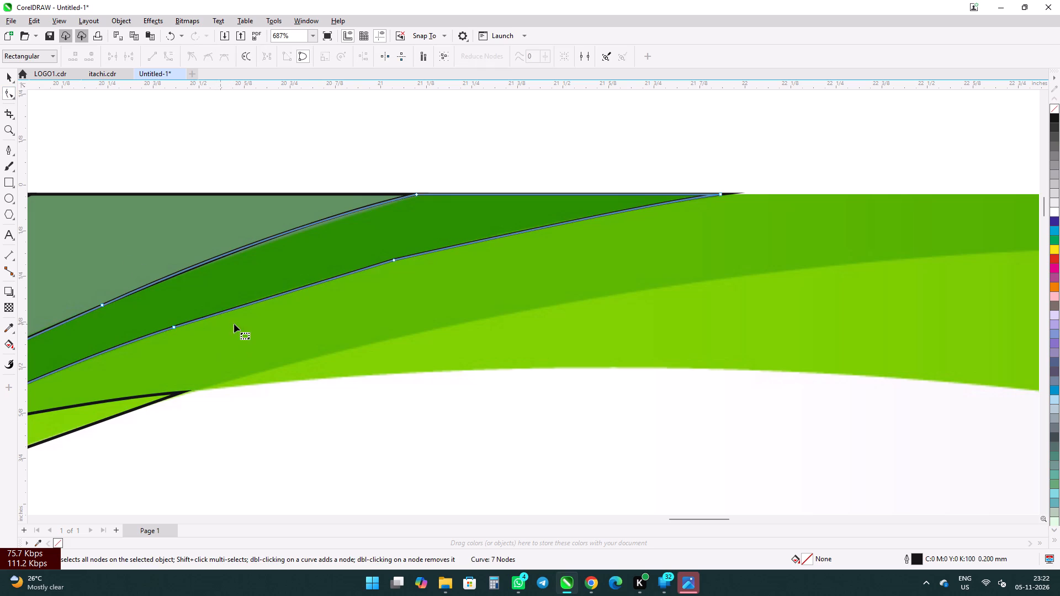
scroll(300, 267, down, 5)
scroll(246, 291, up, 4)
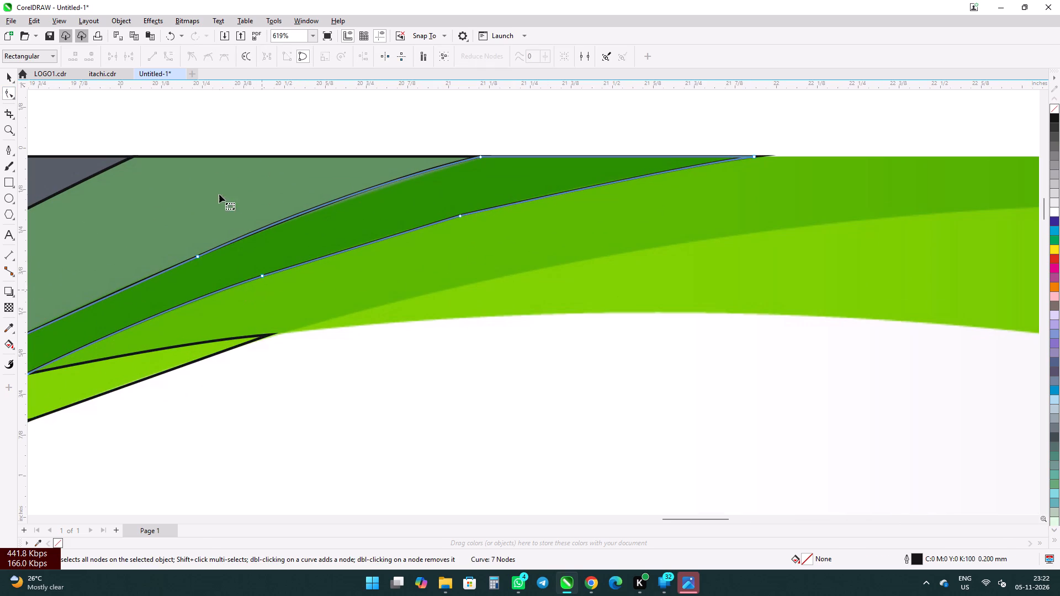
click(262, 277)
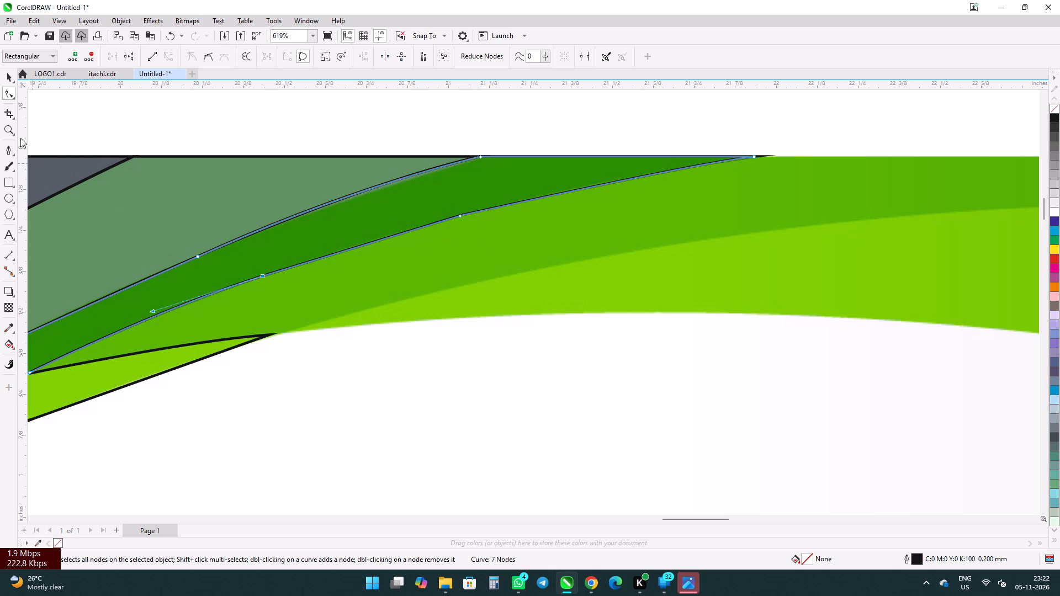
Lock the finished dark green band outline.
click(6, 74)
right_click(287, 254)
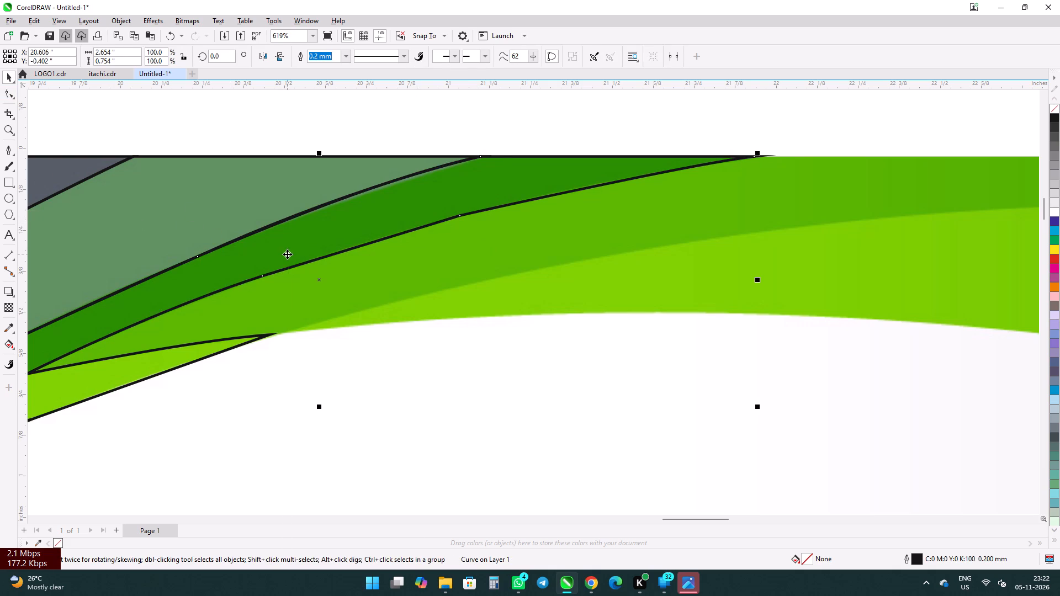
click(317, 360)
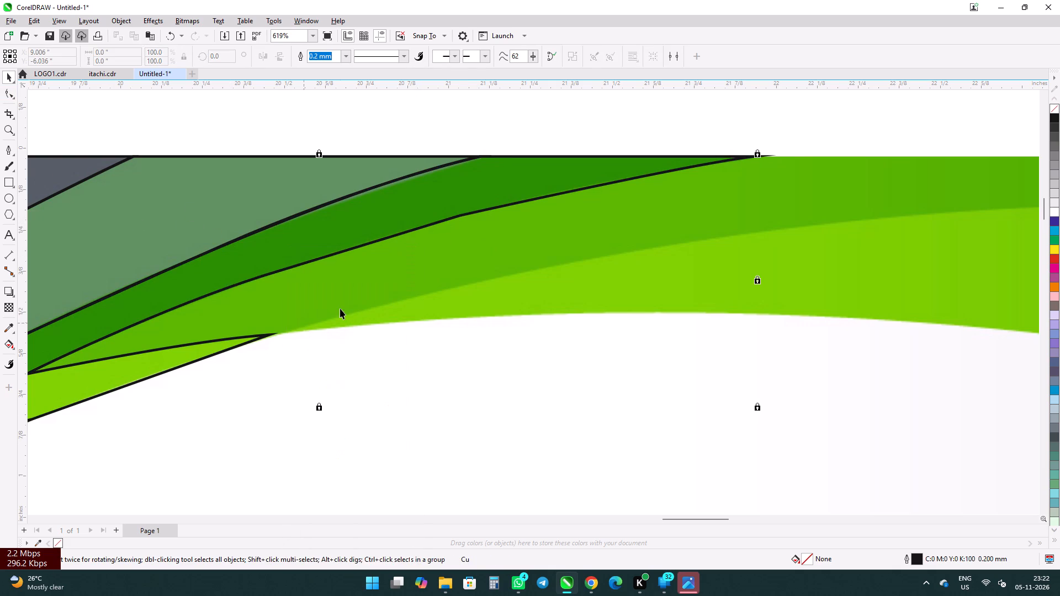
Start a Pen outline at the lime wedge's tip node and curve it along the mid-green and lime bands' shared edge to about 22 inches.
scroll(328, 310, down, 4)
scroll(192, 377, down, 3)
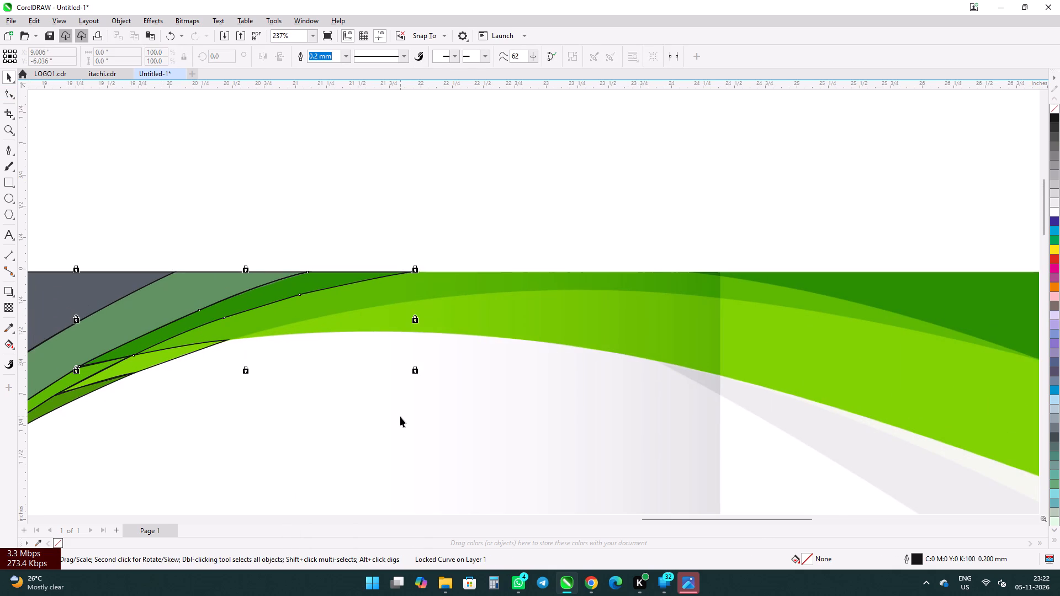
scroll(396, 410, down, 6)
scroll(373, 316, down, 2)
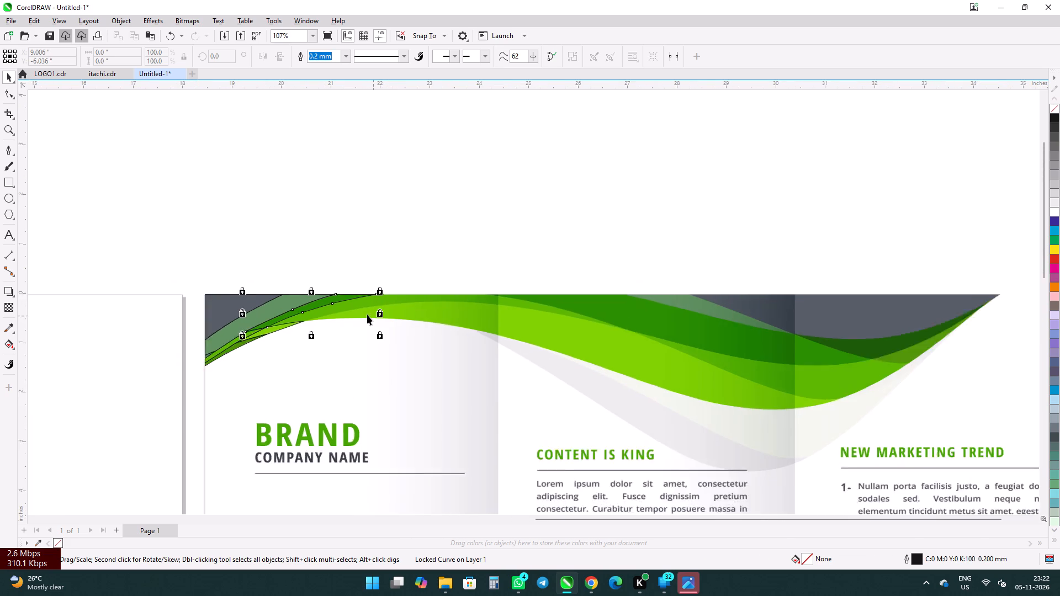
scroll(367, 315, down, 2)
scroll(377, 377, up, 2)
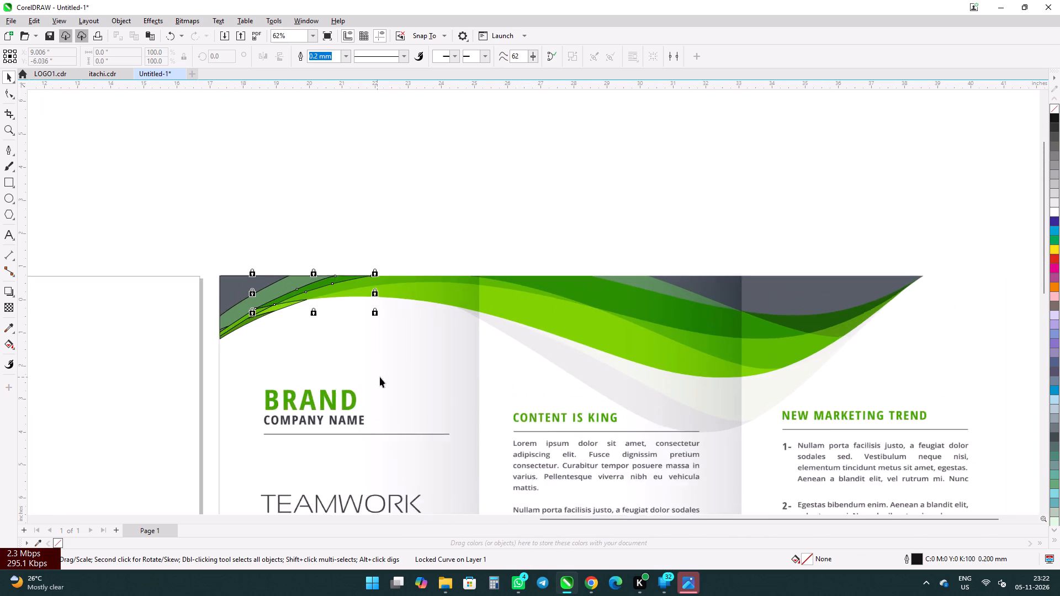
scroll(380, 377, up, 6)
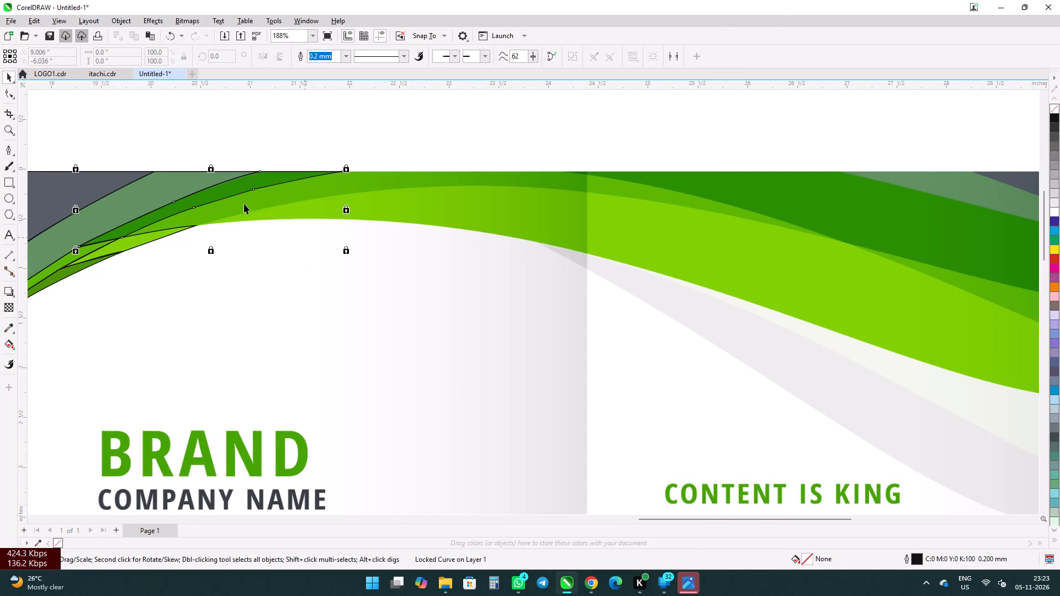
click(4, 147)
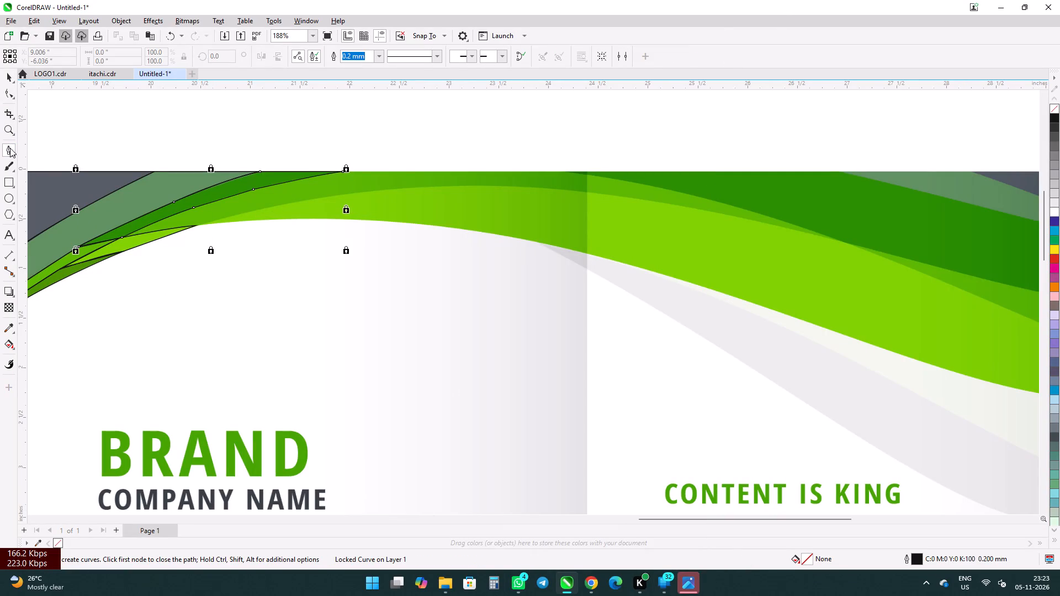
scroll(216, 218, up, 2)
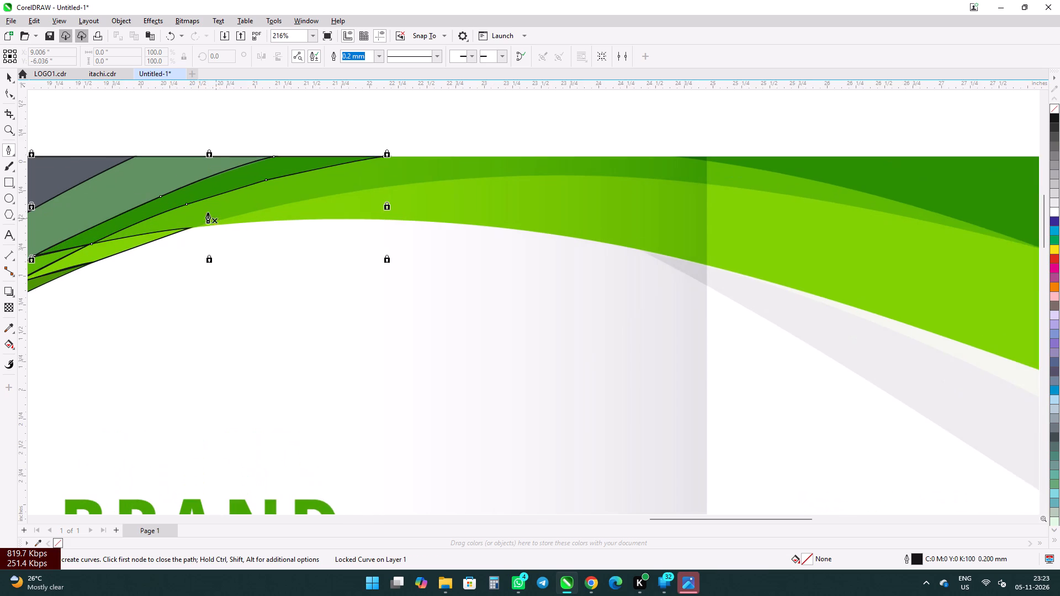
scroll(199, 231, up, 1)
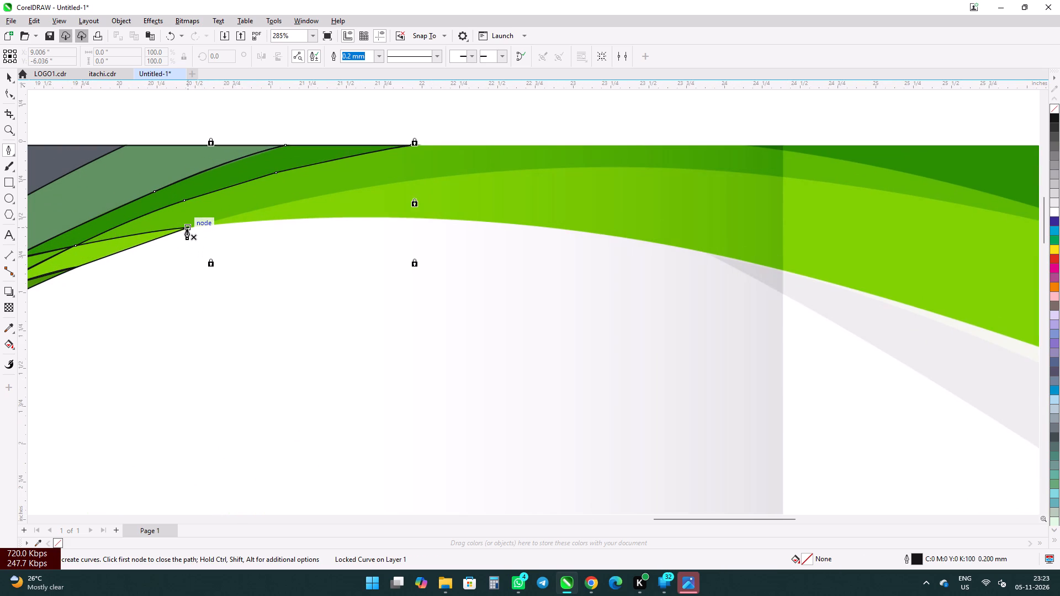
click(191, 227)
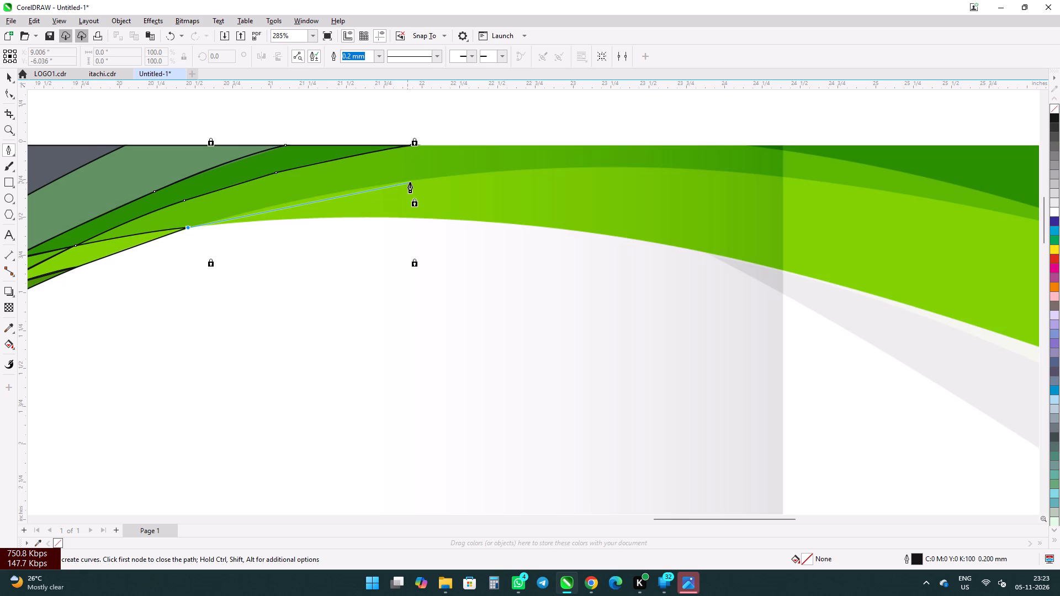
drag(416, 180, 449, 180)
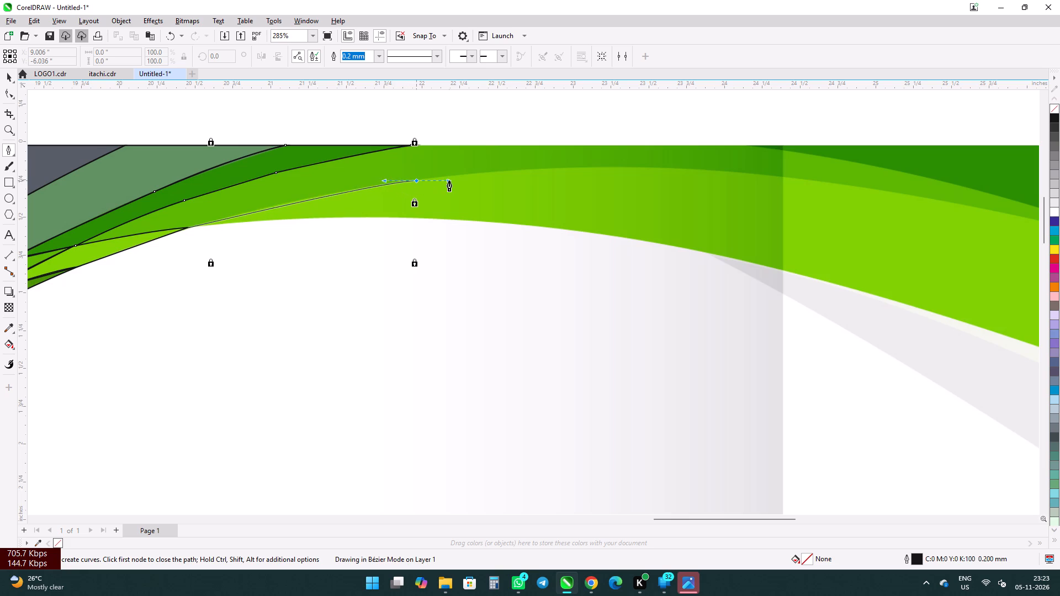
drag(449, 180, 473, 175)
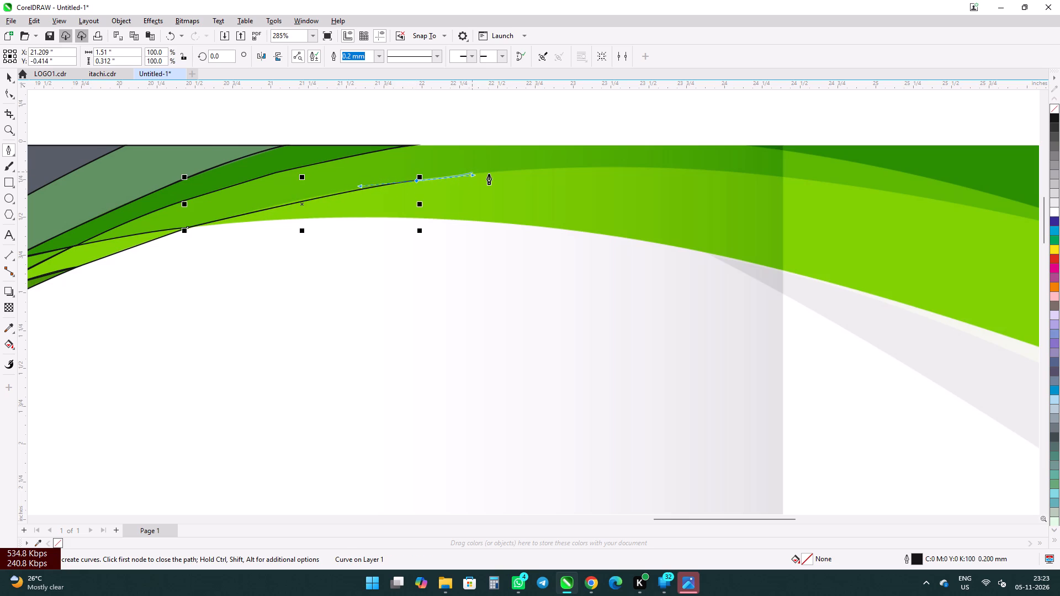
Make the curve's end node a corner and extend the outline along the shared edge to its crest at about 23.2 inches.
alt+click(410, 178)
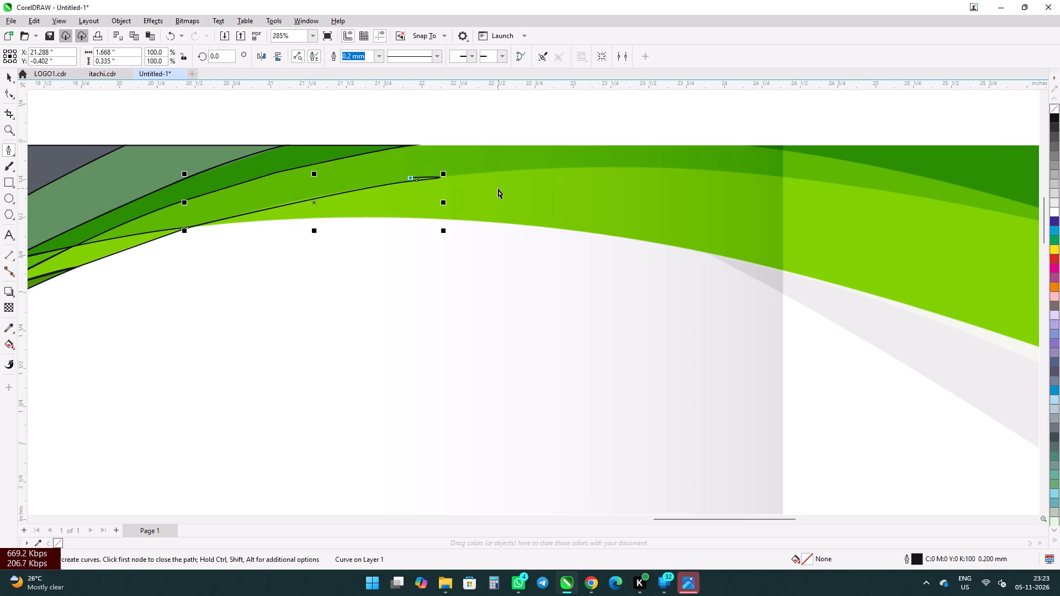
key(ctrl+z)
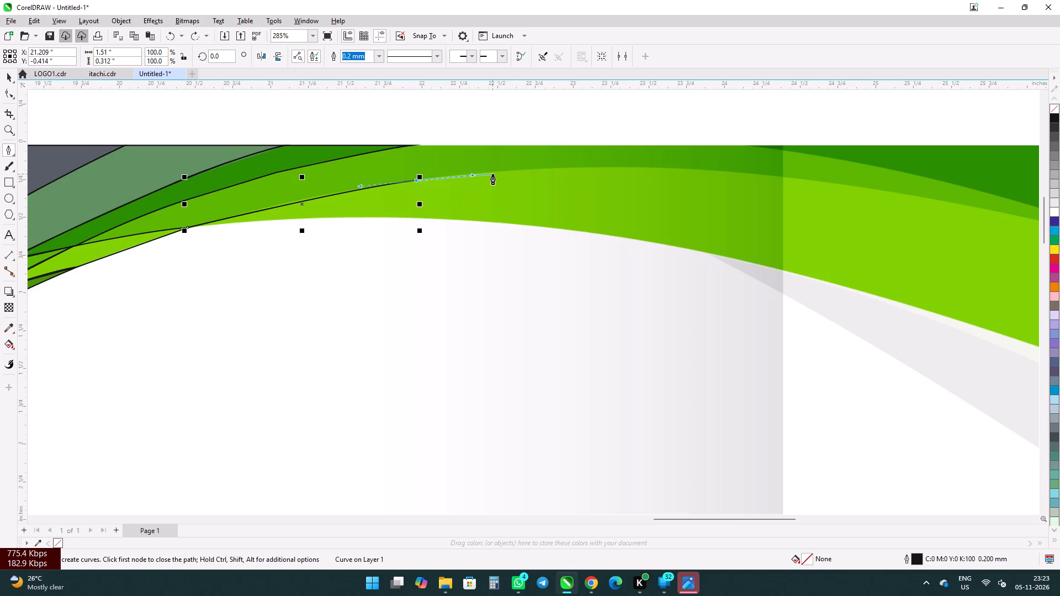
alt+click(418, 177)
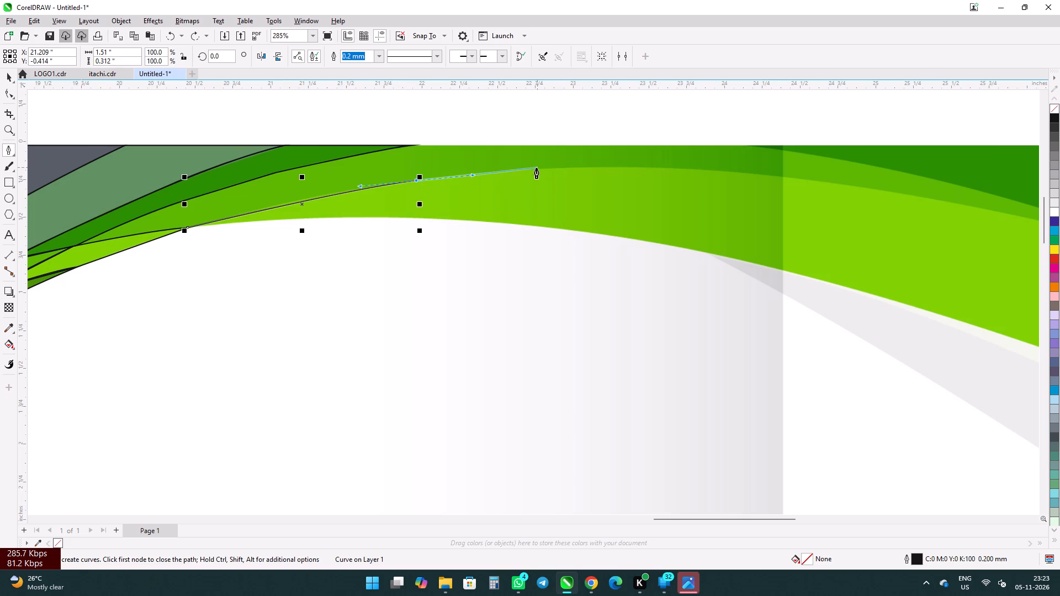
alt+click(416, 180)
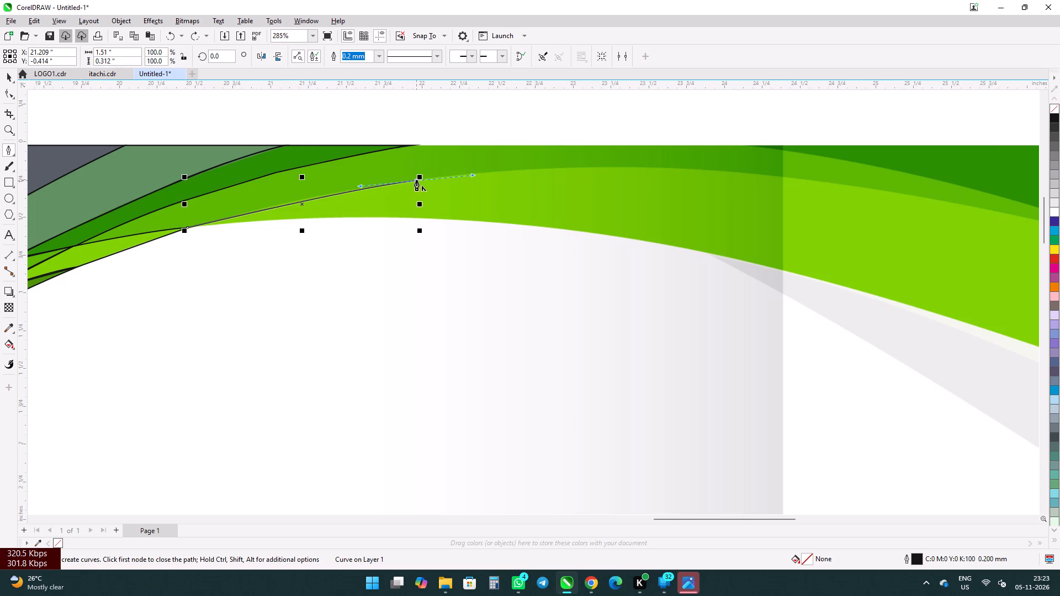
alt+click(416, 179)
click(471, 173)
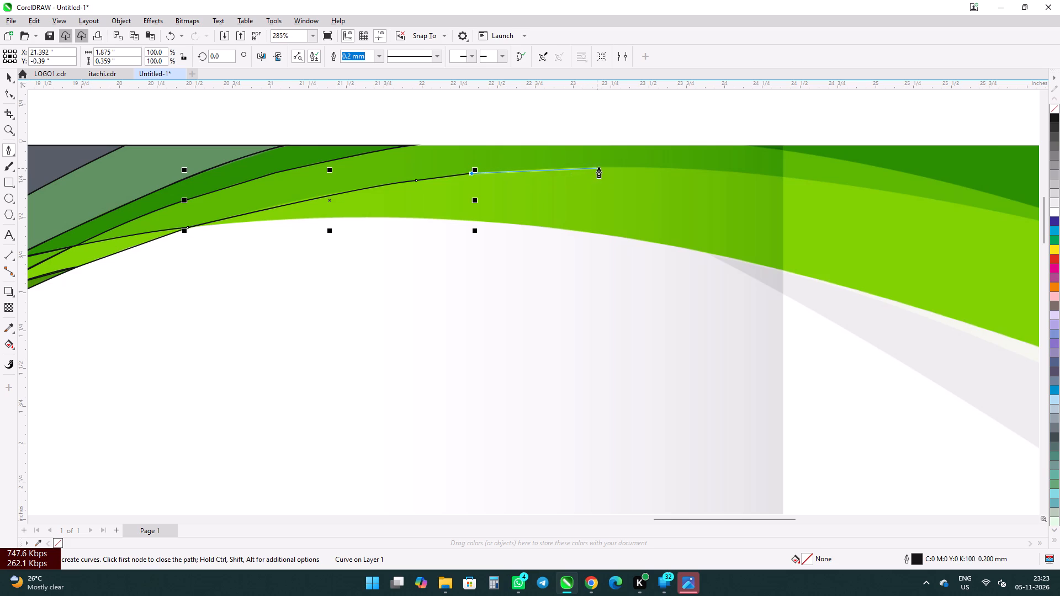
drag(599, 167, 635, 169)
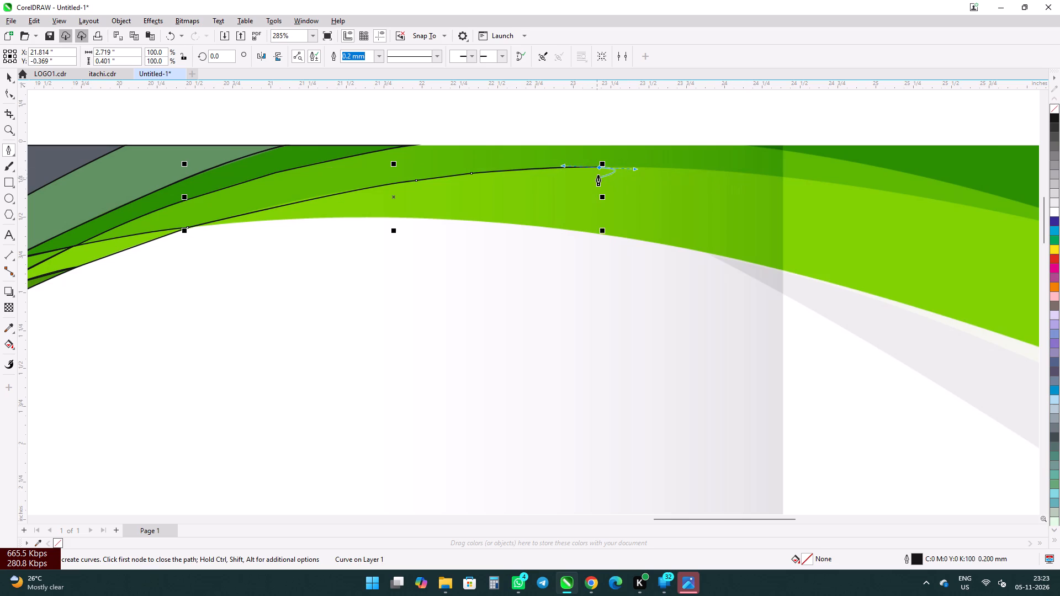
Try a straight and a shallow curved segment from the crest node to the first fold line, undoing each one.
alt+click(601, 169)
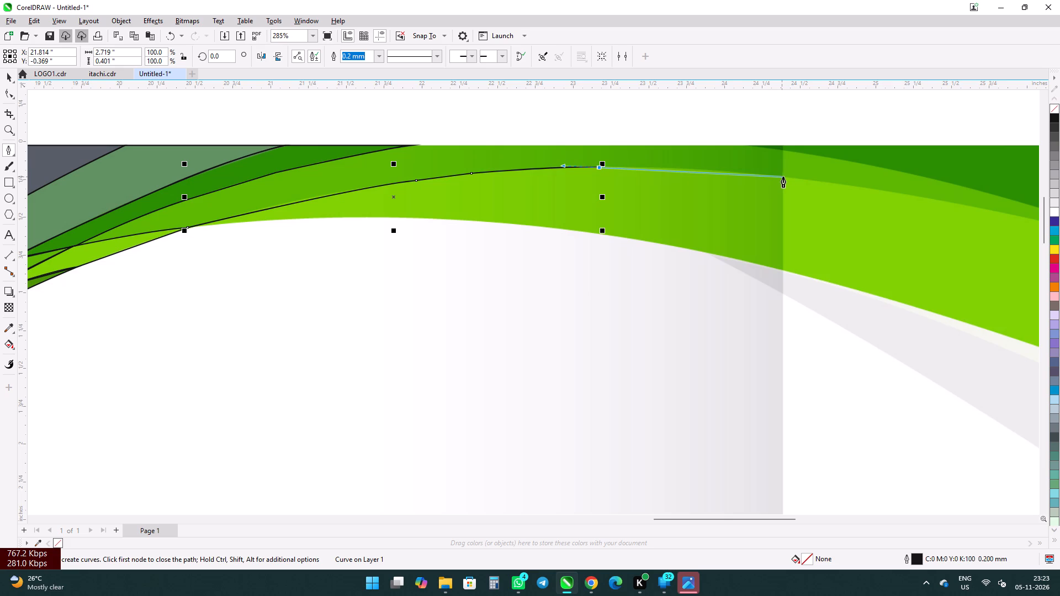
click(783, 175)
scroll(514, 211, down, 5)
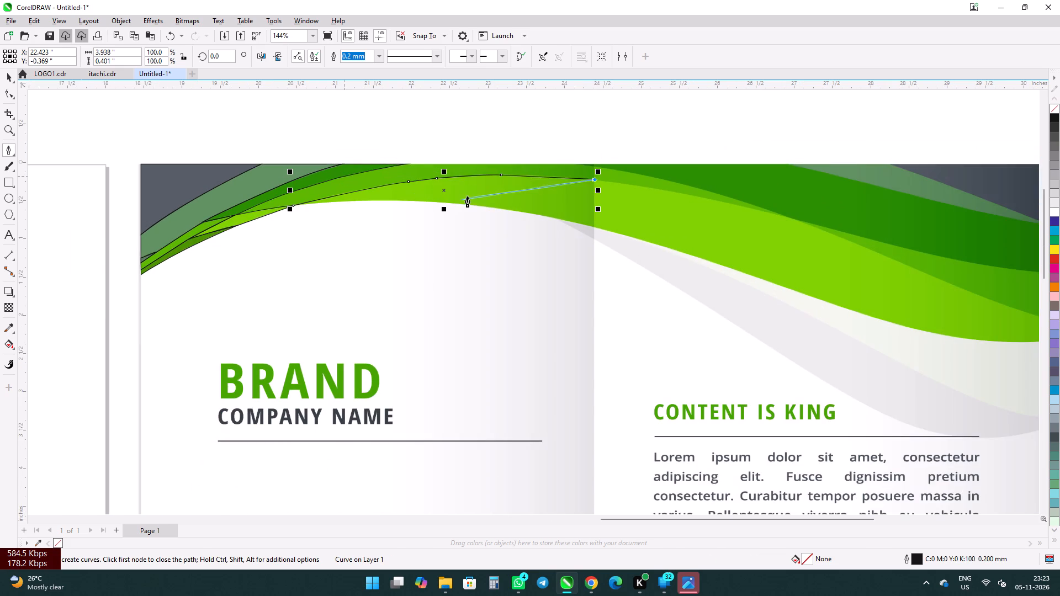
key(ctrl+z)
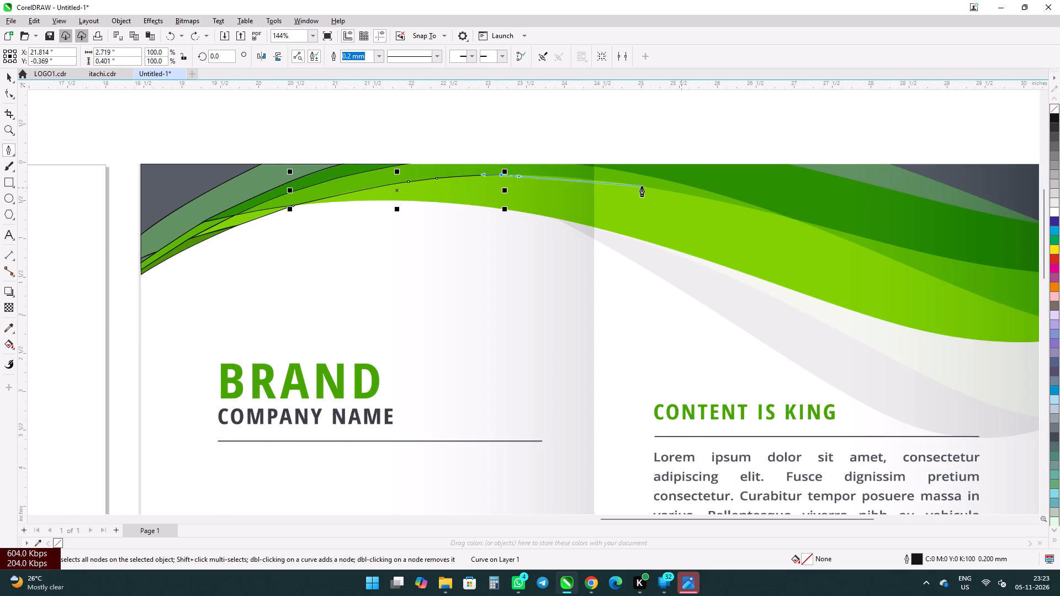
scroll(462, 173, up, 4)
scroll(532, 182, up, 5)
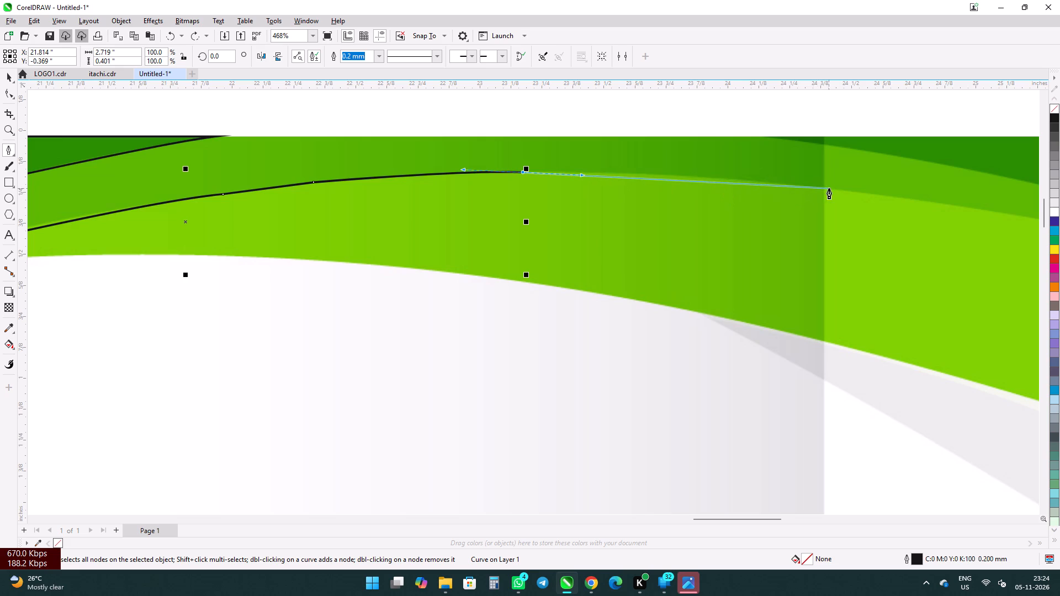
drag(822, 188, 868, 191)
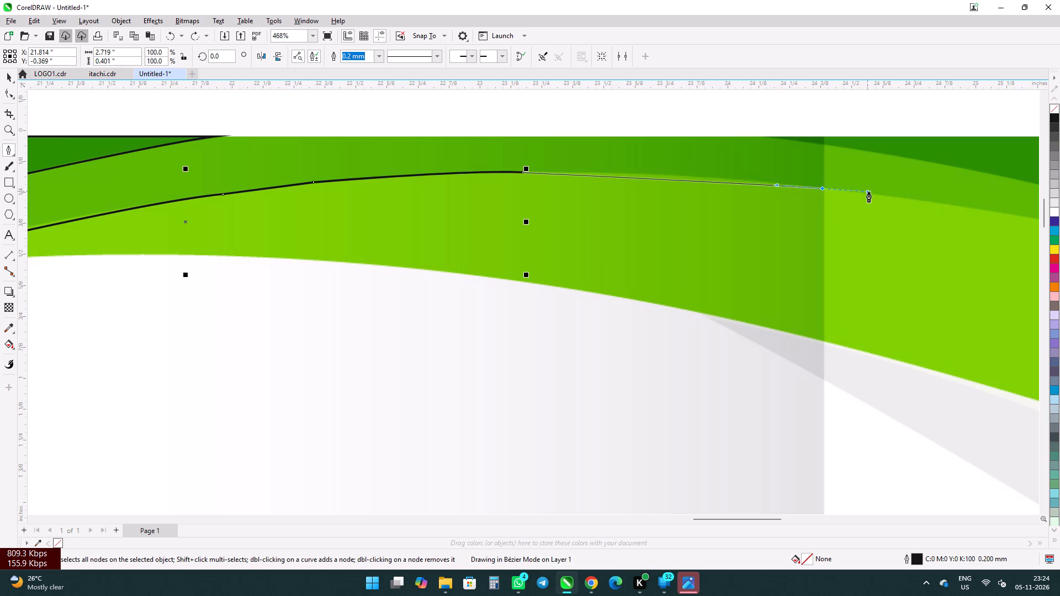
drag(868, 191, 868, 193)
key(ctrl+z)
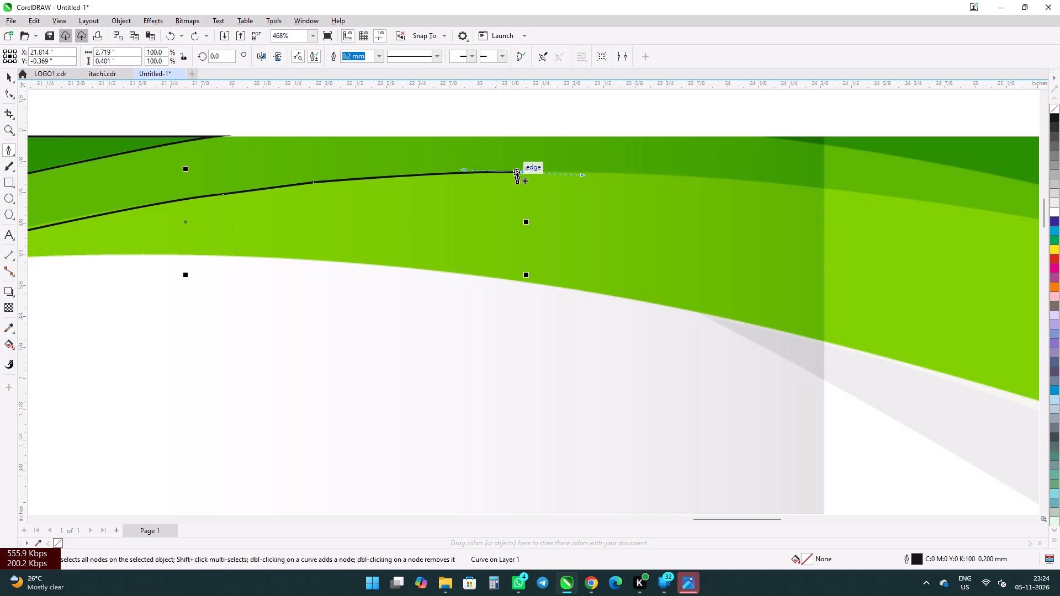
Make the crest node a corner, curve the outline down to the first fold line, and make the new end node a corner.
alt+click(524, 174)
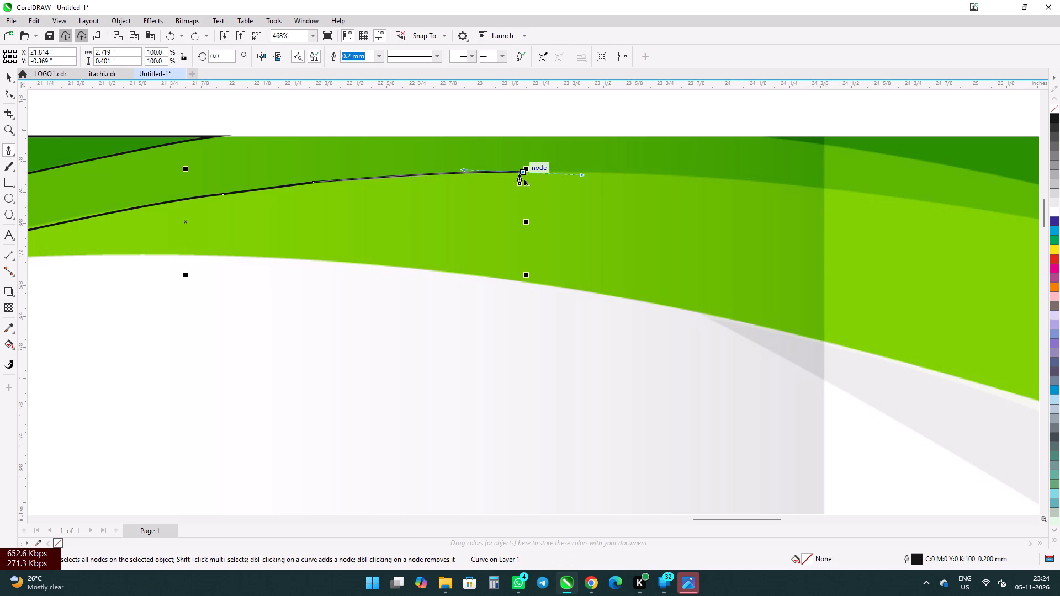
alt+click(522, 171)
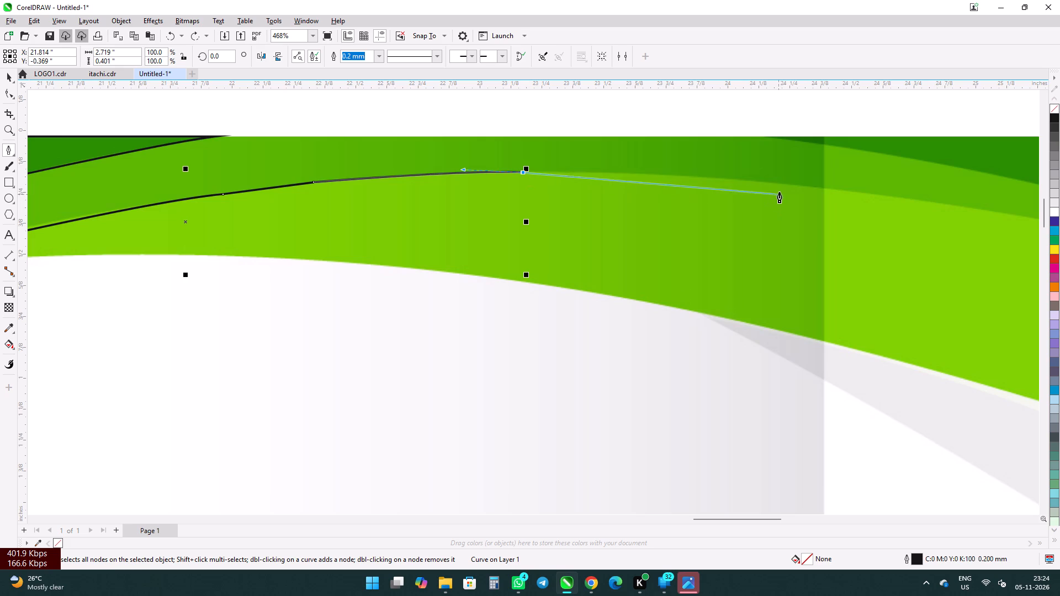
drag(821, 190, 849, 203)
alt+click(823, 189)
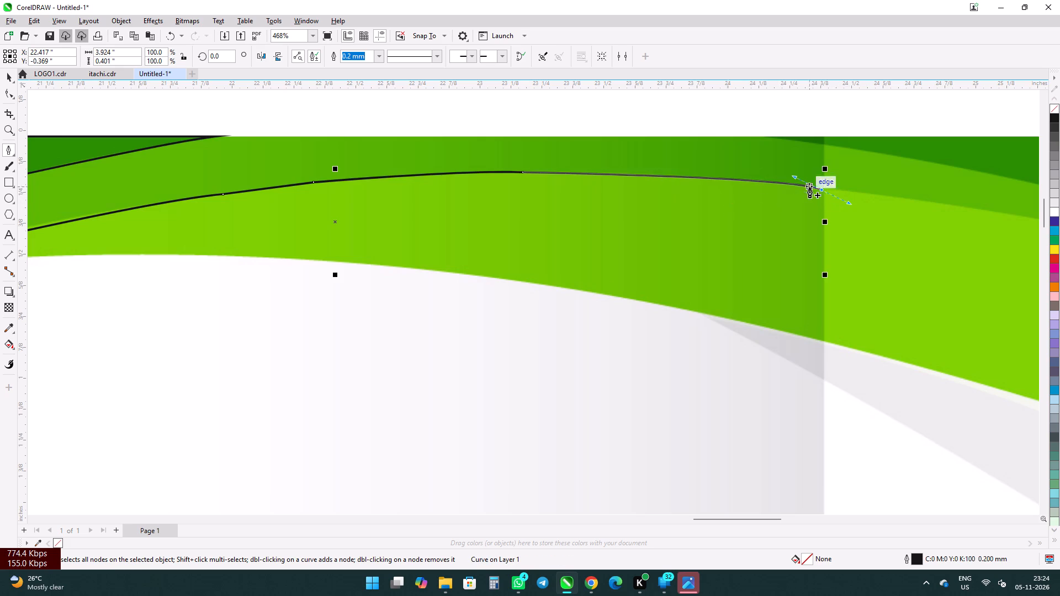
alt+click(819, 190)
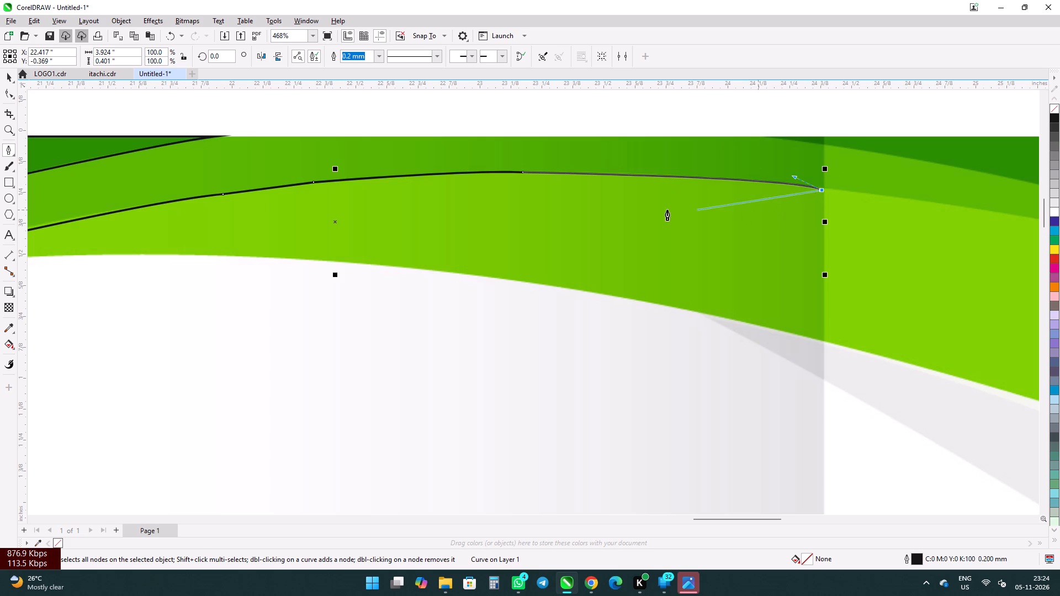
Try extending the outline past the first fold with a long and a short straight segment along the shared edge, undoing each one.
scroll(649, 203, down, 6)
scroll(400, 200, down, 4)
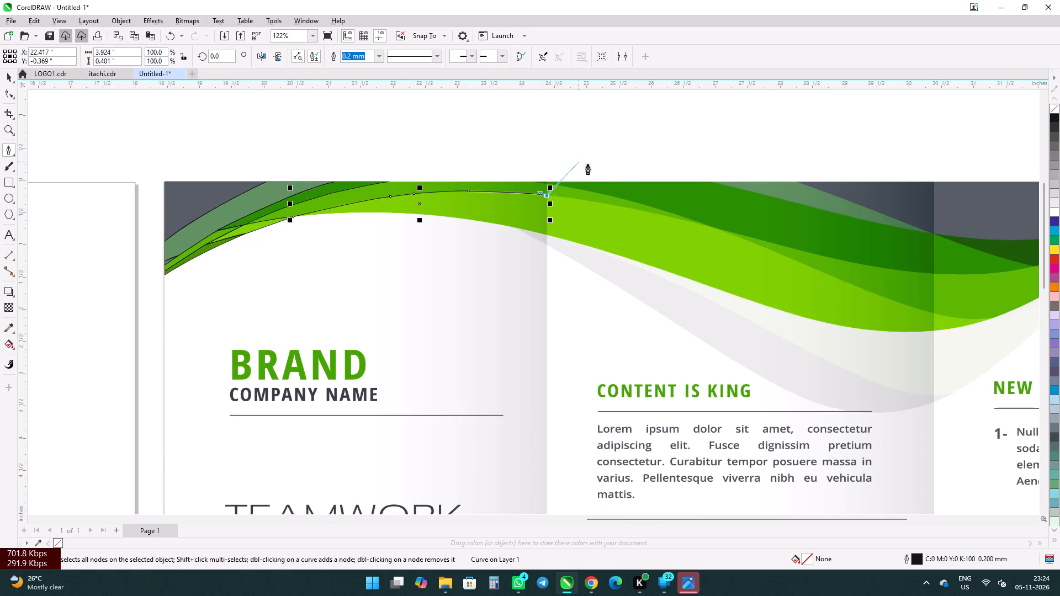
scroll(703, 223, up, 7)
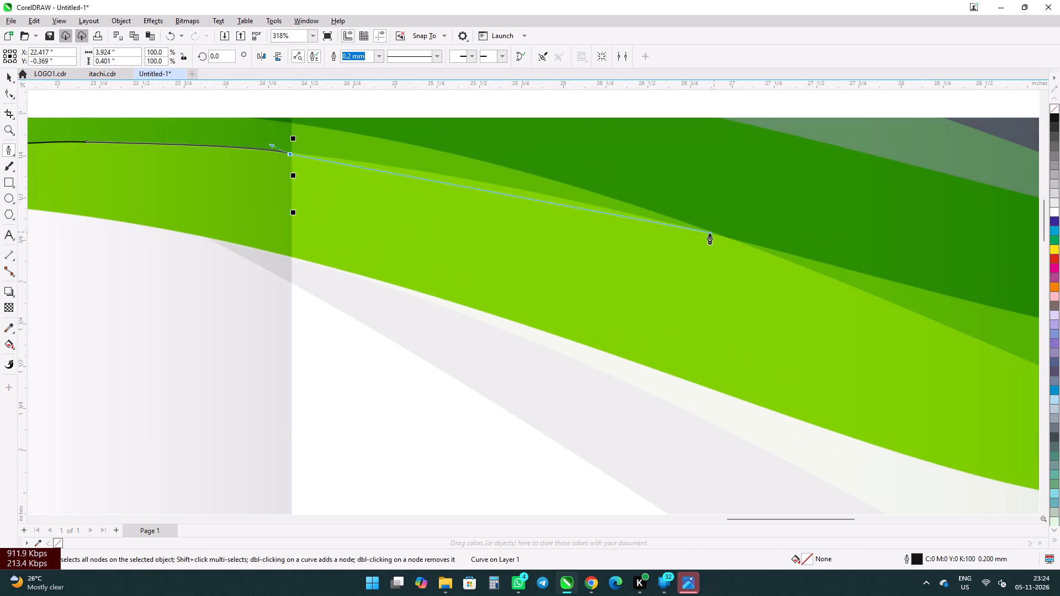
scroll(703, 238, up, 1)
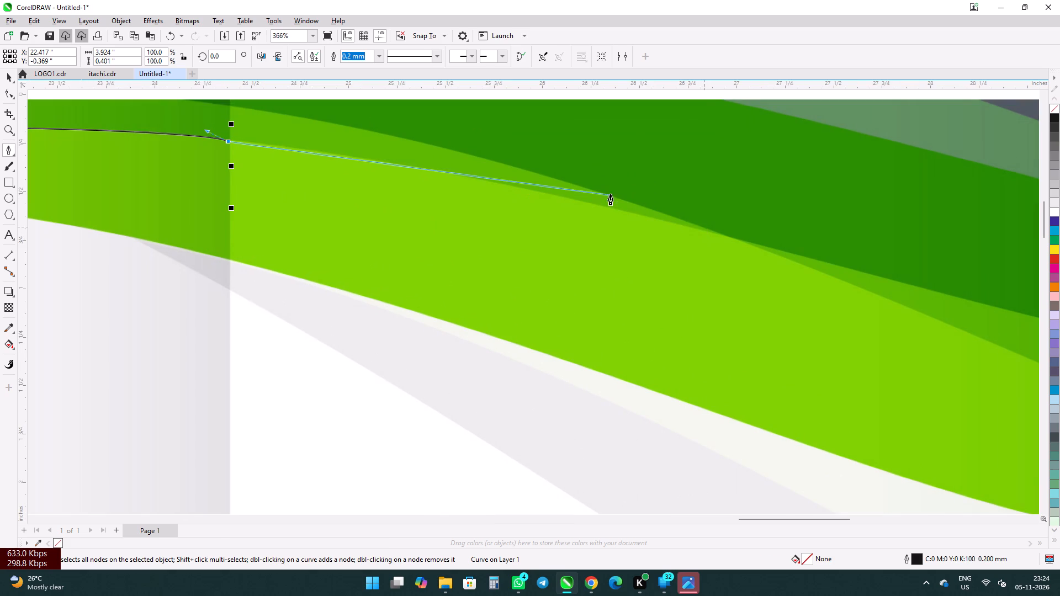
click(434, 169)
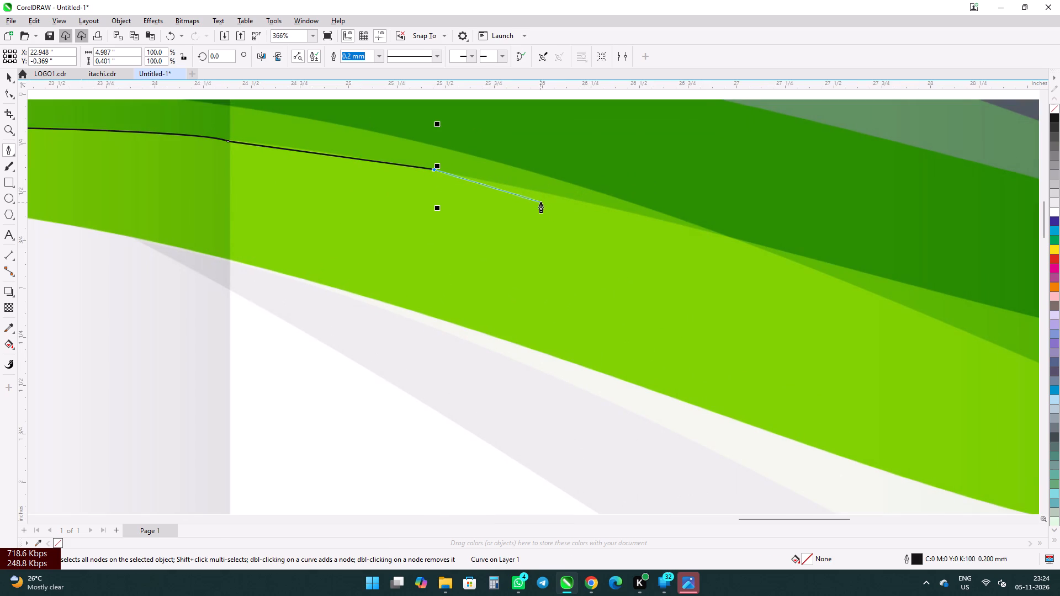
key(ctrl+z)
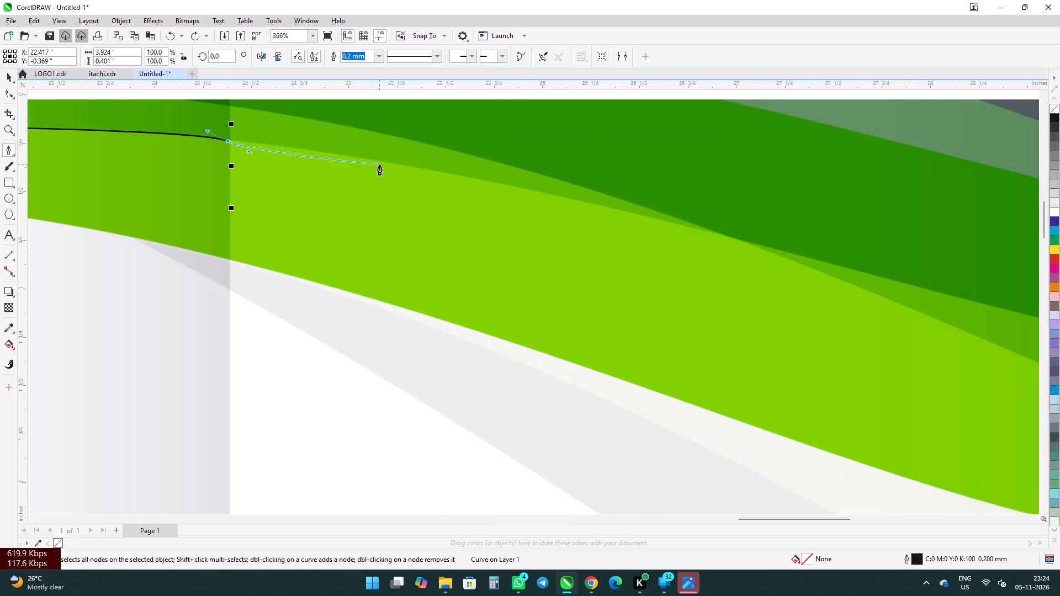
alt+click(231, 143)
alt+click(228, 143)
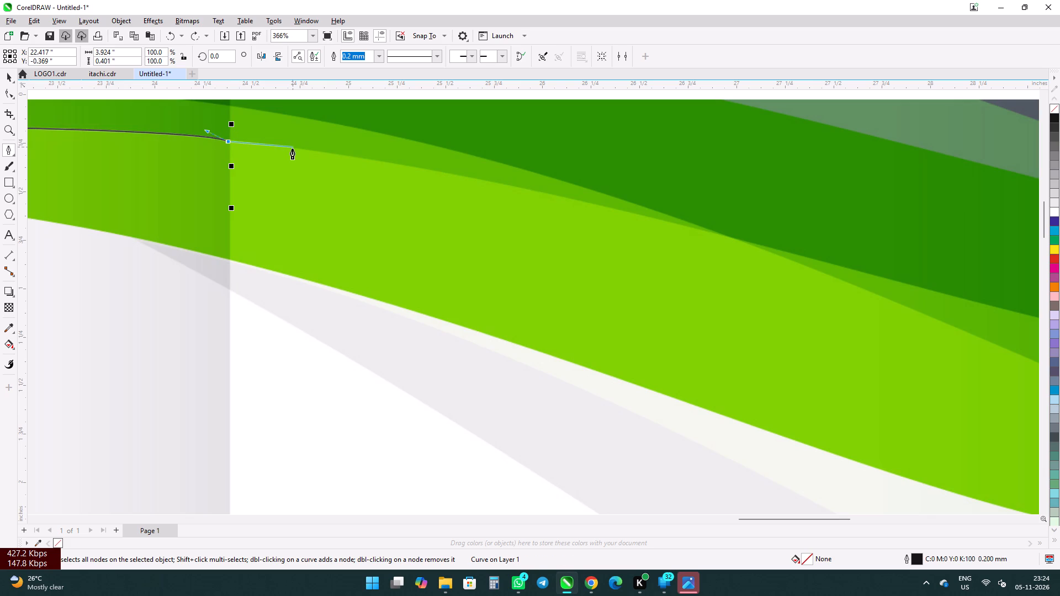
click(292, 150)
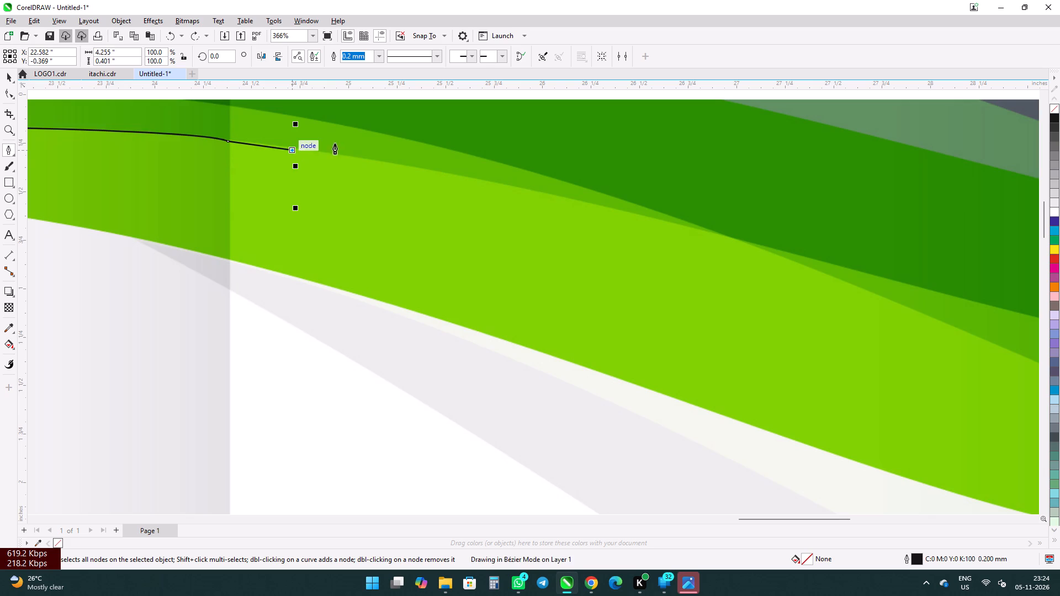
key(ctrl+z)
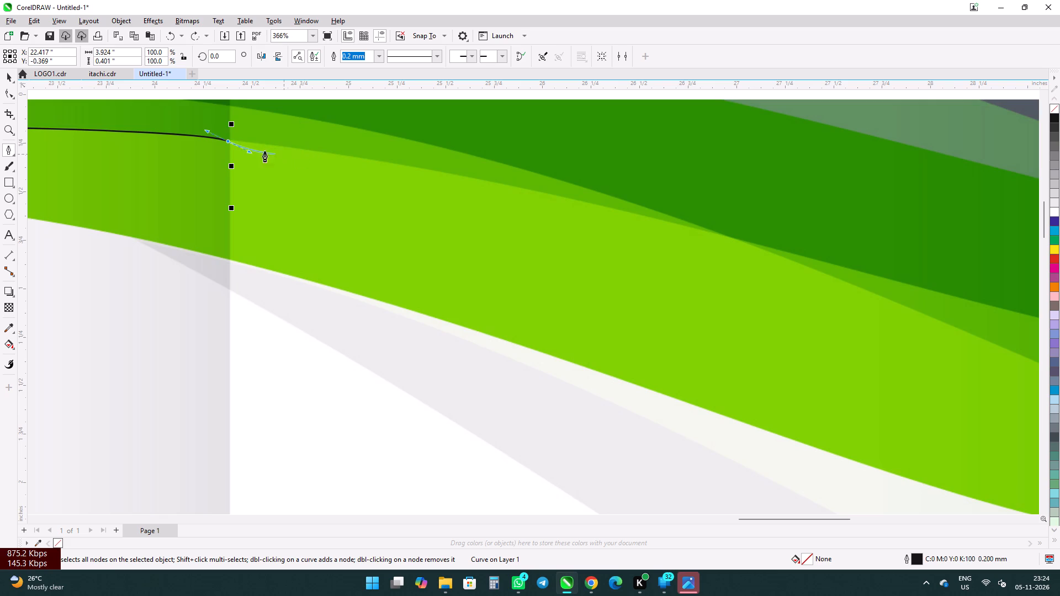
Make the fold-line node a corner and extend the outline in short straight segments along the shared edge to the band's tip at about 26.9 inches.
alt+click(230, 139)
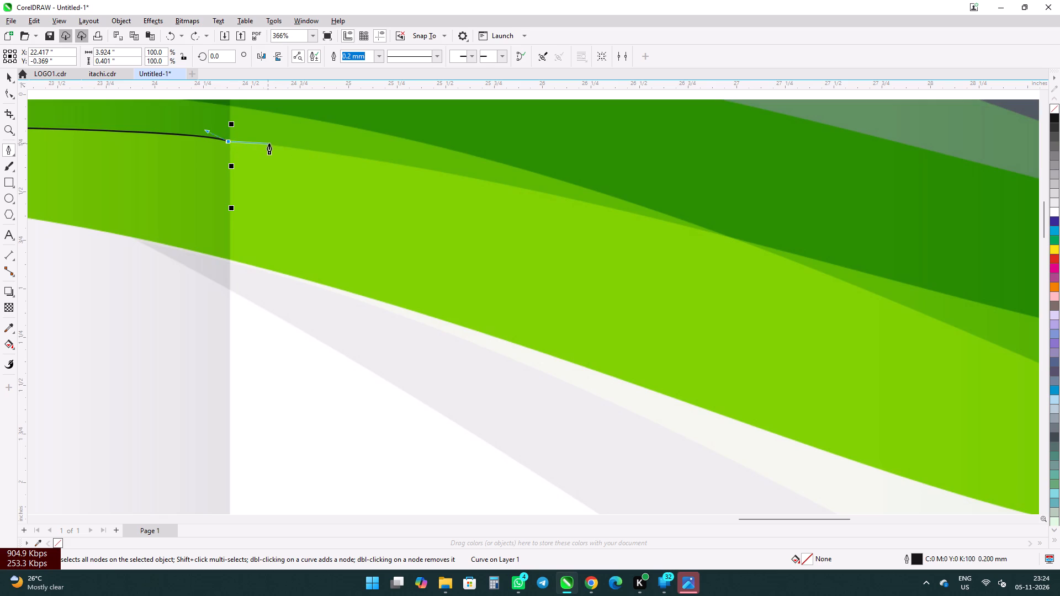
click(270, 144)
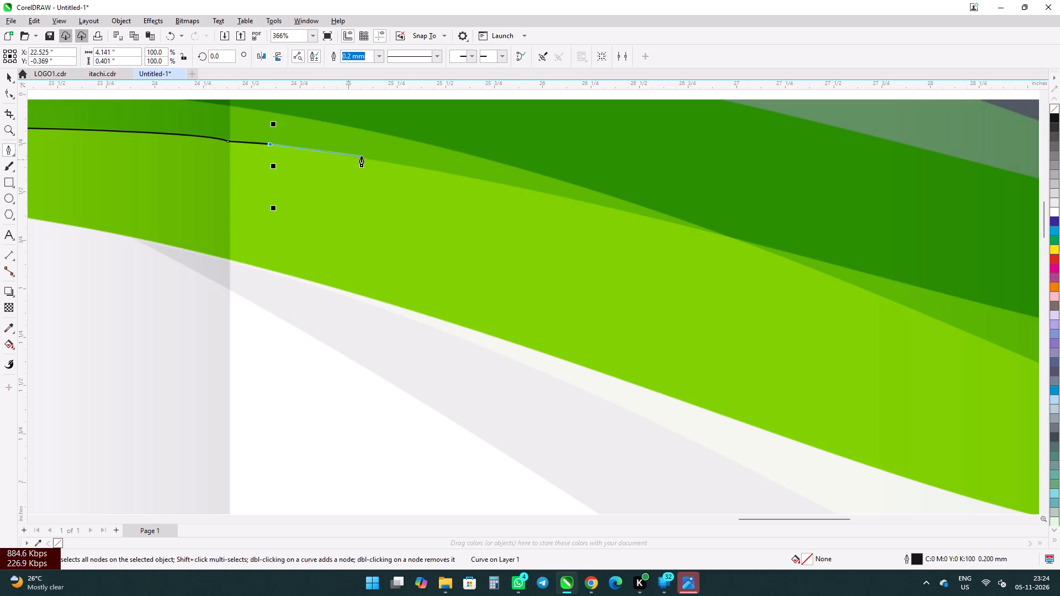
click(367, 159)
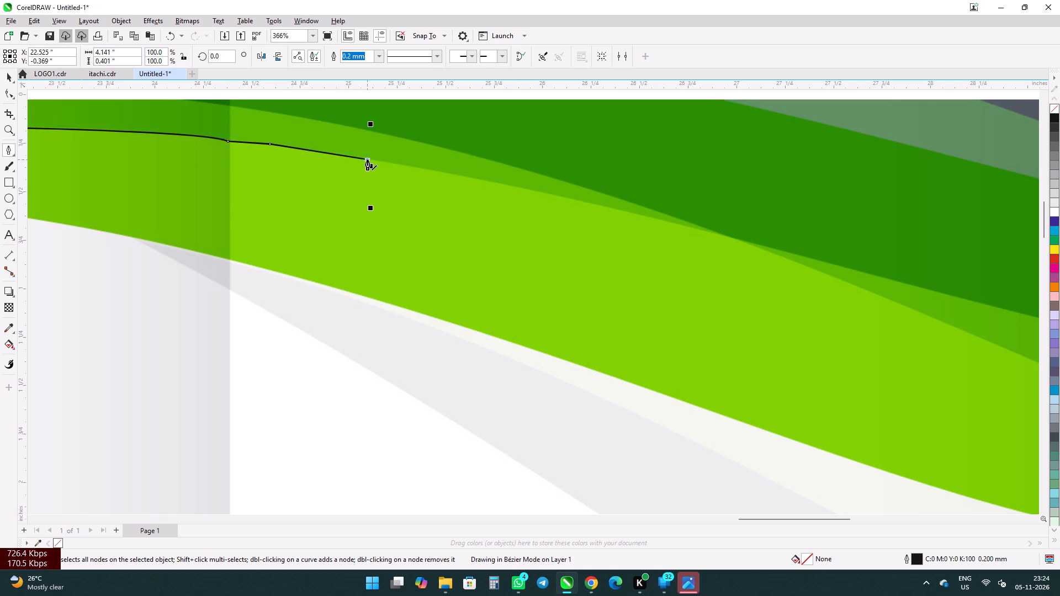
click(470, 177)
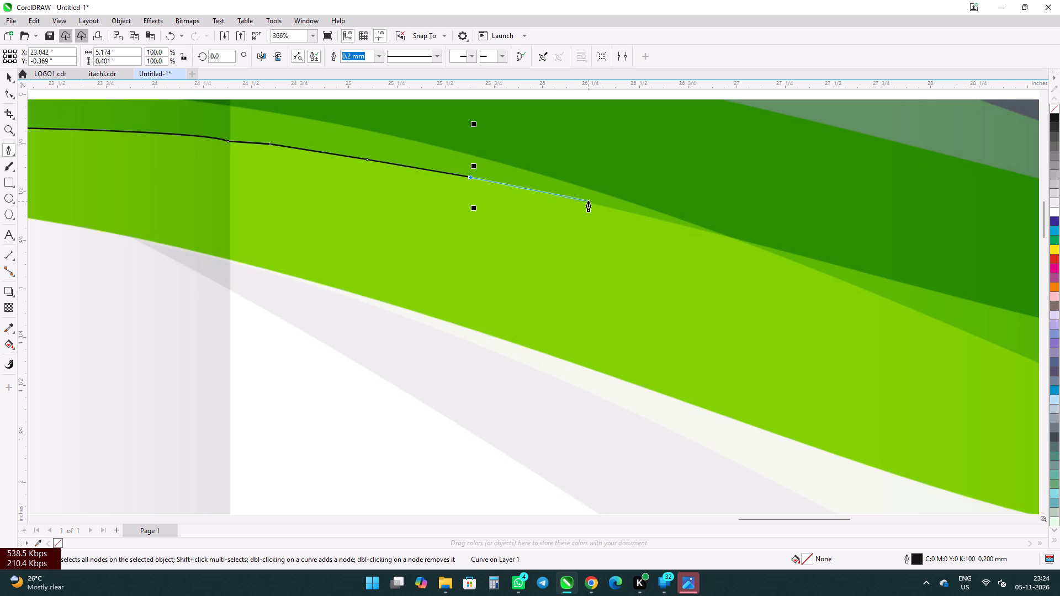
click(588, 201)
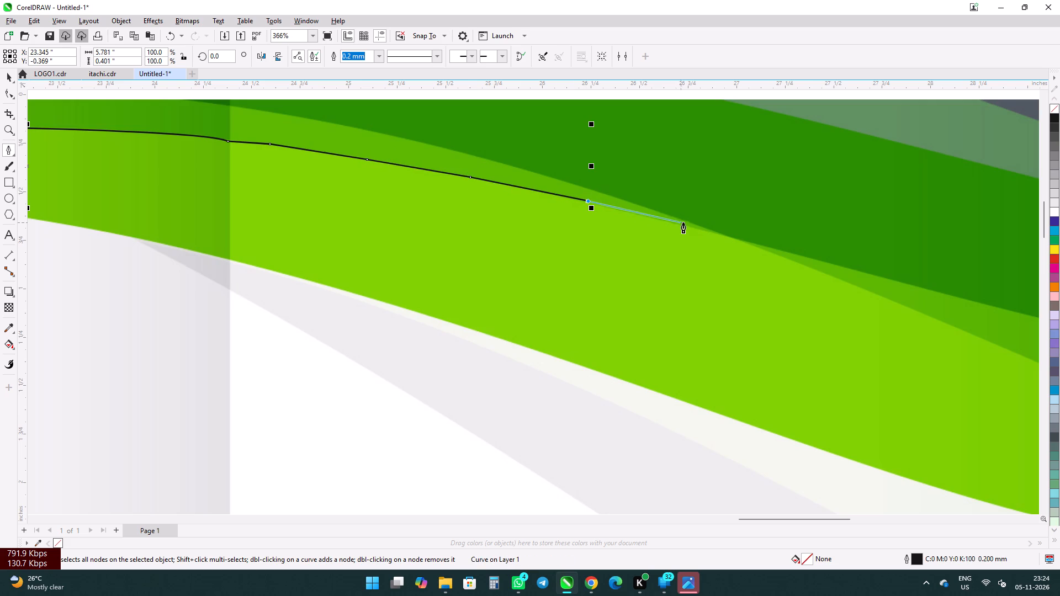
click(713, 231)
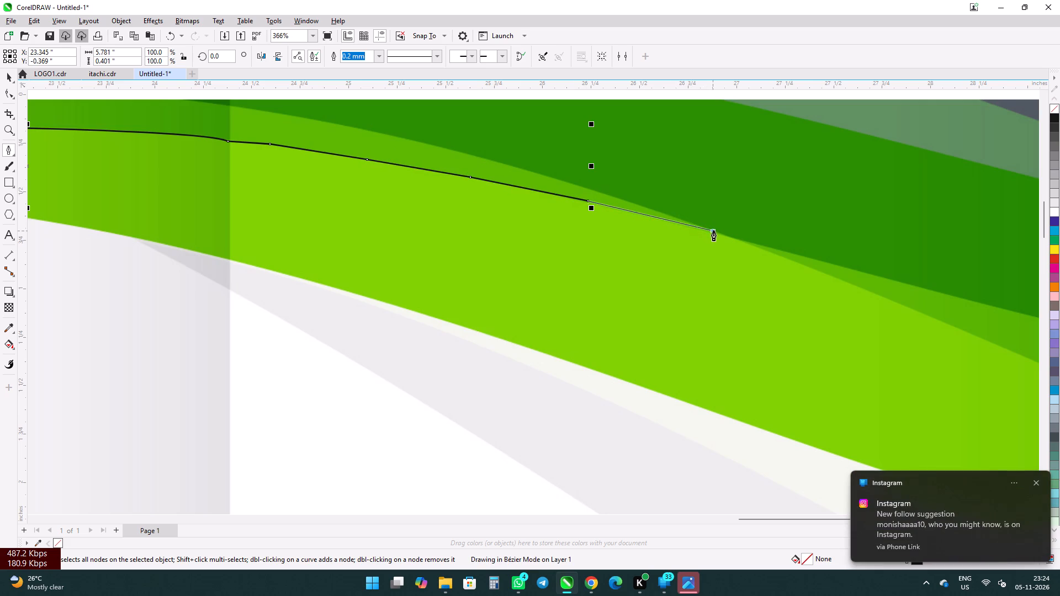
Trace back from the tip along the band's upper edge with straight segments to the page's top edge at about 24.2 inches.
click(583, 187)
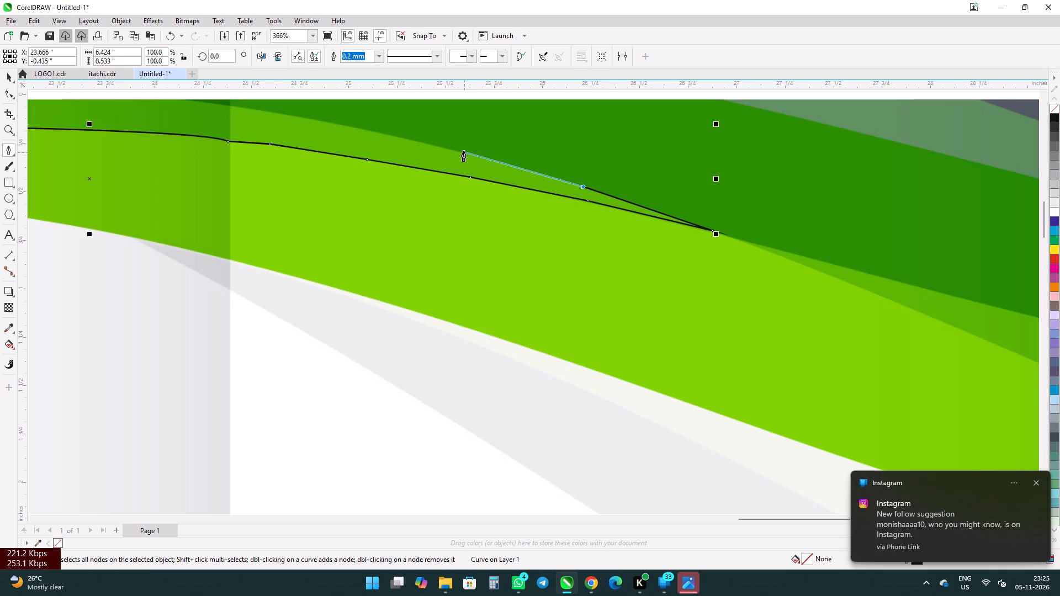
click(463, 152)
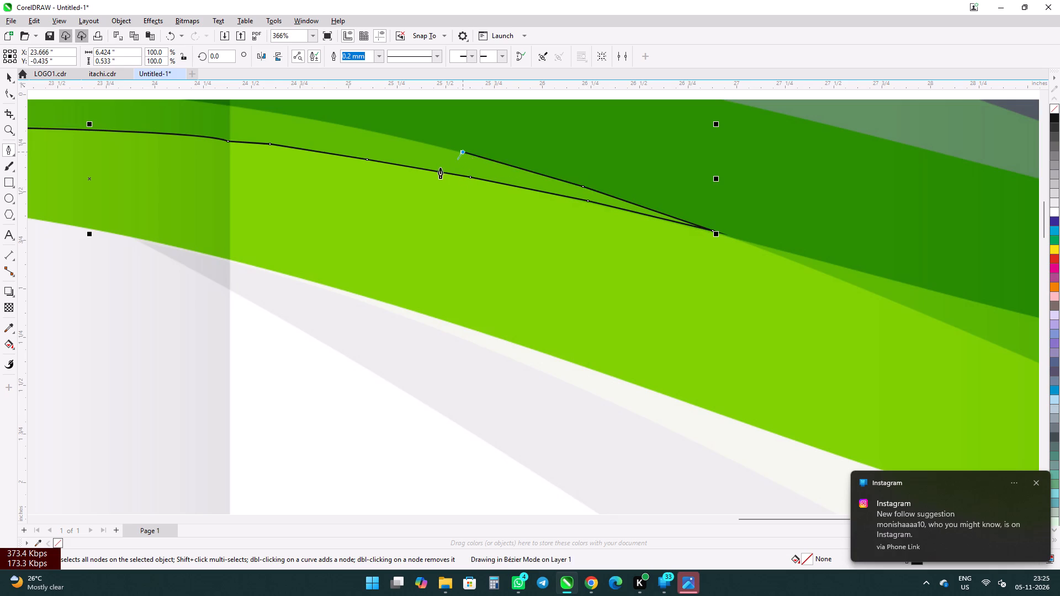
scroll(454, 182, down, 6)
scroll(332, 156, up, 3)
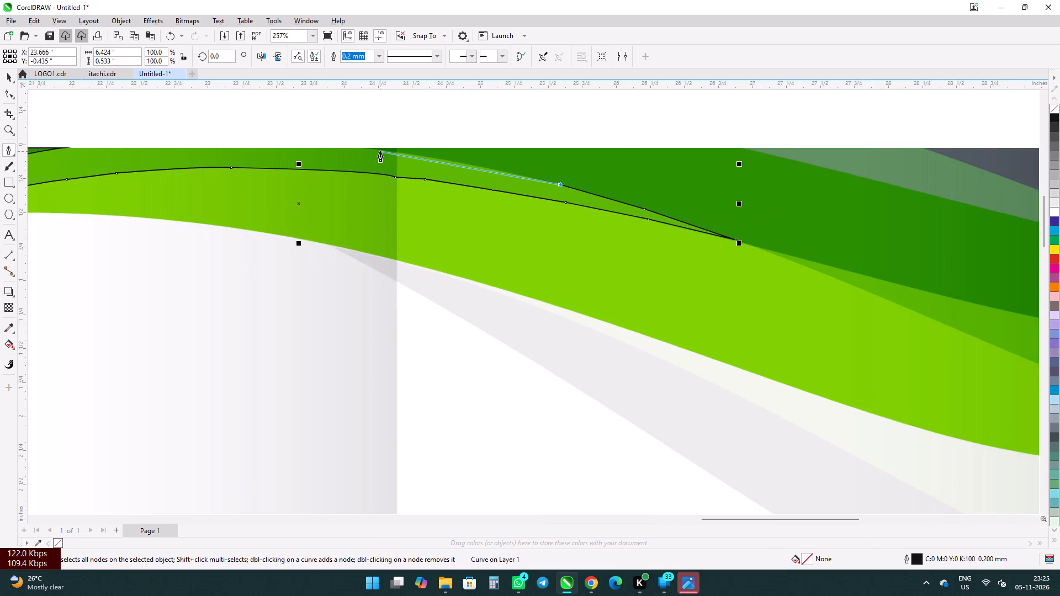
scroll(380, 151, up, 3)
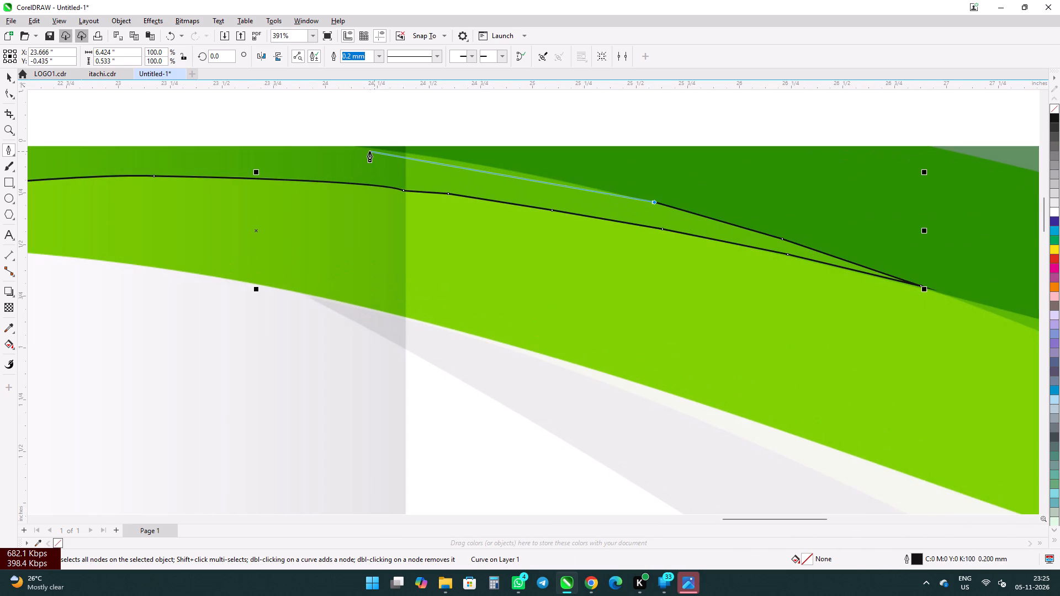
click(363, 145)
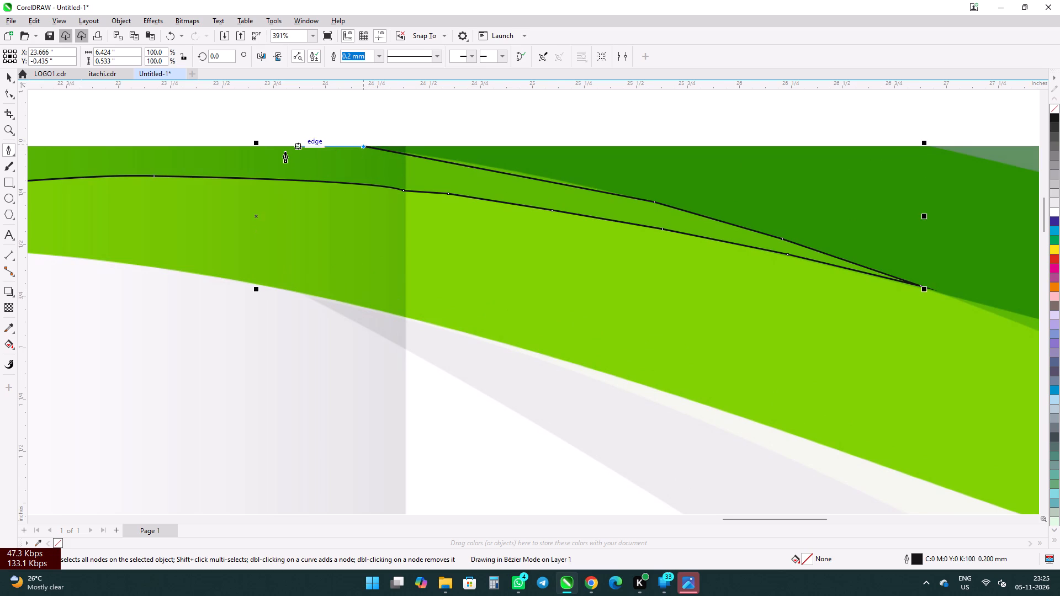
Extend the outline along the page's top edge to the neighbouring dark green outline's tip at about 21.9 inches.
scroll(287, 155, down, 6)
scroll(140, 152, up, 4)
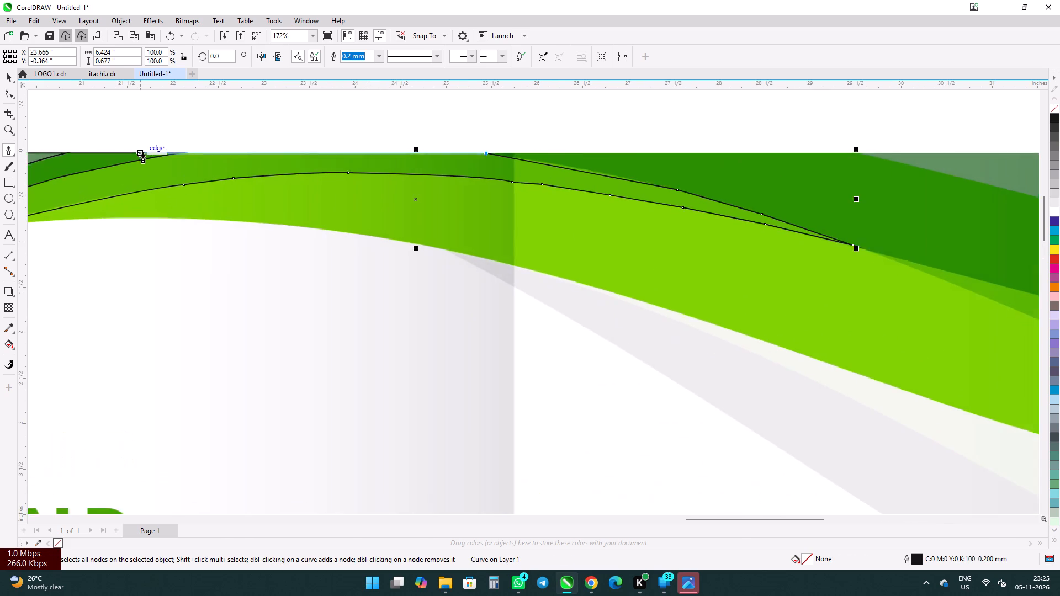
scroll(164, 160, up, 6)
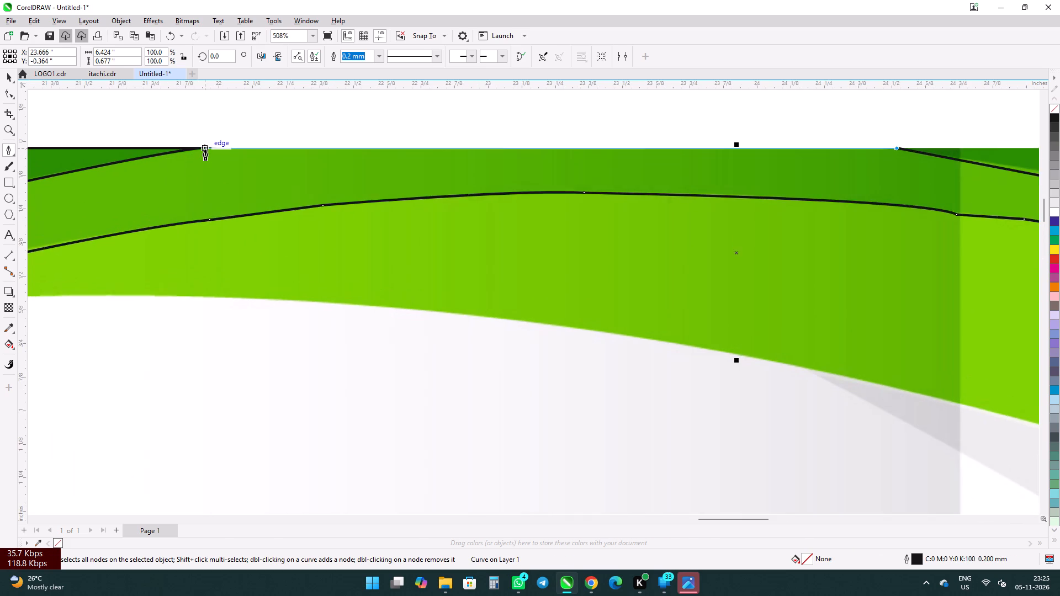
click(205, 150)
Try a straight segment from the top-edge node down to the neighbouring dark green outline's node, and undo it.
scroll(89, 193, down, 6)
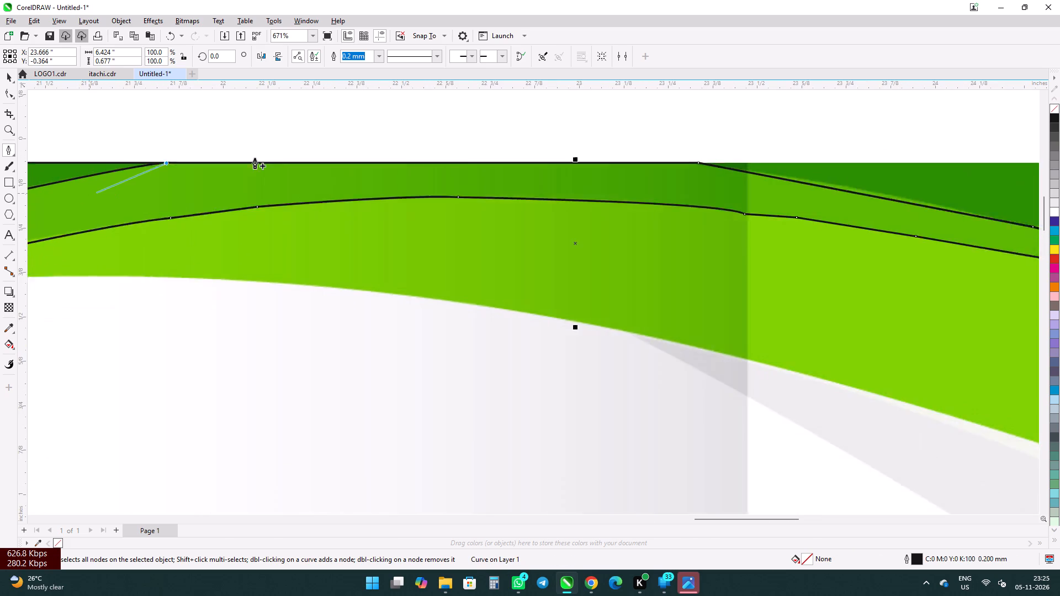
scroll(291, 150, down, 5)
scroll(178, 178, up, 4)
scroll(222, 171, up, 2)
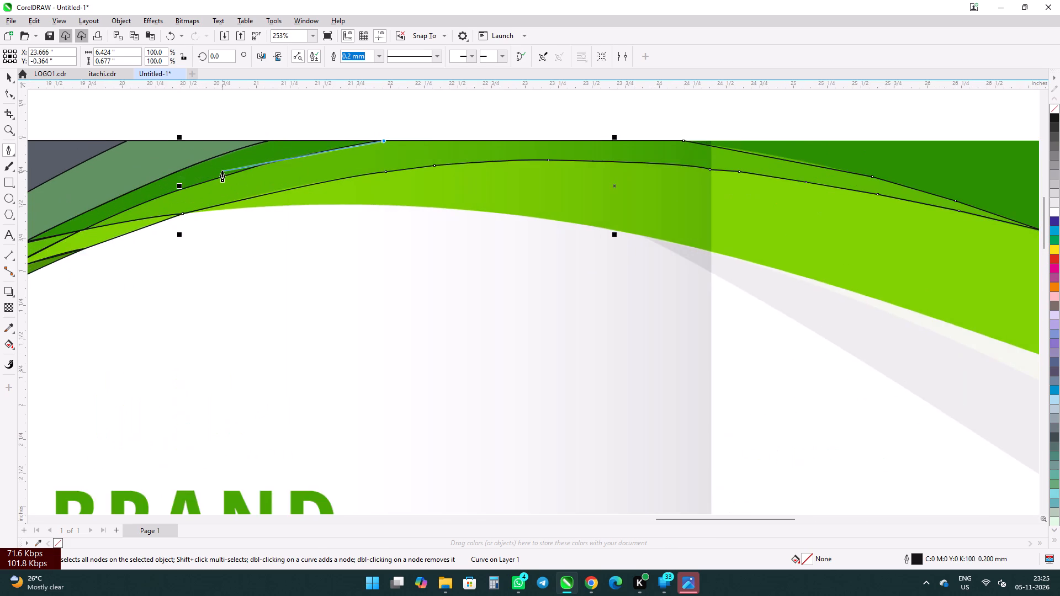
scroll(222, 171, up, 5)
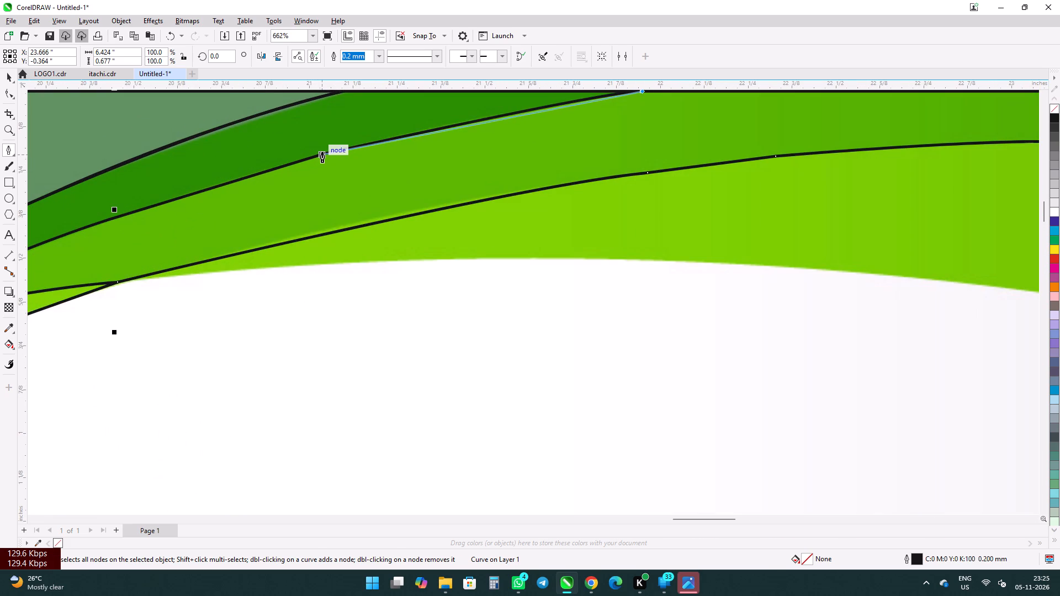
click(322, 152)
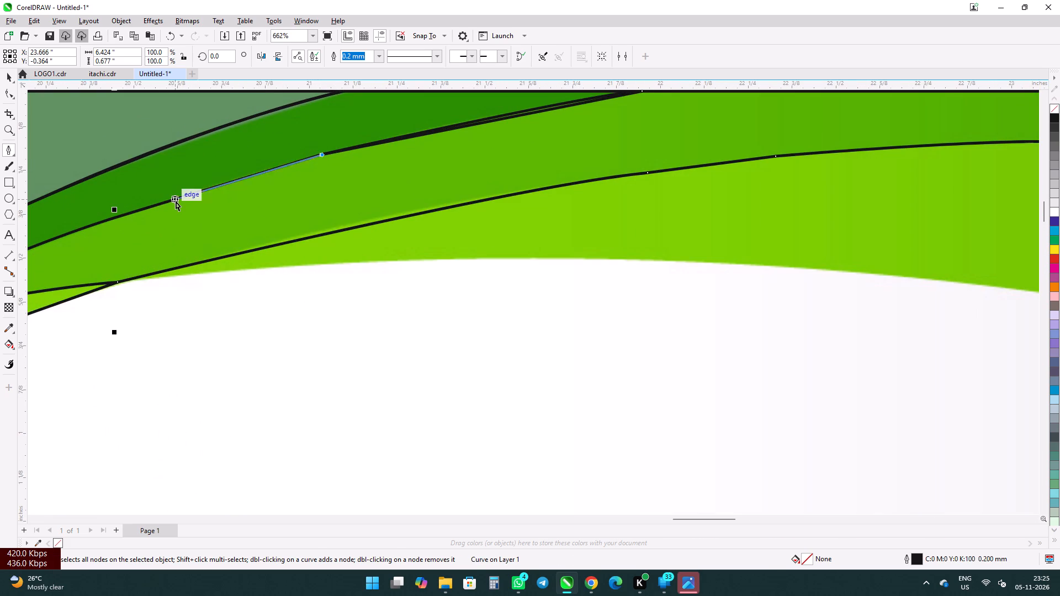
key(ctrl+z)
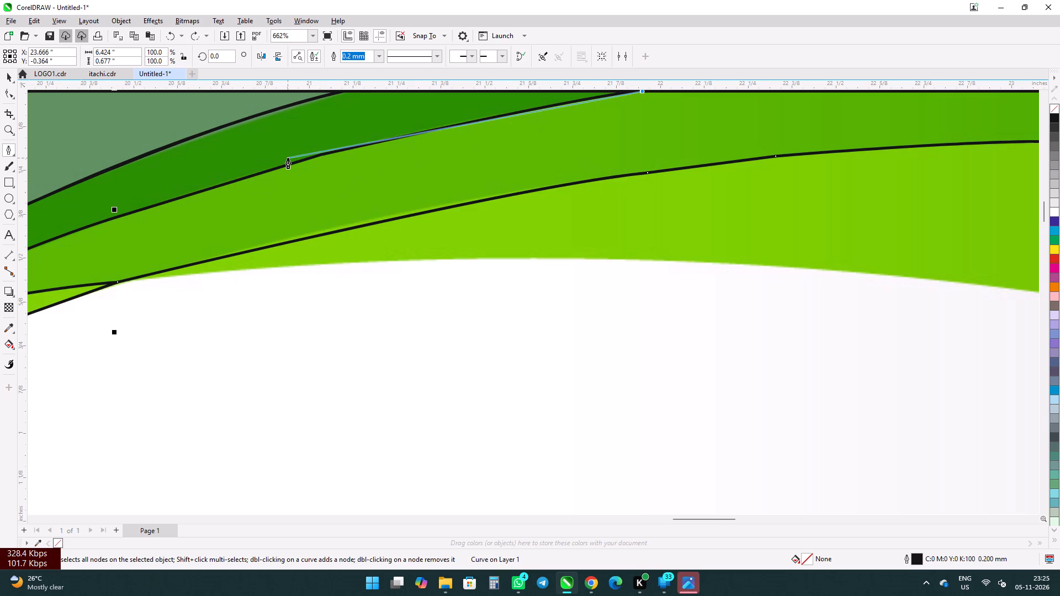
Curve the outline to the neighbouring outline's node, follow the edge to the crossing at about 19.7 inches, and close the shape at its start node.
drag(319, 158, 285, 176)
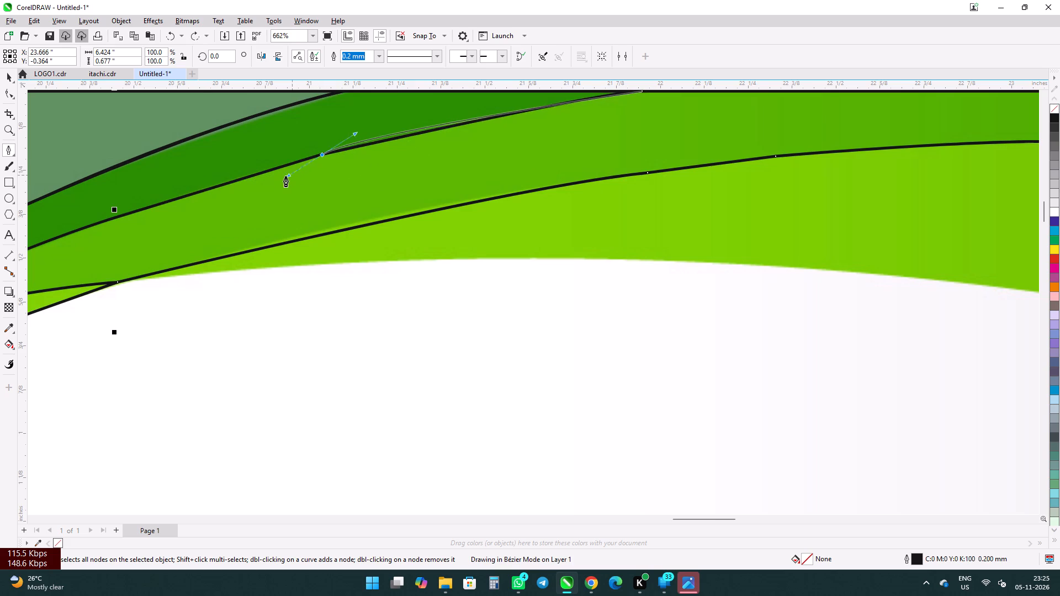
drag(285, 176, 277, 170)
scroll(216, 187, down, 6)
scroll(185, 212, up, 4)
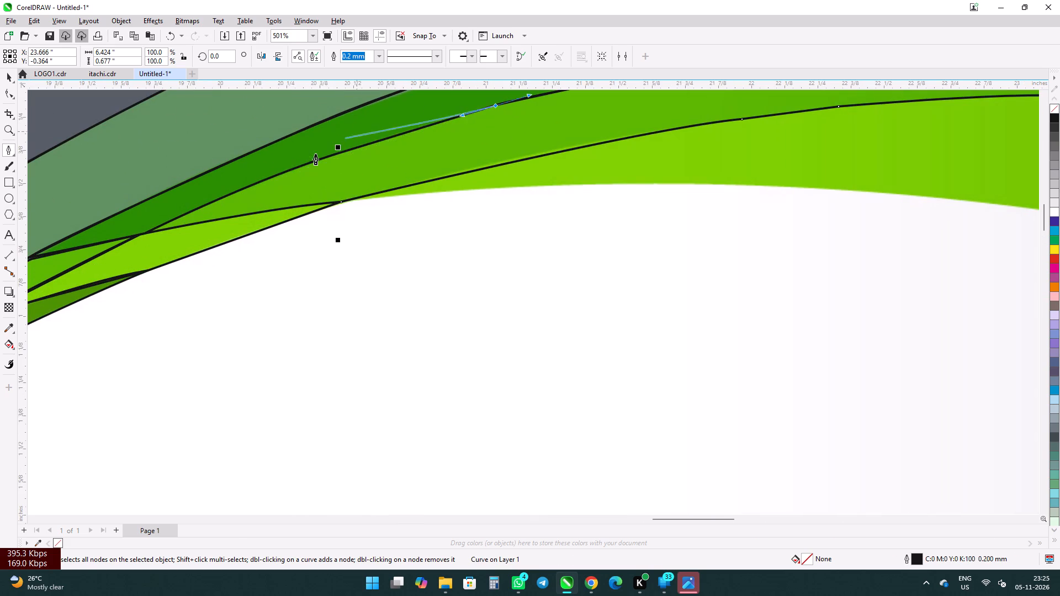
click(295, 168)
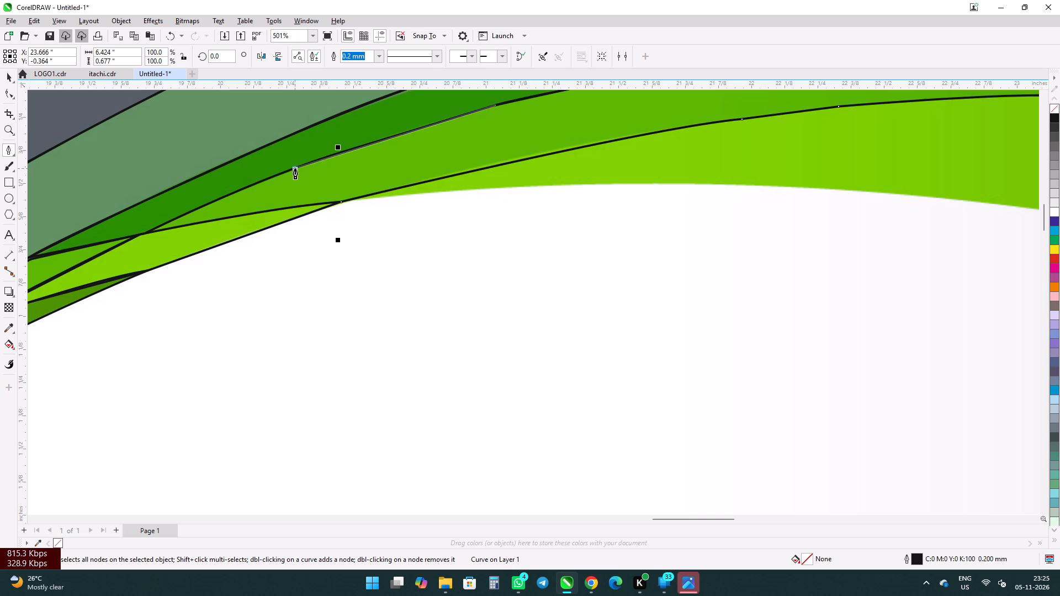
click(149, 232)
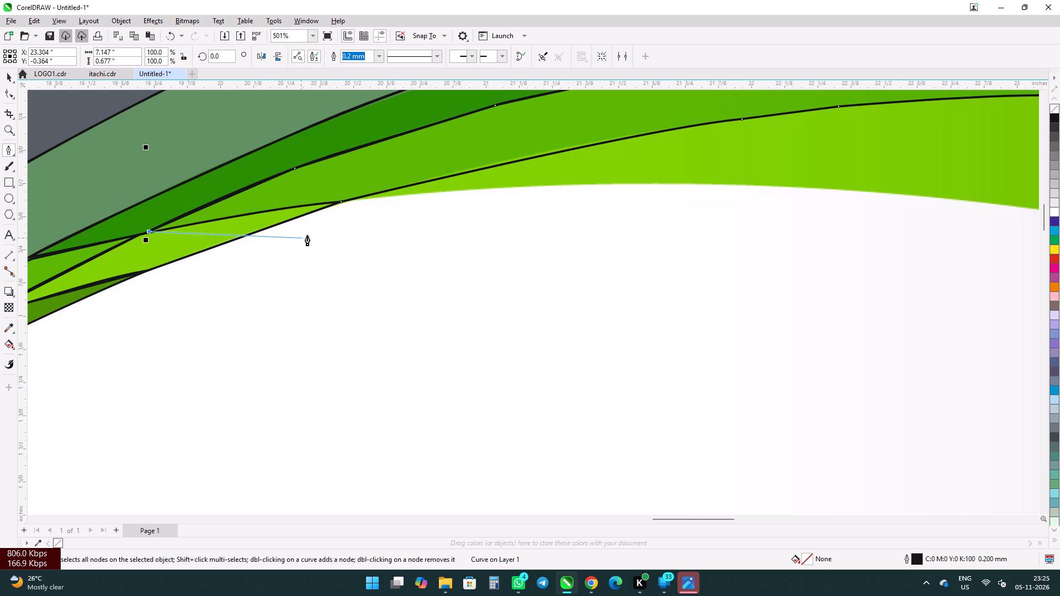
click(340, 203)
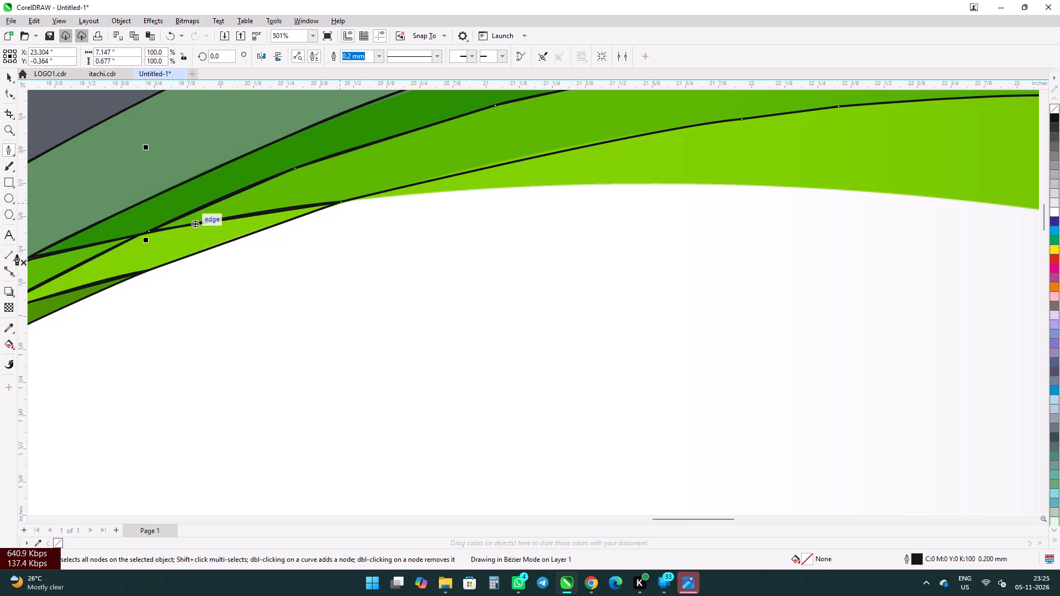
Lock the closed medium-green band outline in place and deselect it.
click(1, 77)
scroll(0, 230, down, 5)
scroll(167, 250, down, 5)
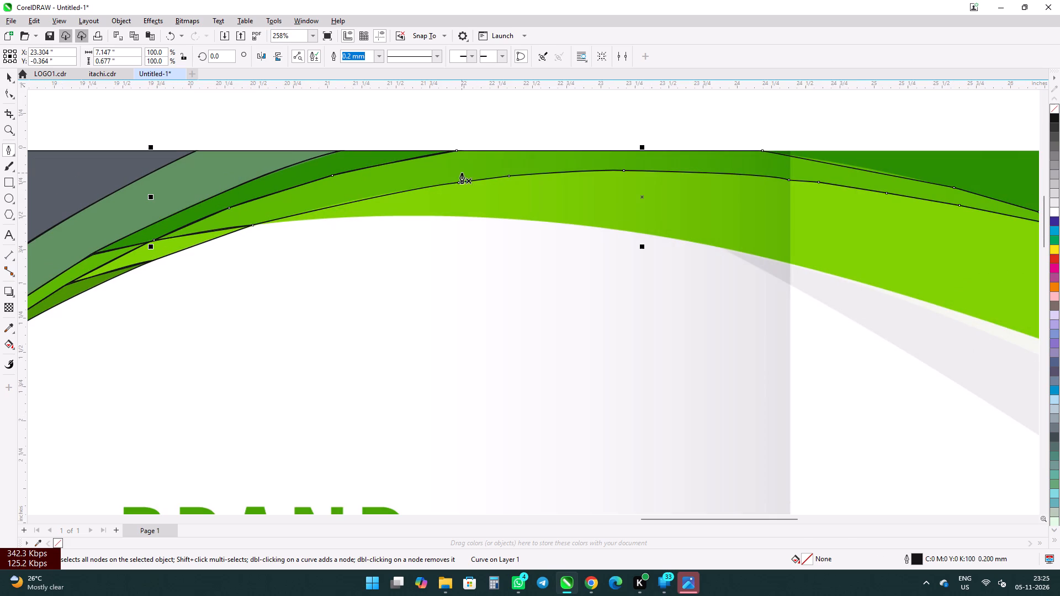
right_click(461, 172)
click(481, 285)
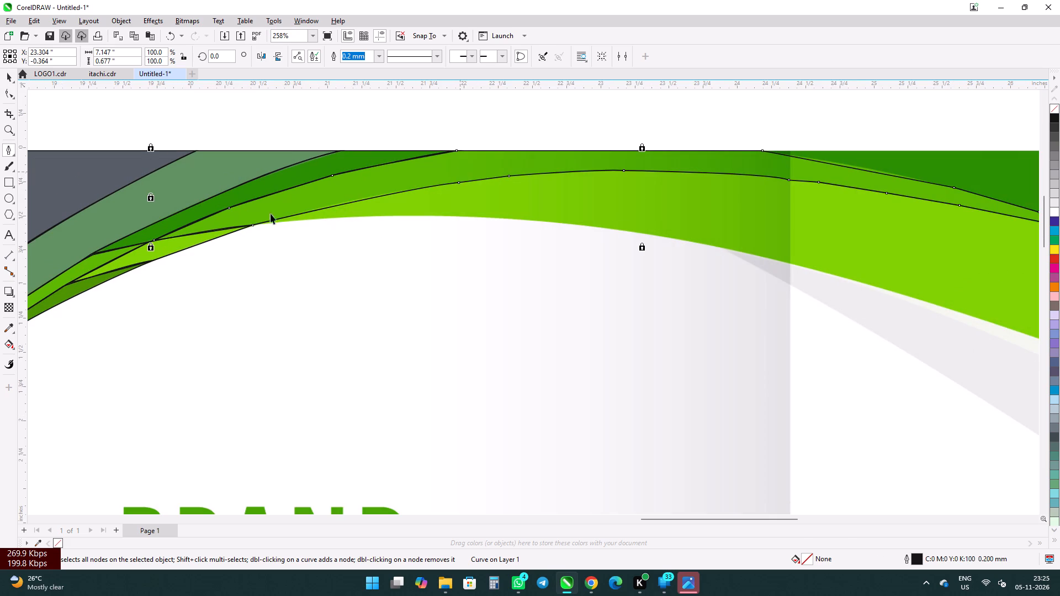
click(0, 76)
click(119, 91)
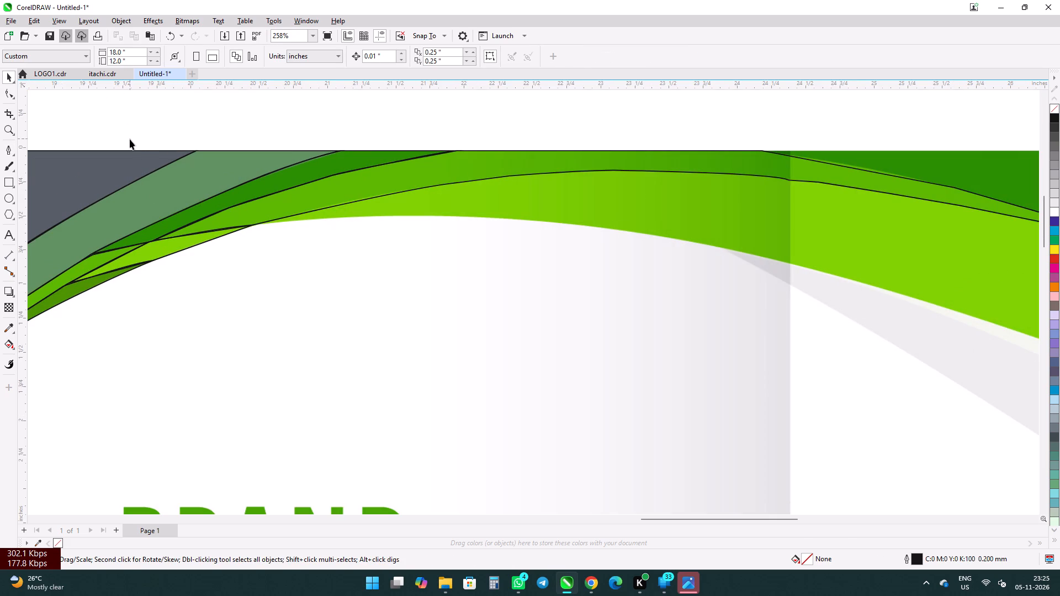
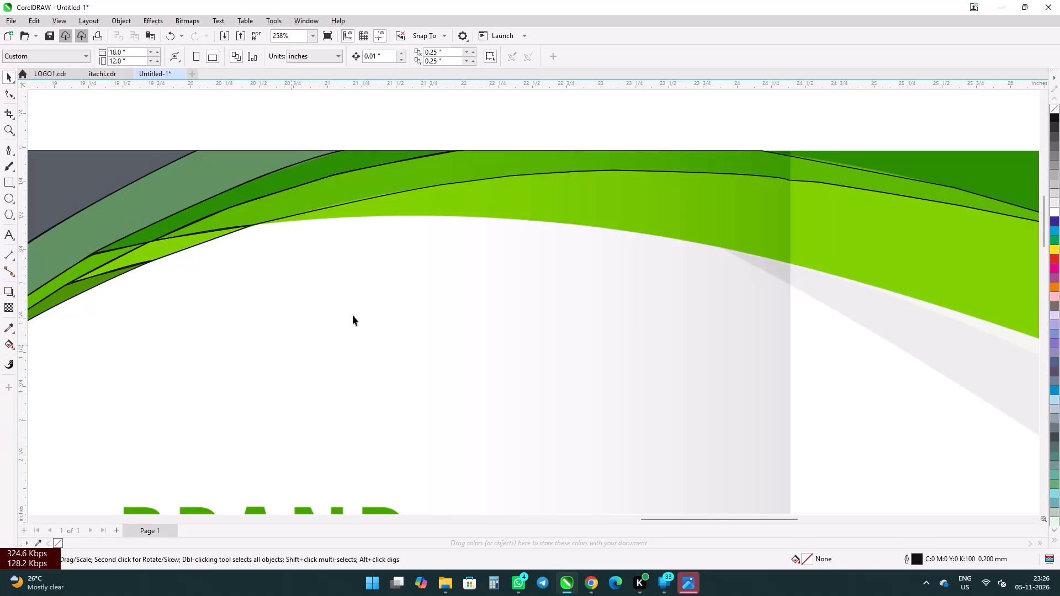
Start a new Pen outline for the light-green band at about 20.5 inches and trace the medium-green band's lower edge to about 22.4 inches.
scroll(33, 190, down, 5)
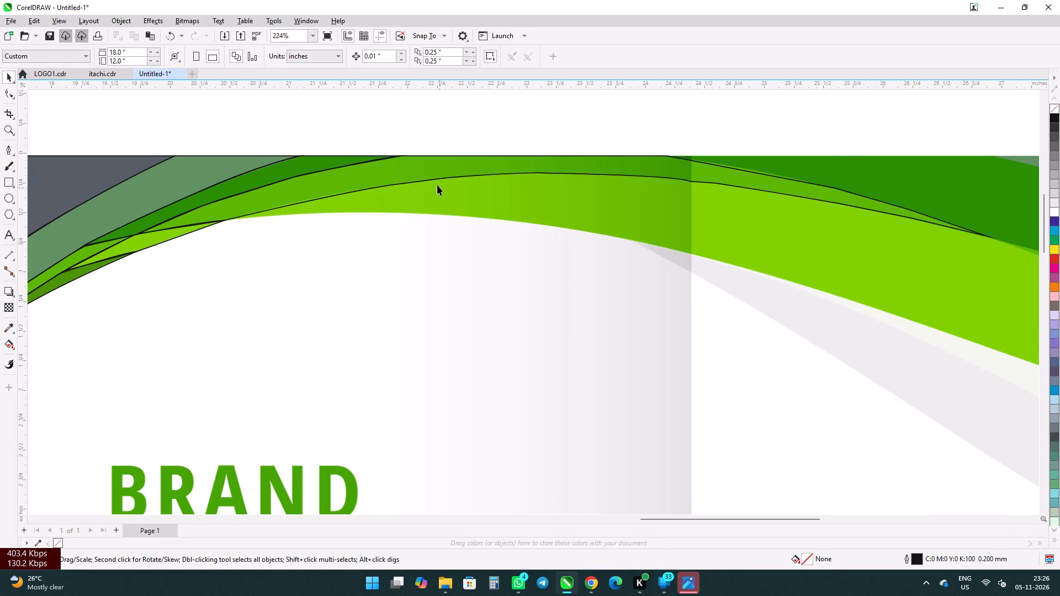
right_click(420, 161)
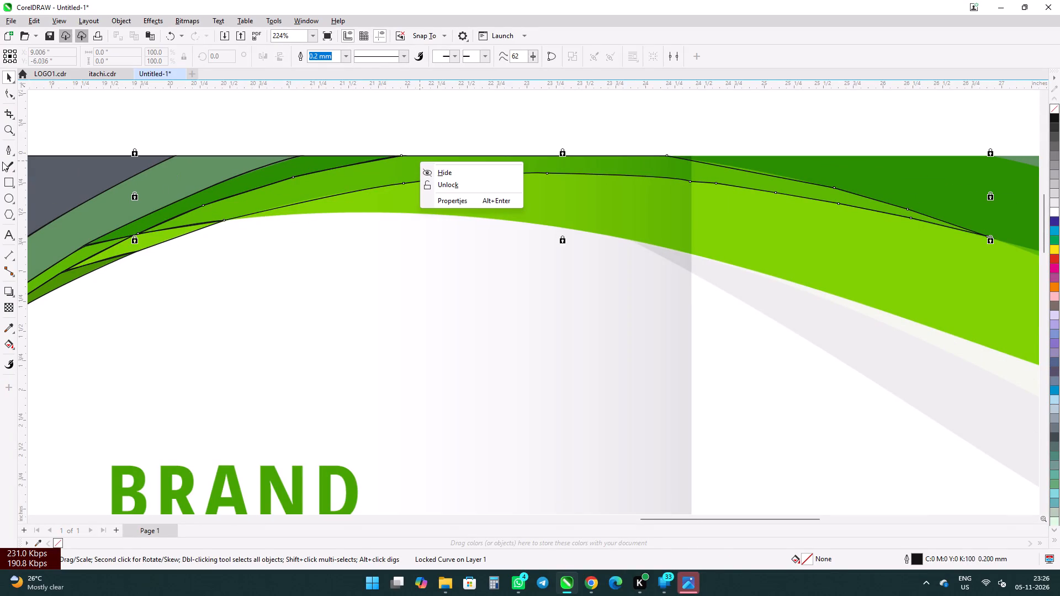
click(5, 155)
scroll(267, 248, up, 4)
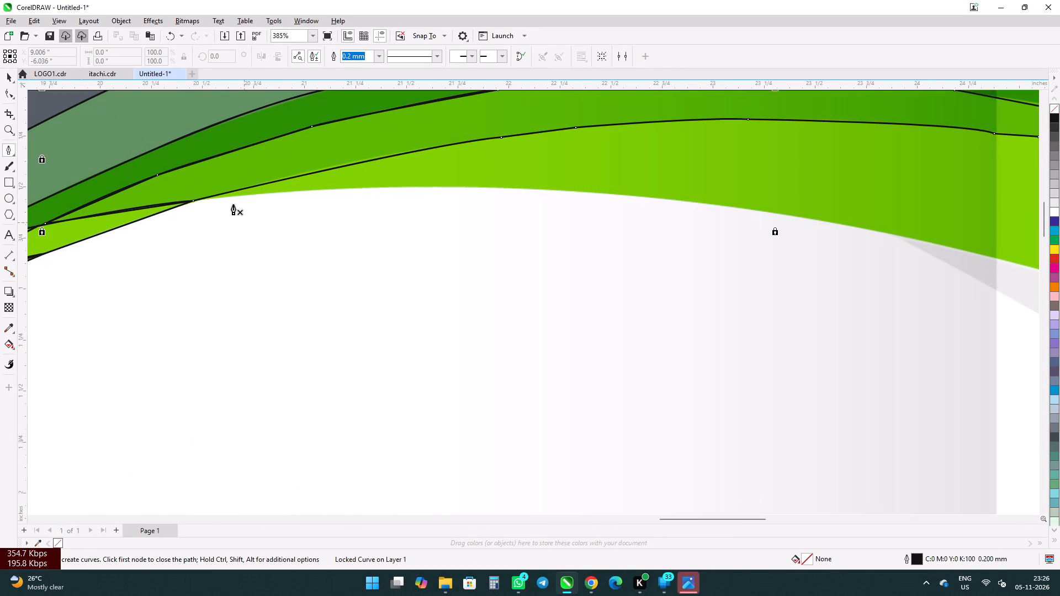
click(204, 197)
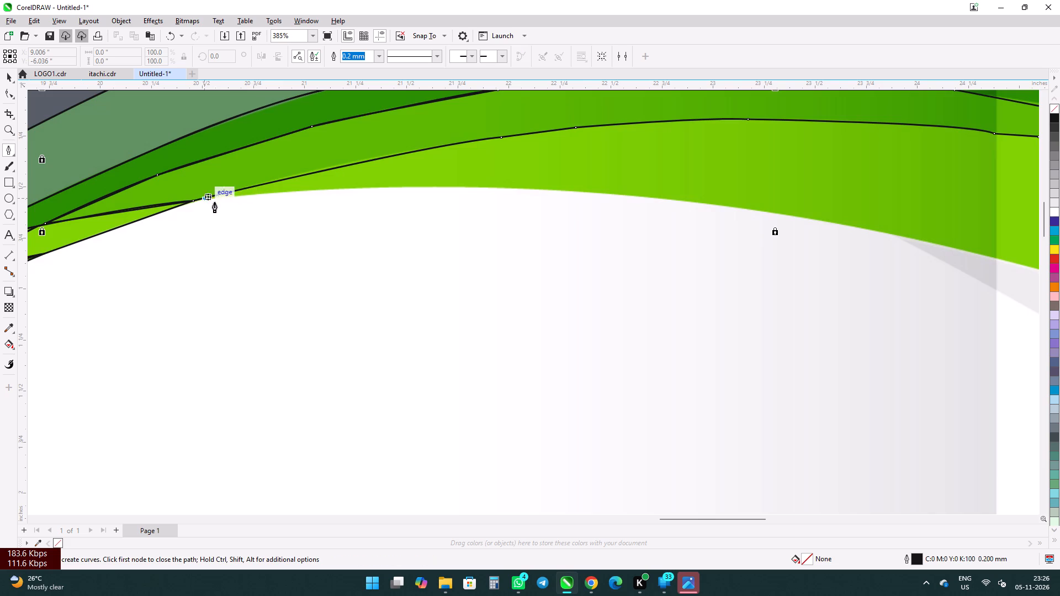
scroll(73, 322, down, 6)
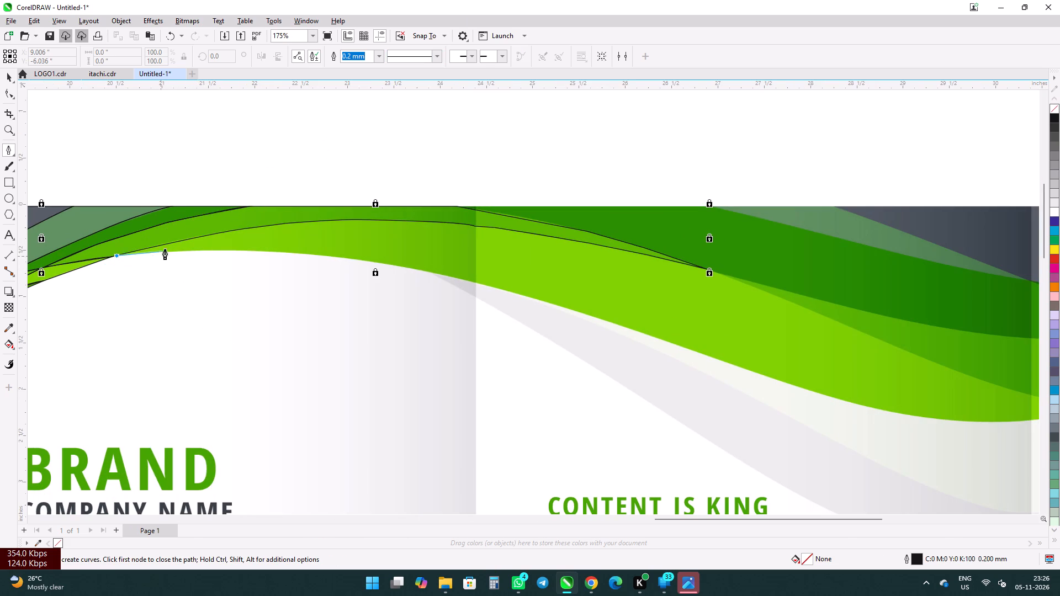
scroll(173, 243, up, 5)
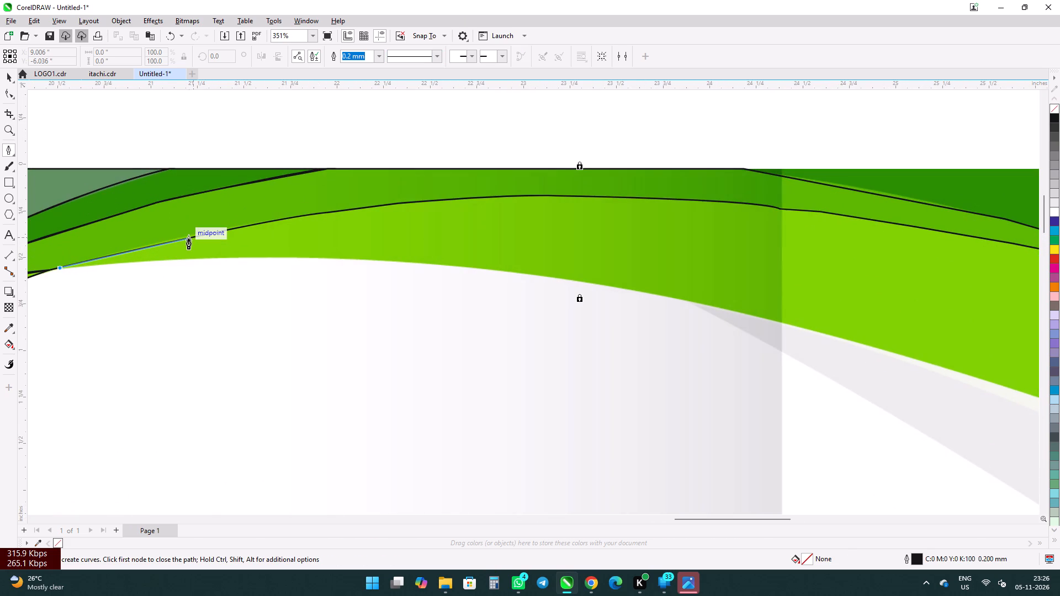
click(188, 238)
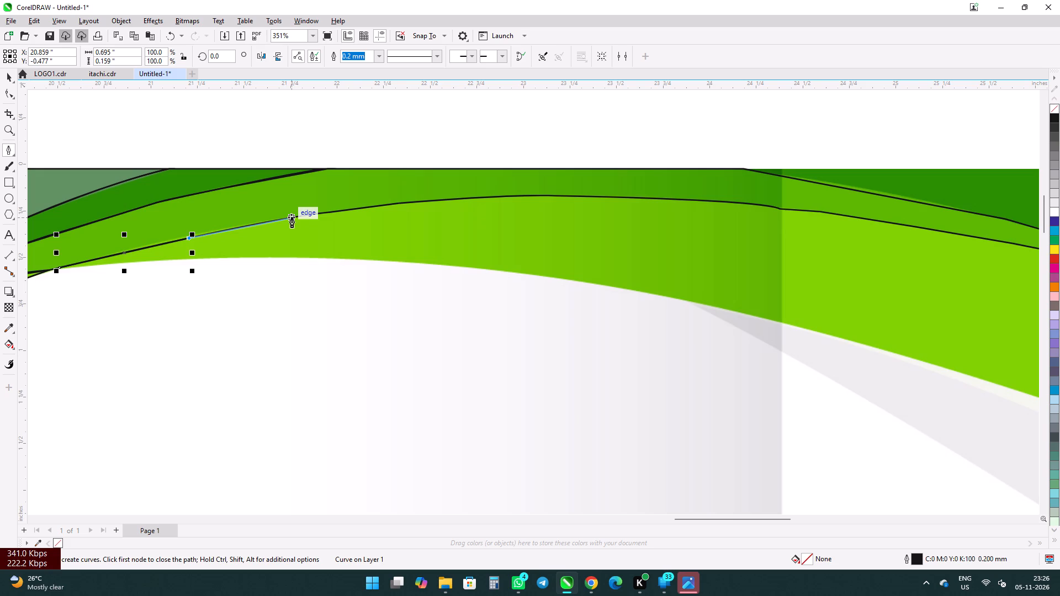
drag(291, 217, 301, 217)
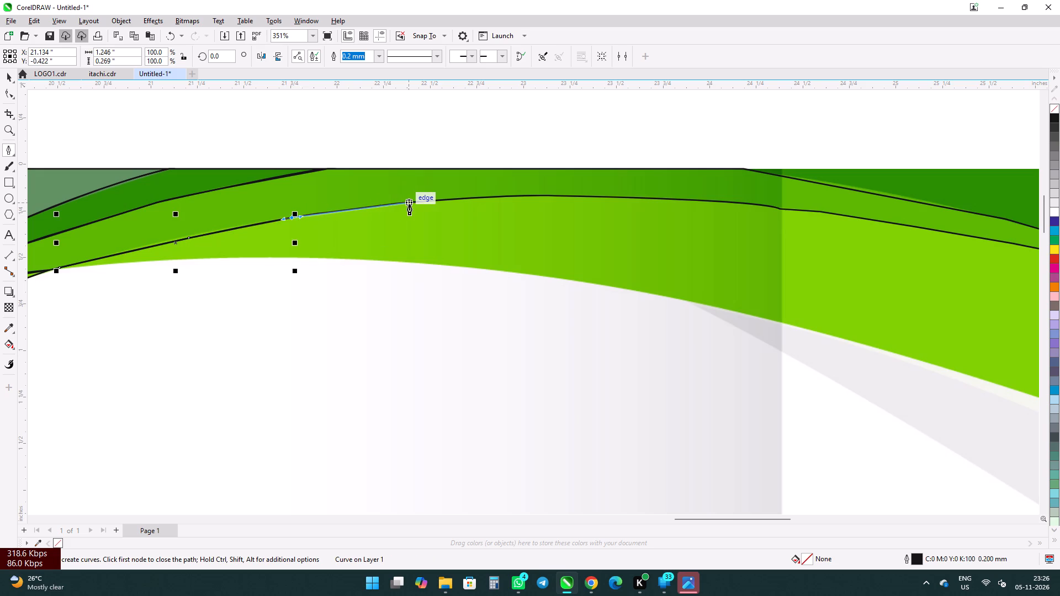
click(409, 204)
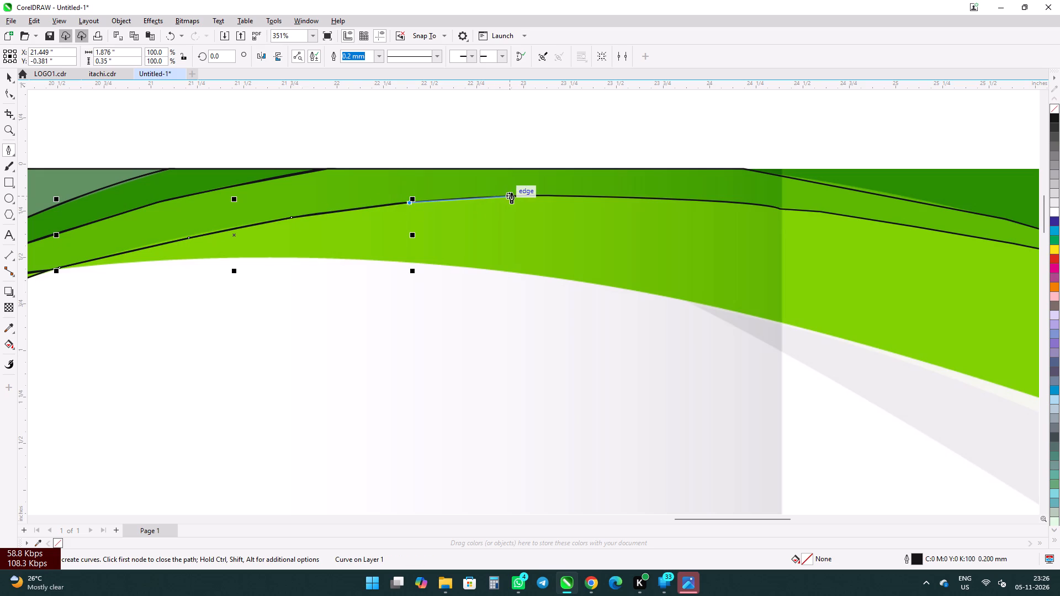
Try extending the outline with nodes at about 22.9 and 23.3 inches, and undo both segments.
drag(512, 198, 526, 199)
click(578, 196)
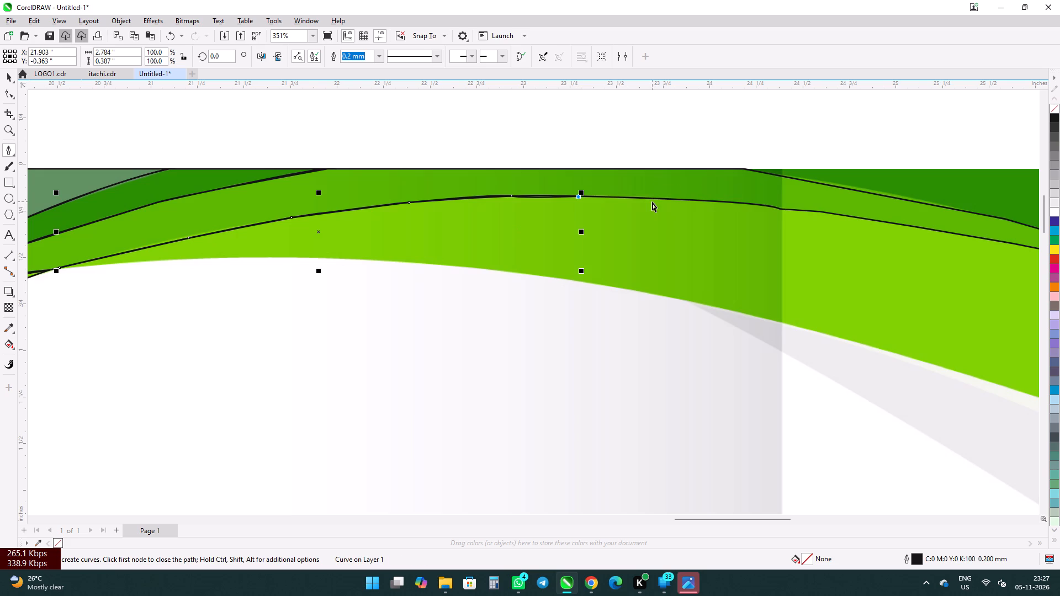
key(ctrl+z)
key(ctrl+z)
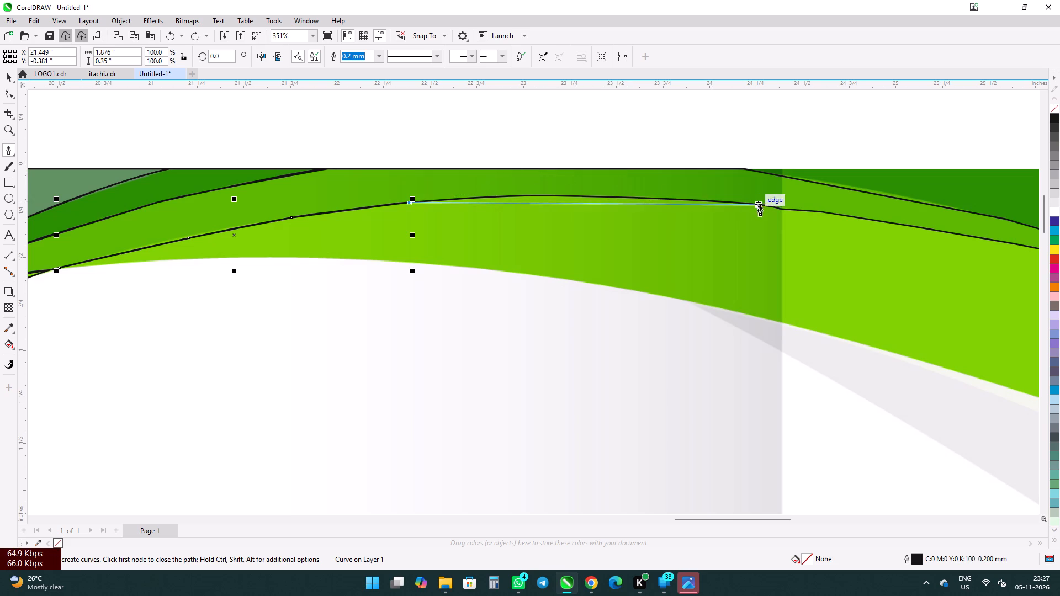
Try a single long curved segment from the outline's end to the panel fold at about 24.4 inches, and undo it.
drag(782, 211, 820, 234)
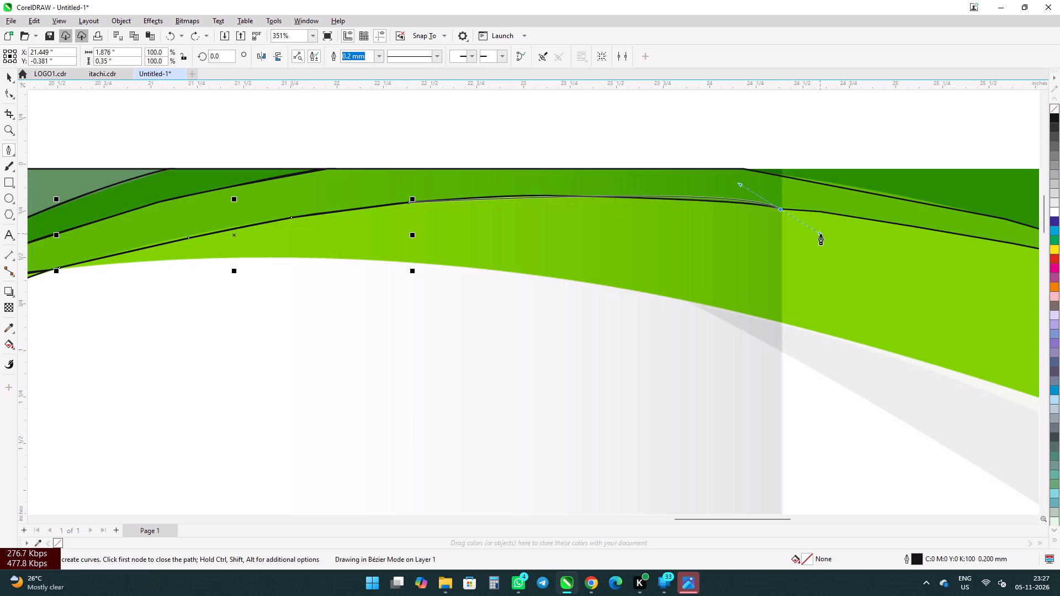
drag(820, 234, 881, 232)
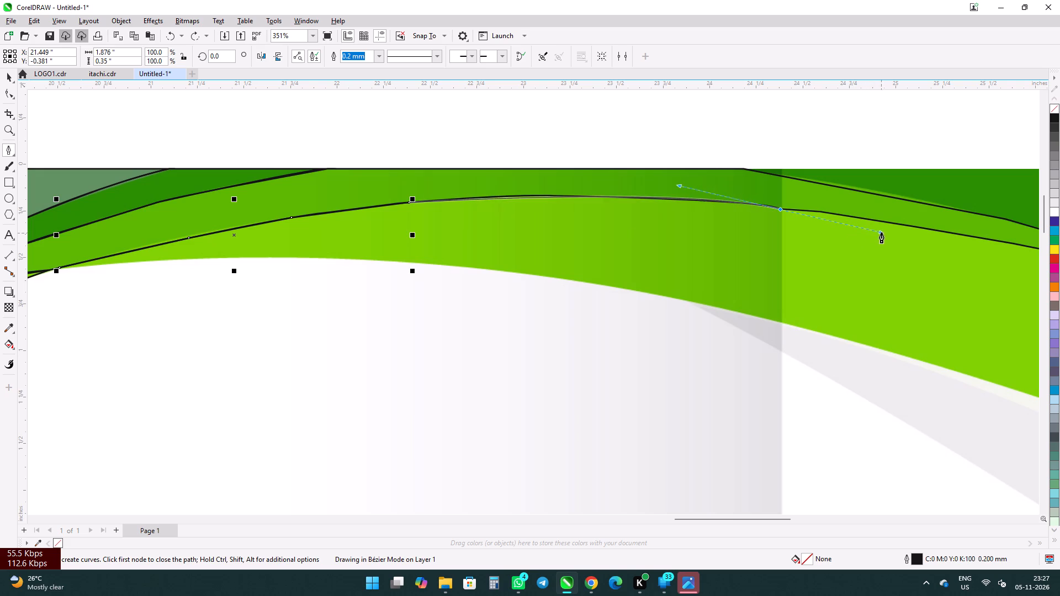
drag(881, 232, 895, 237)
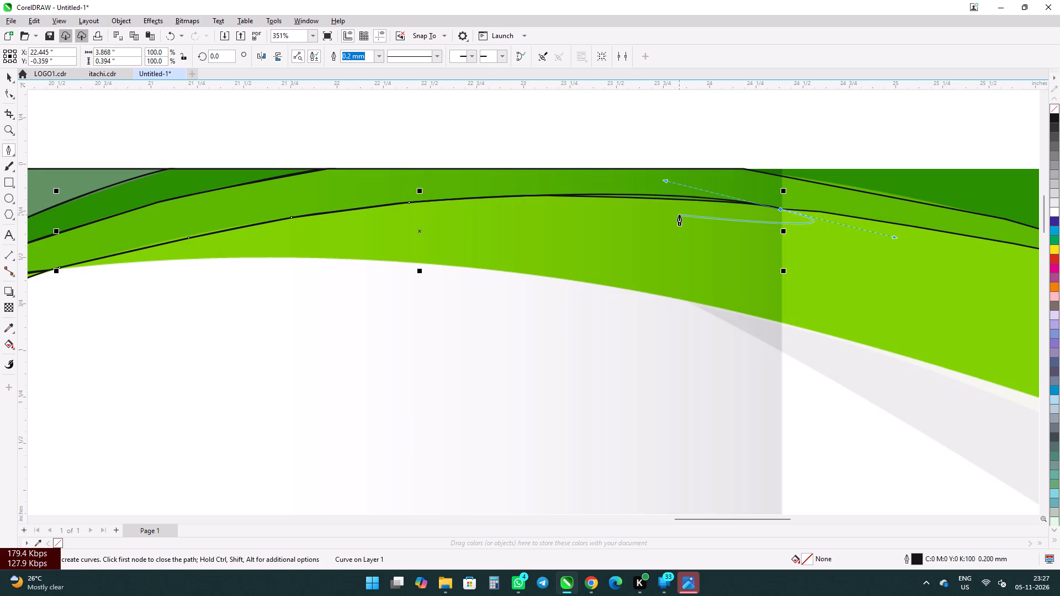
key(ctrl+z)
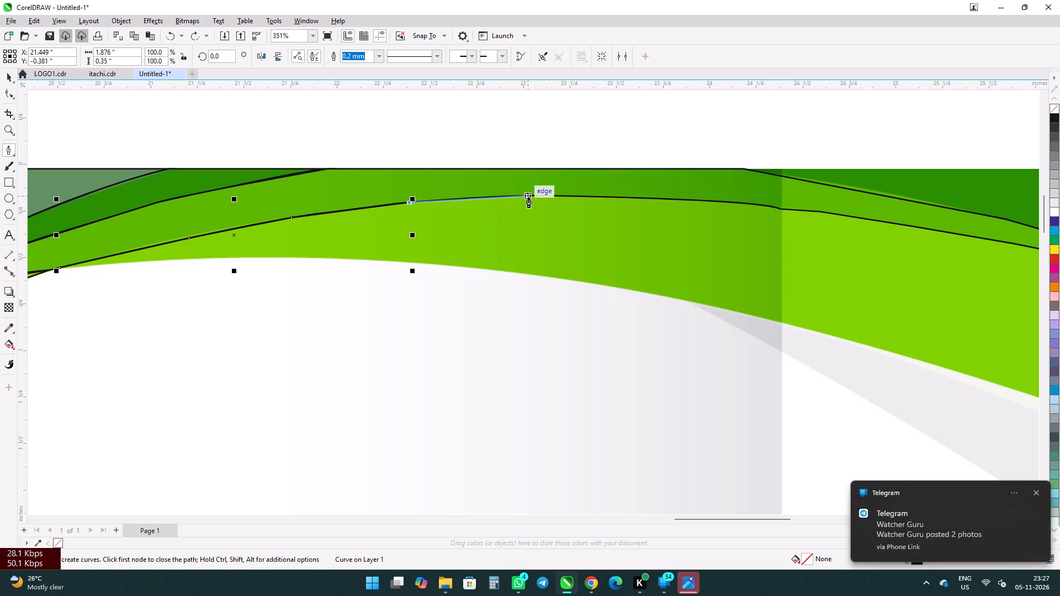
Extend the light-green outline along the medium-green band's lower edge, curving to about 23.2 inches and adding nodes at about 23.9, 24.4 and 24.5 inches.
drag(564, 196, 593, 202)
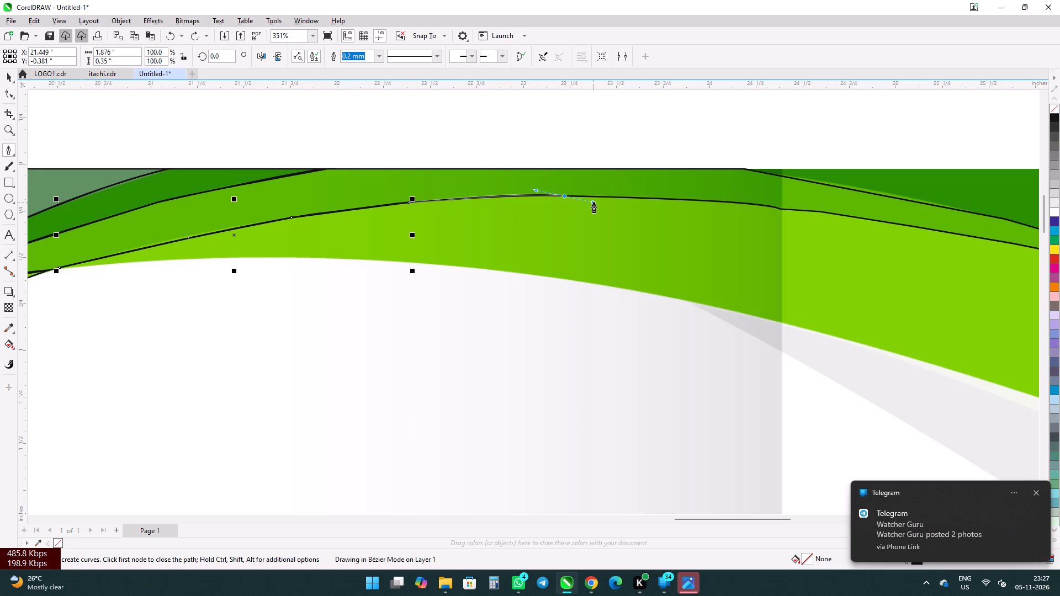
drag(593, 202, 593, 201)
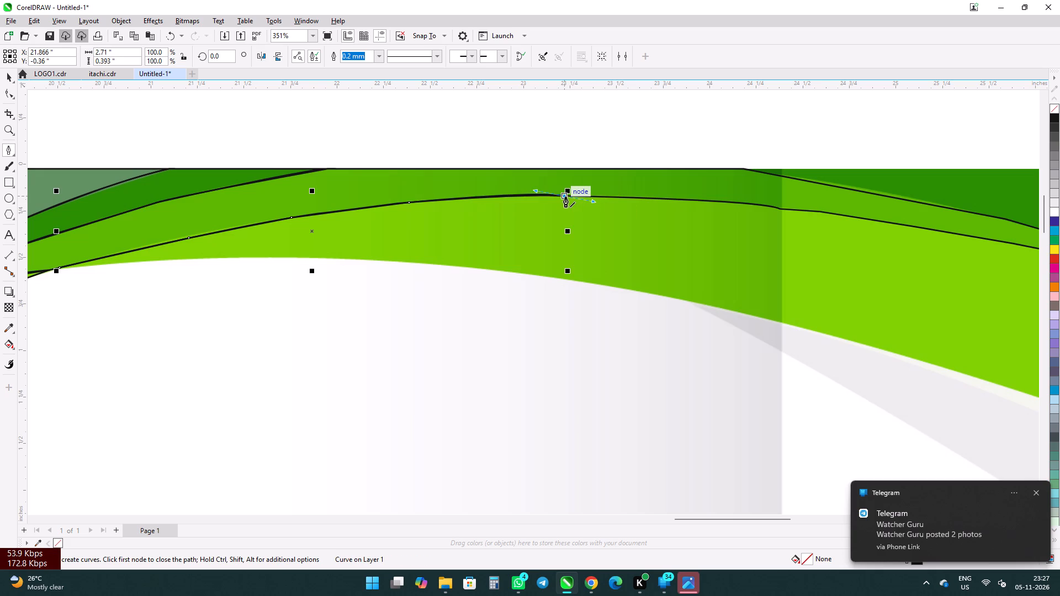
alt+click(563, 192)
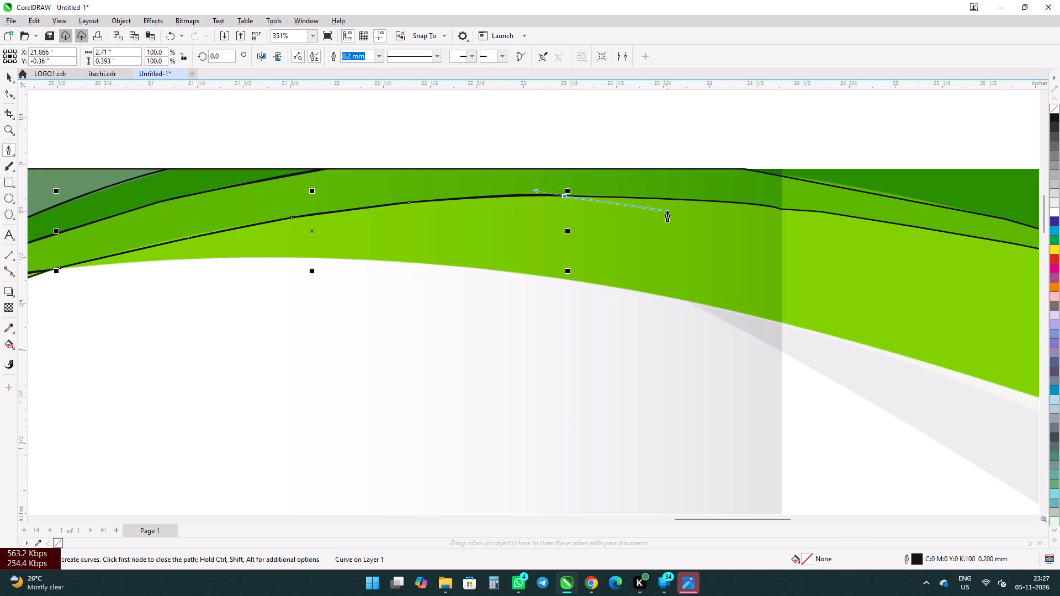
click(697, 198)
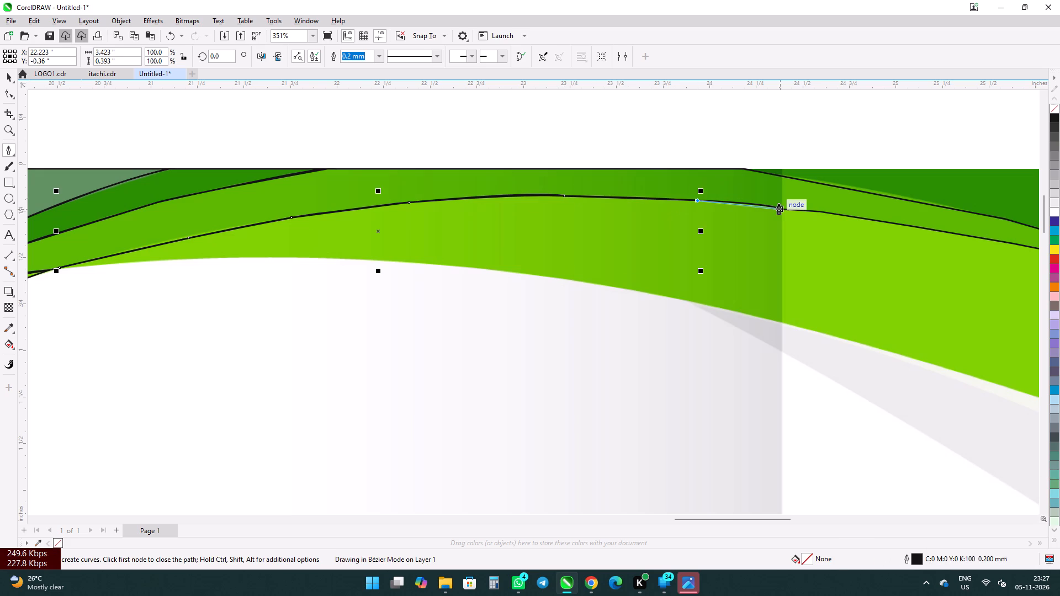
click(781, 207)
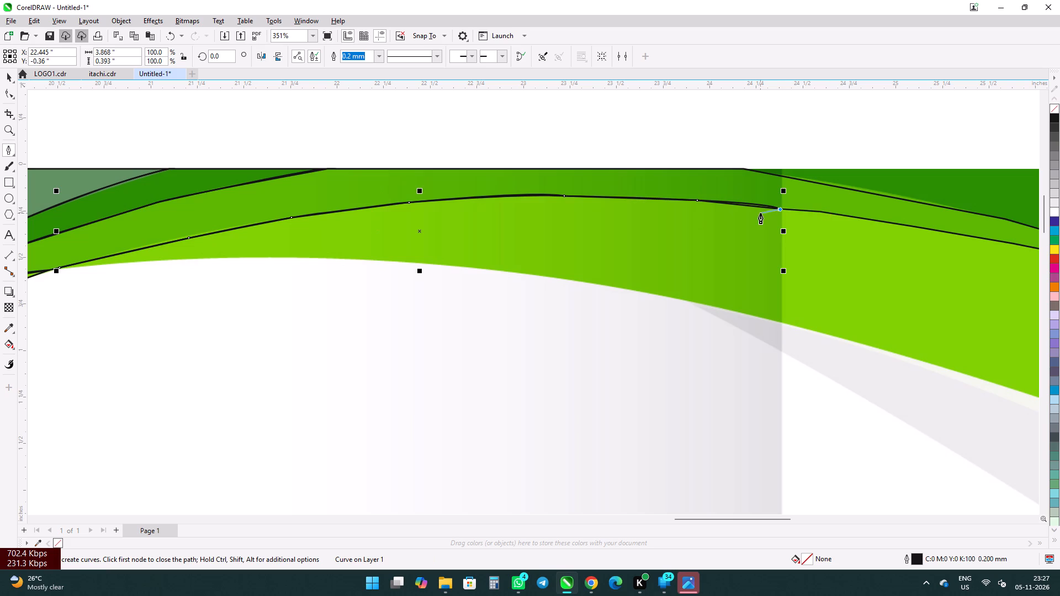
key(ctrl+z)
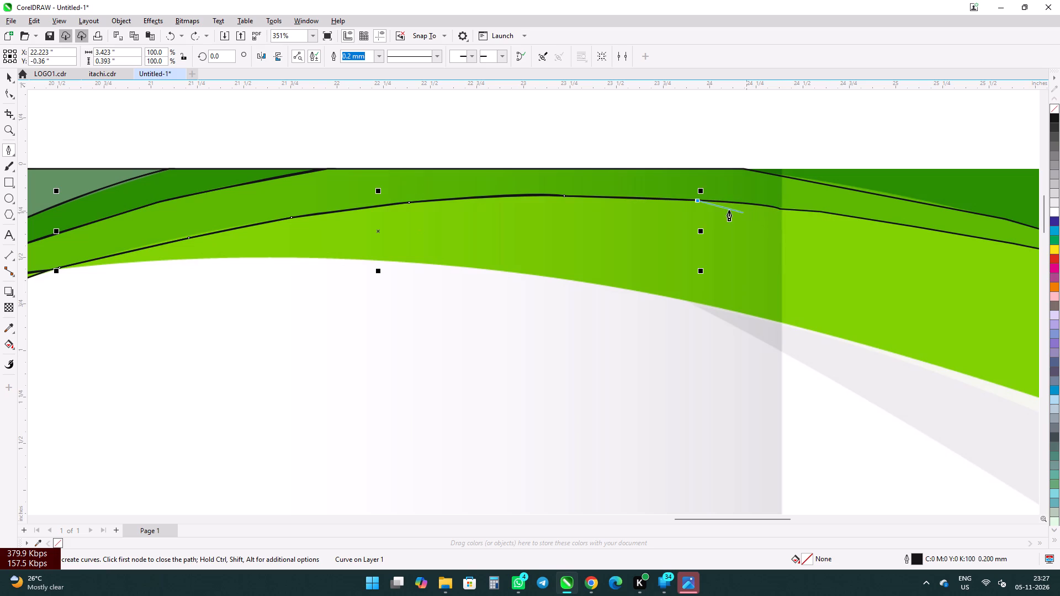
click(776, 210)
click(803, 212)
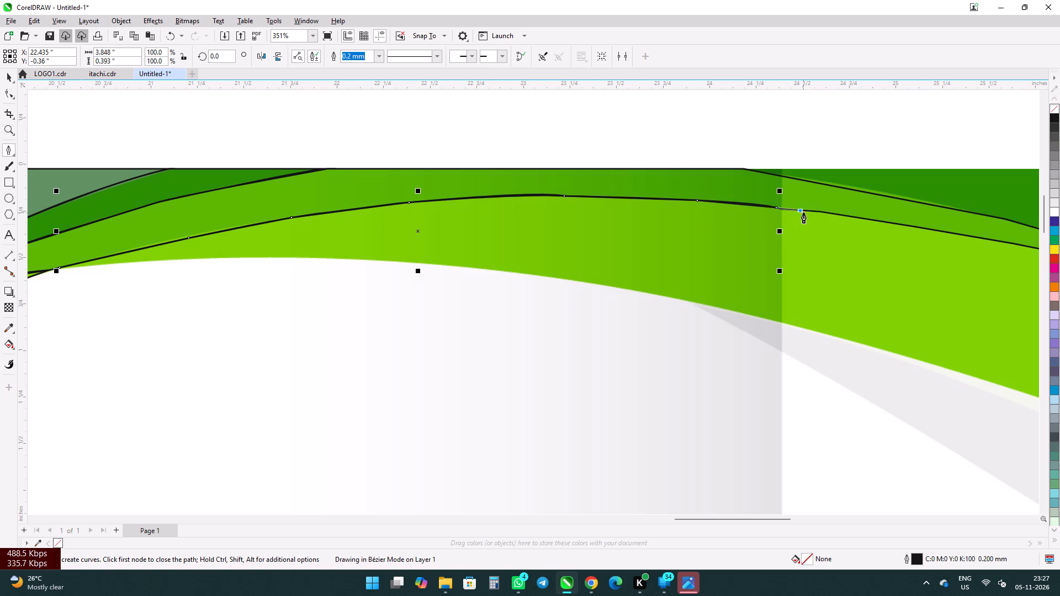
scroll(559, 206, down, 5)
scroll(759, 219, up, 4)
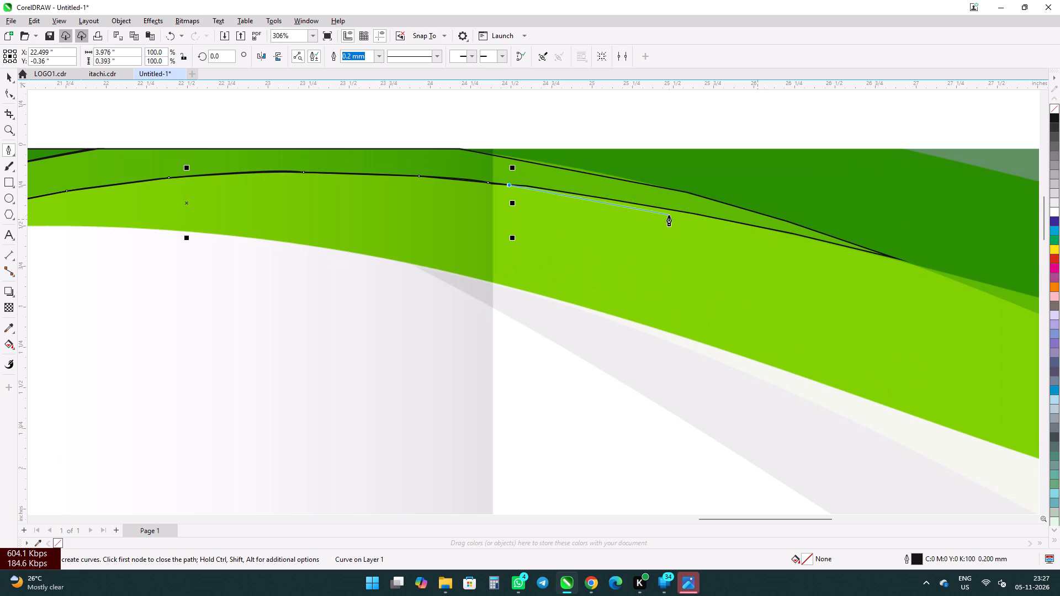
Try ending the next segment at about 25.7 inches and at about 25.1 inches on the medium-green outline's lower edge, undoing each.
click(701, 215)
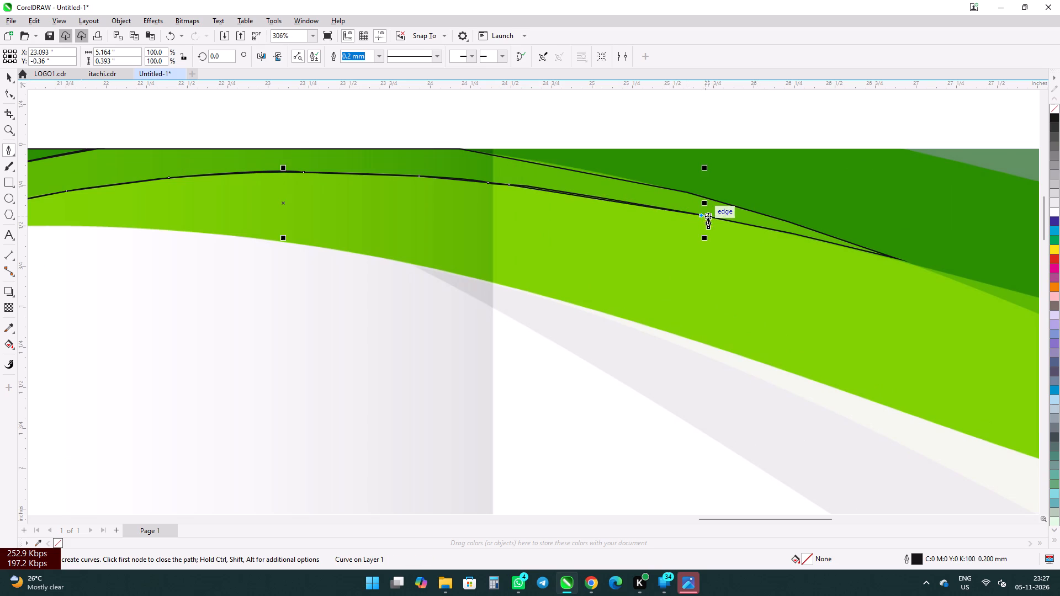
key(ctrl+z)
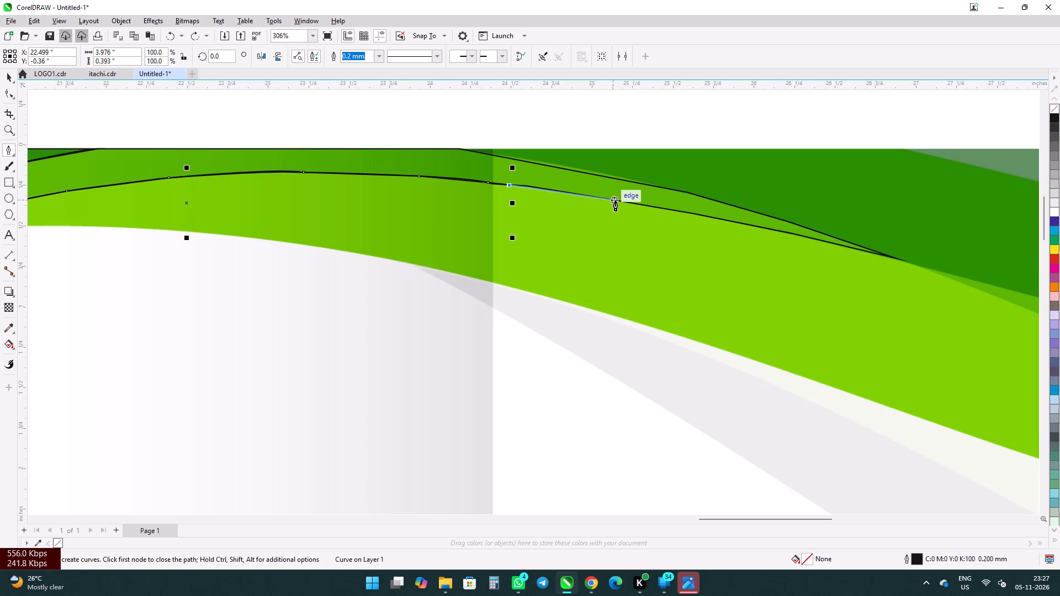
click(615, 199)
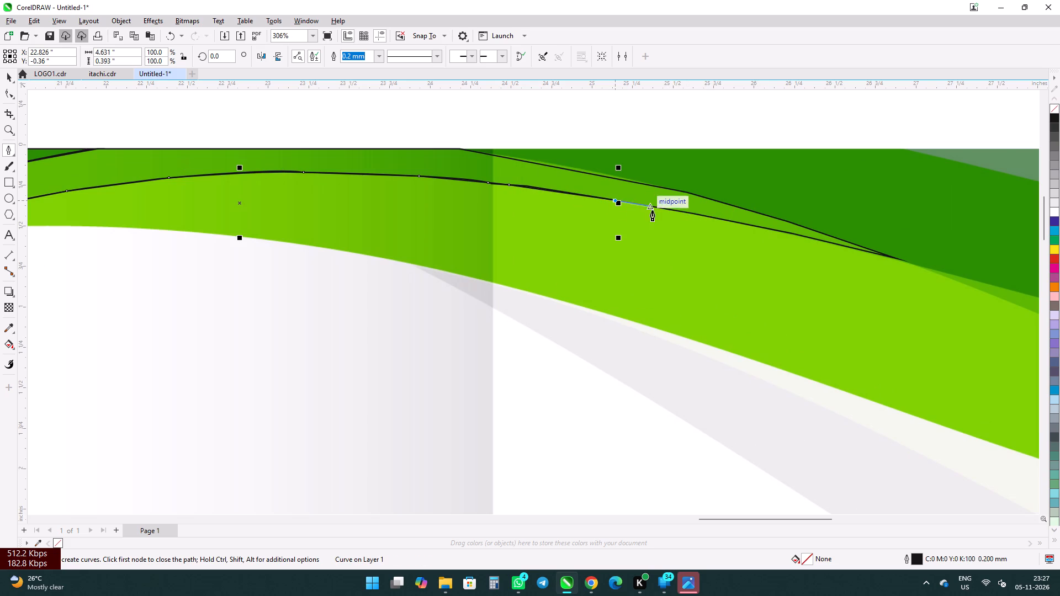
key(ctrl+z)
Trace the outline along the medium-green outline's lower edge from about 25.1 inches to its tip at about 26.9 inches.
click(607, 204)
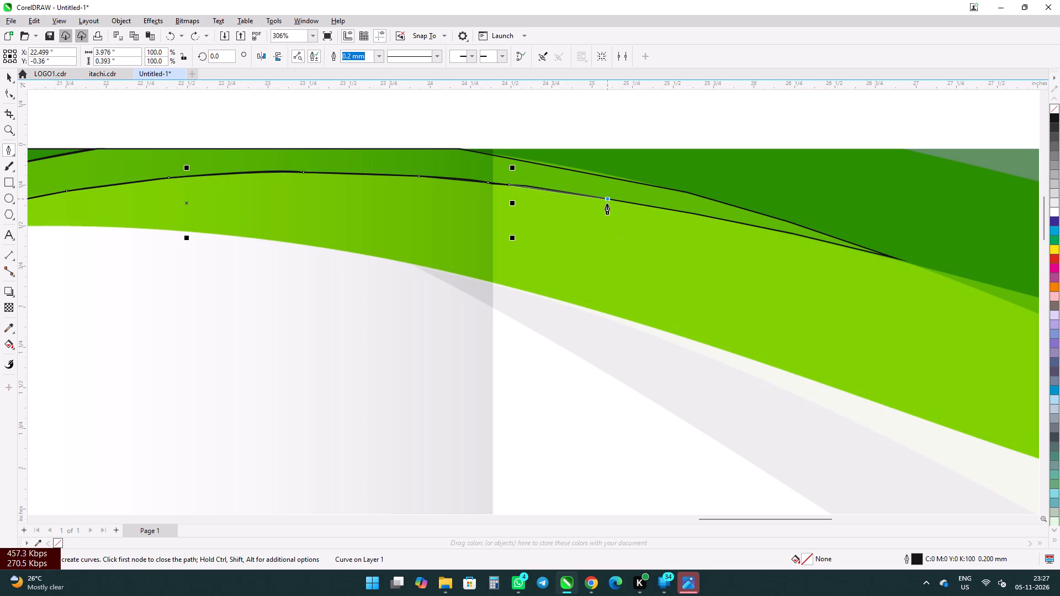
drag(678, 212, 679, 206)
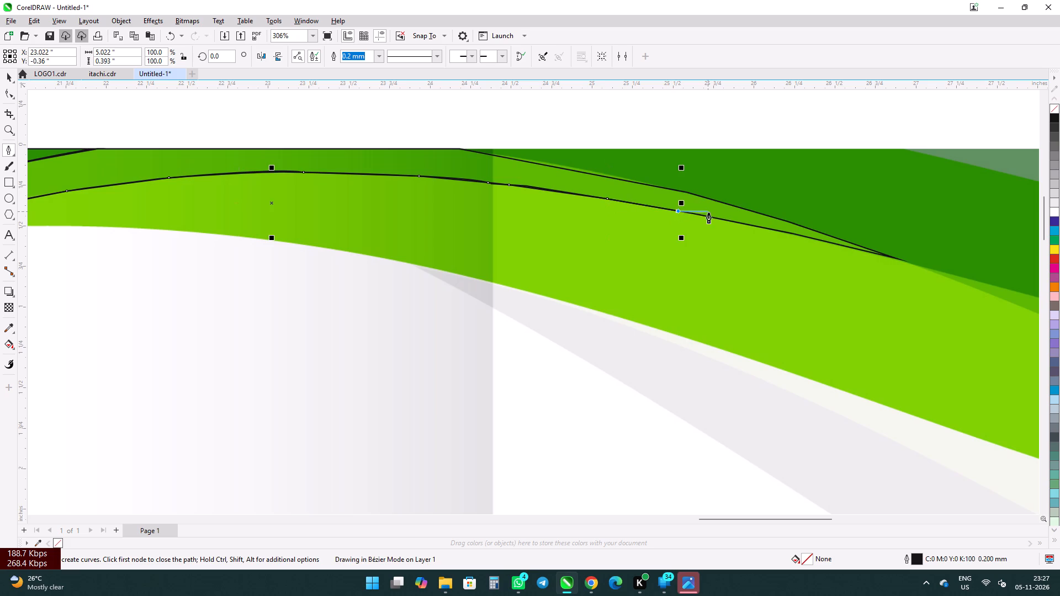
click(754, 225)
click(828, 241)
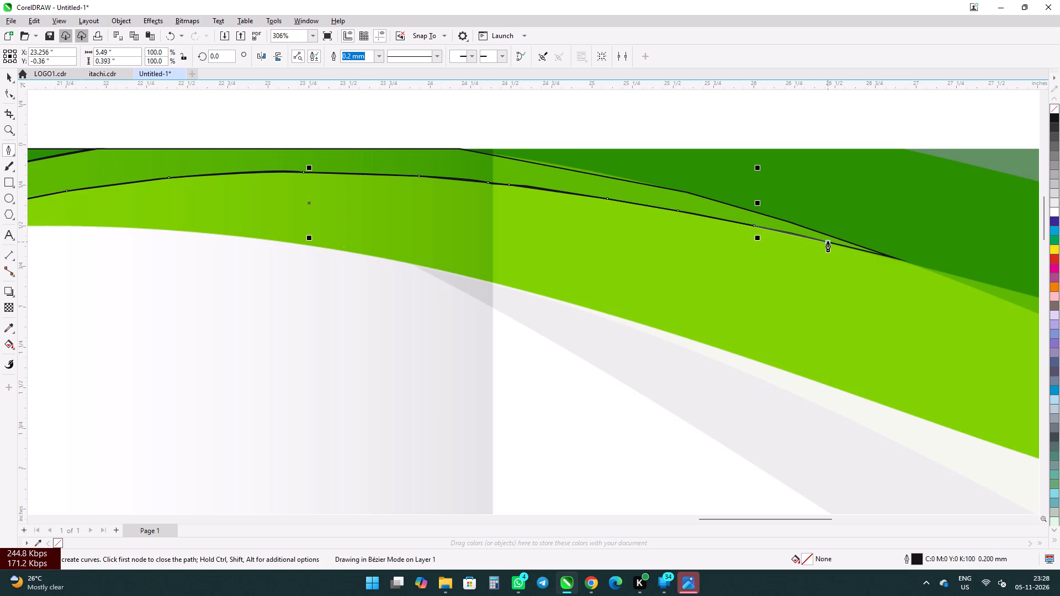
click(899, 261)
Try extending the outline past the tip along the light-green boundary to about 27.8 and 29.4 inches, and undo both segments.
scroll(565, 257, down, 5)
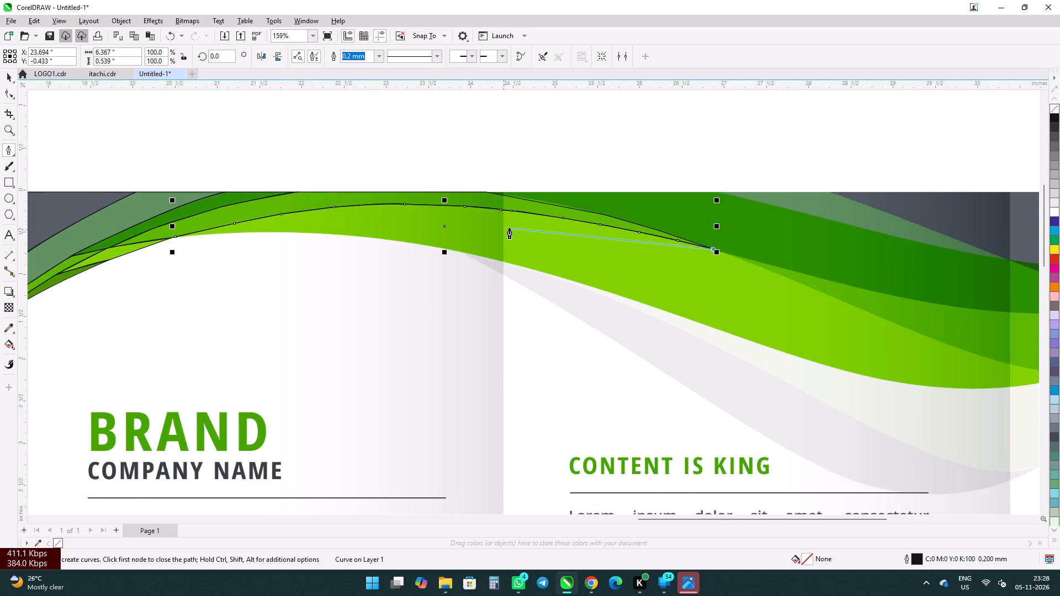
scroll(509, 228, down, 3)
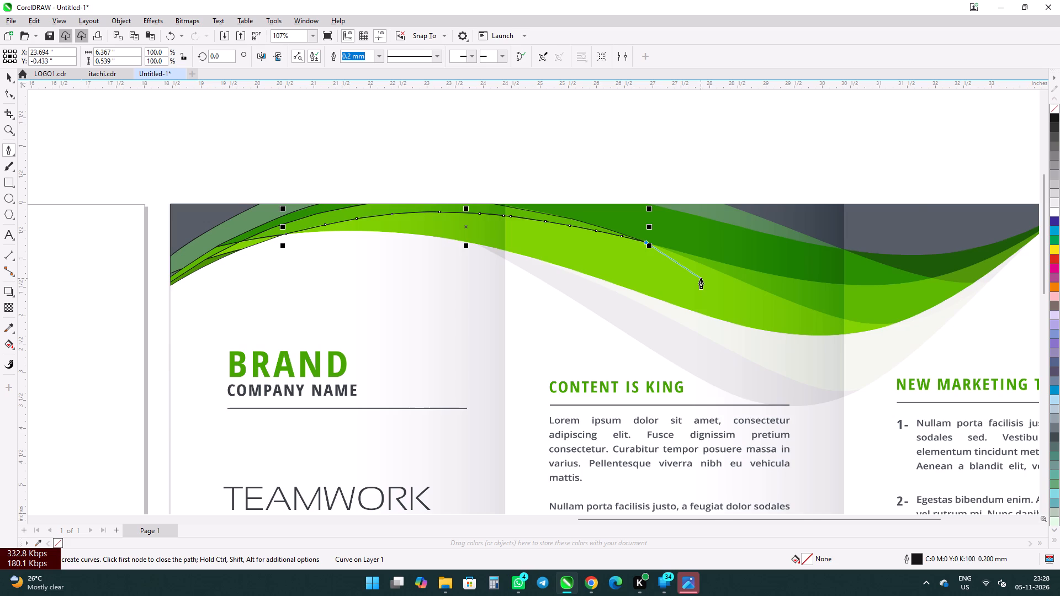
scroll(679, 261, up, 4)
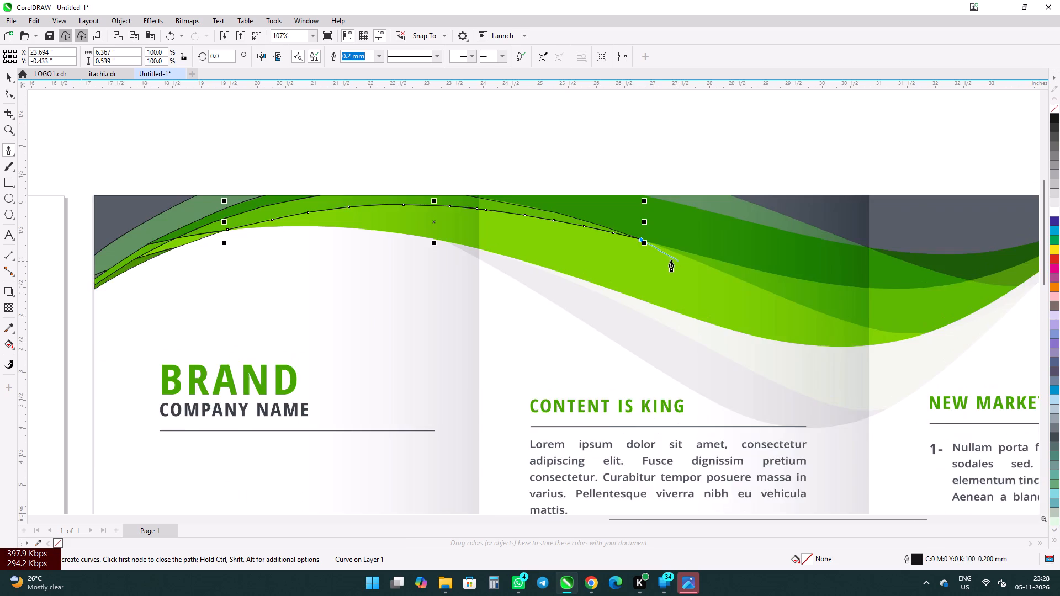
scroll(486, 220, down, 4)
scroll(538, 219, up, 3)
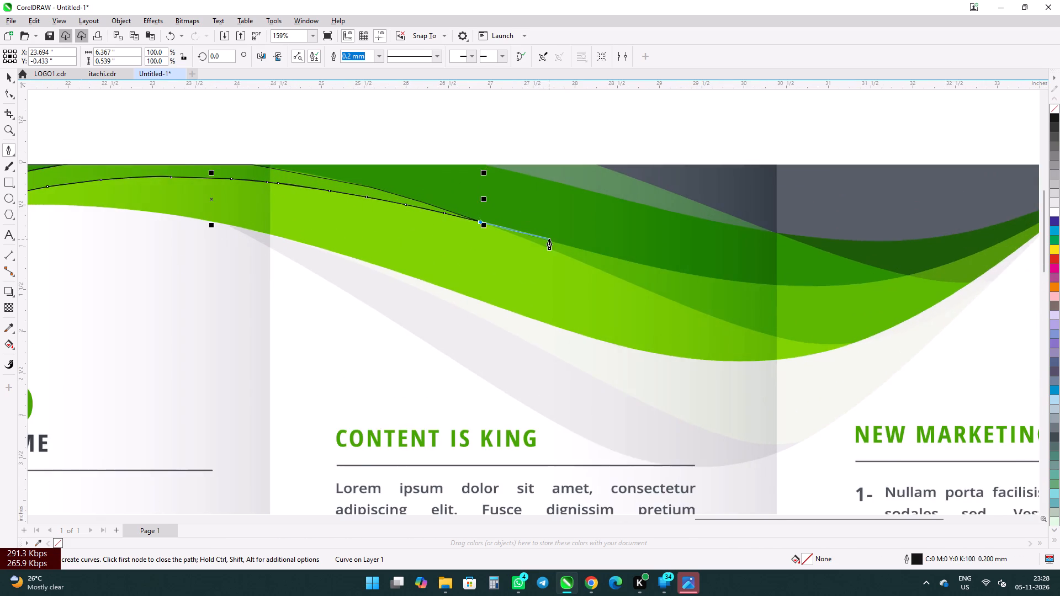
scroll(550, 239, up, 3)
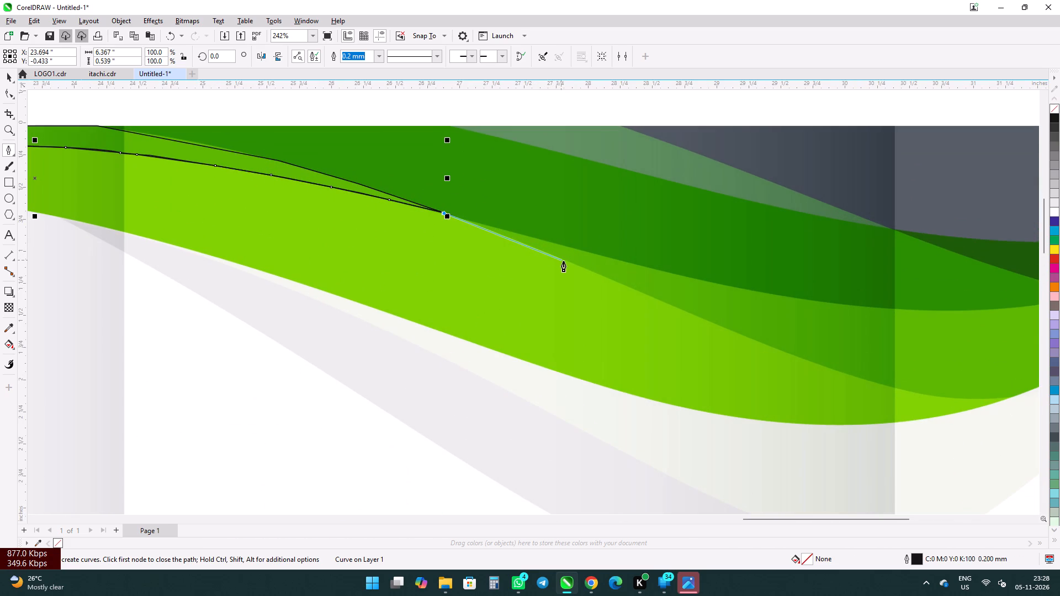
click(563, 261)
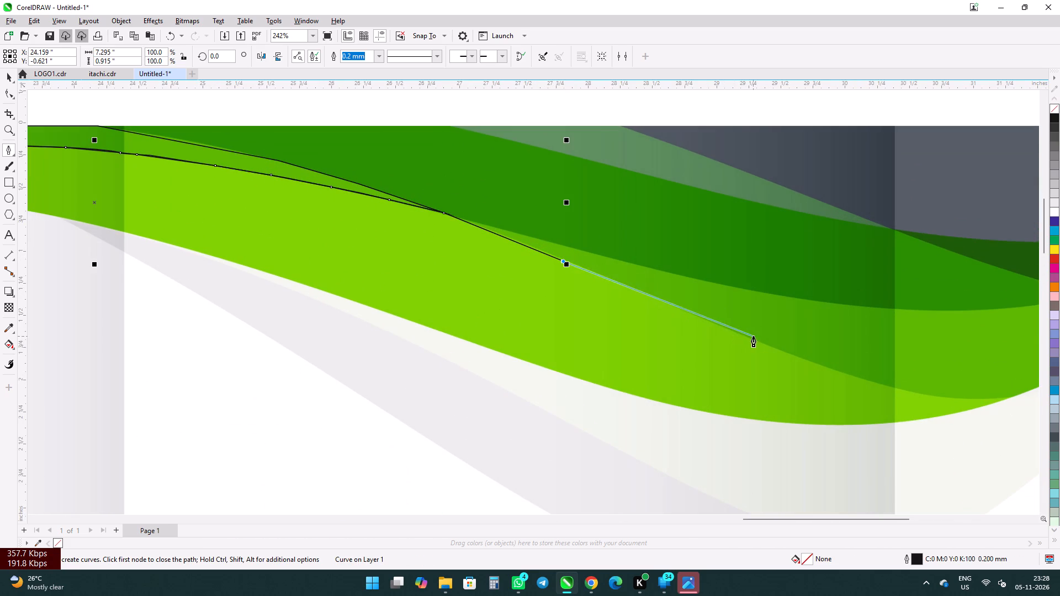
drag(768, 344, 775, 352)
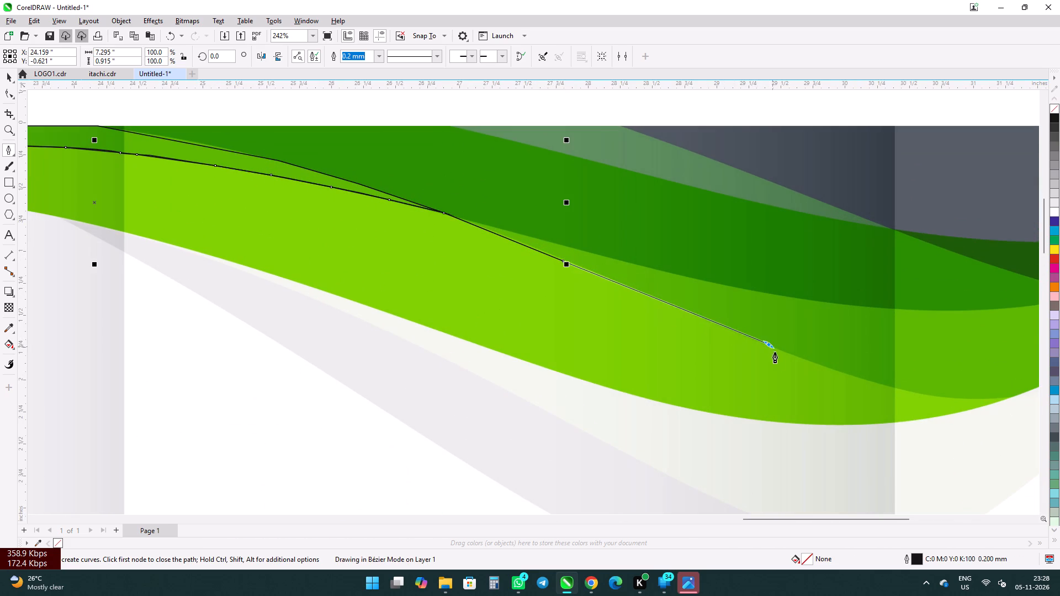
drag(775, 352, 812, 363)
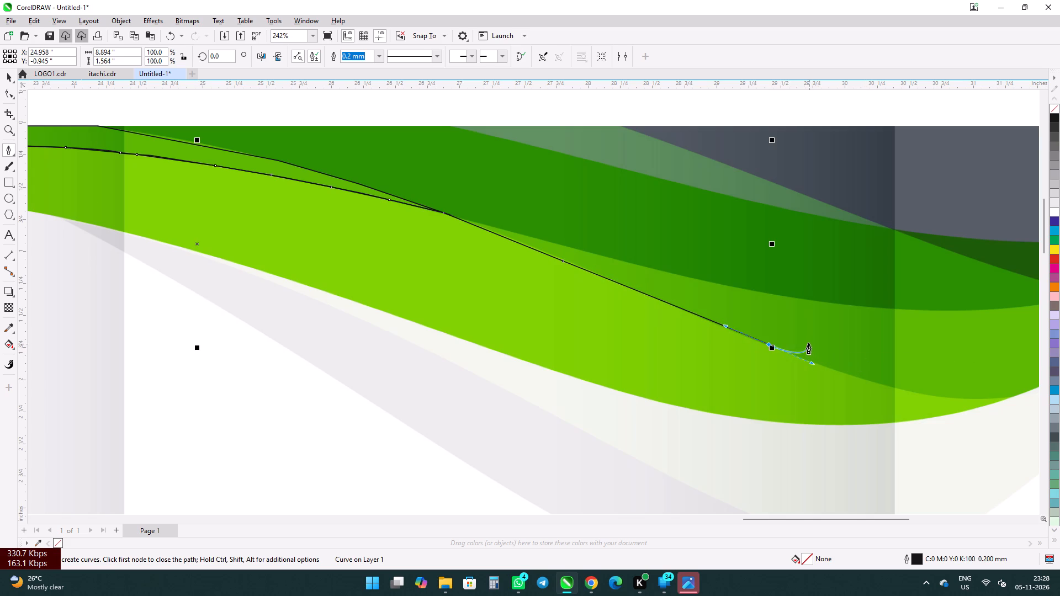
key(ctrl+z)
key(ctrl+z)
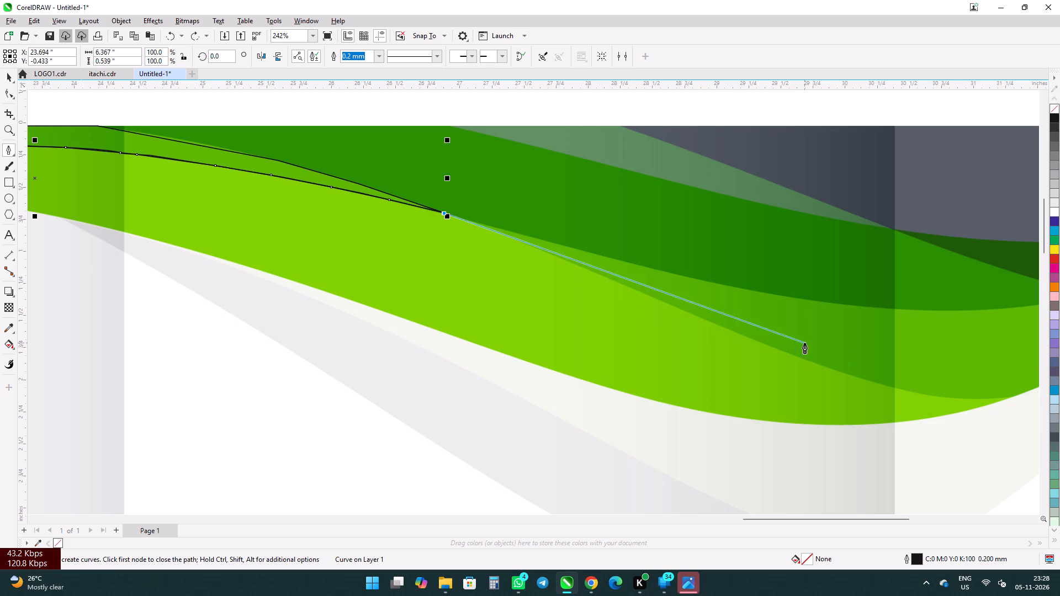
Extend the outline from the tip along the light-green band's upper boundary with nodes at about 27.8 and 28.6 inches.
scroll(615, 280, up, 4)
scroll(554, 248, up, 4)
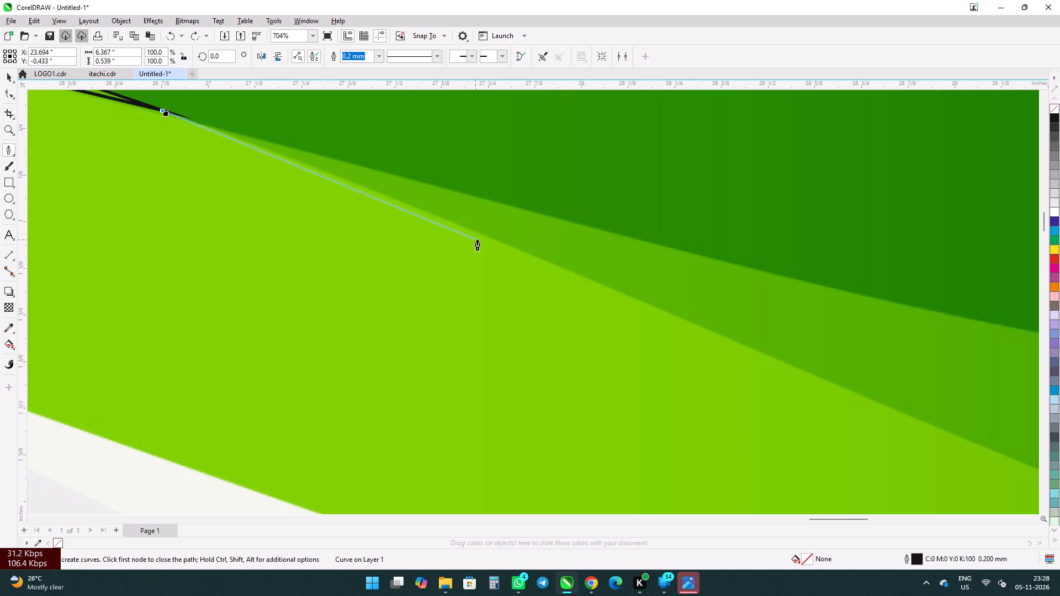
drag(504, 245, 520, 263)
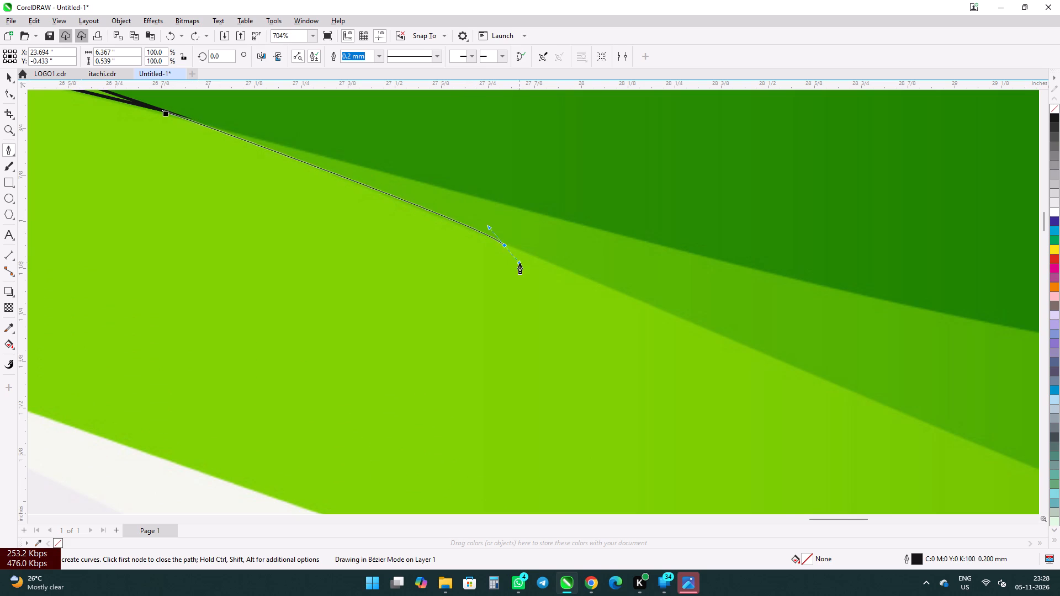
drag(520, 263, 522, 257)
scroll(380, 223, down, 5)
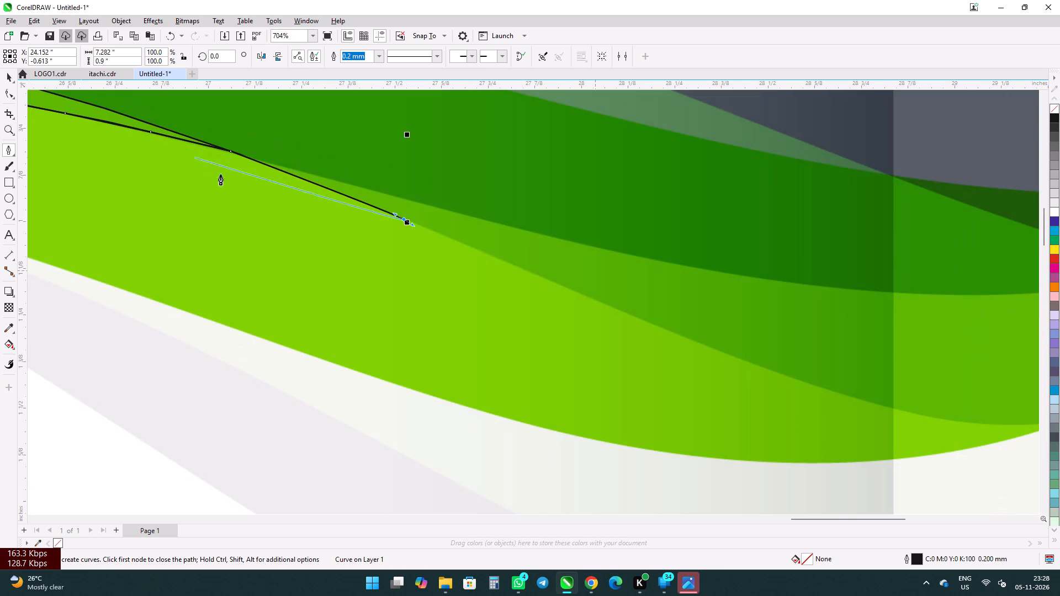
click(549, 280)
Continue the outline along the light-green boundary through about 29.4 inches and curve it to the panel fold at about 30.4 inches.
scroll(277, 237, down, 5)
scroll(428, 263, up, 5)
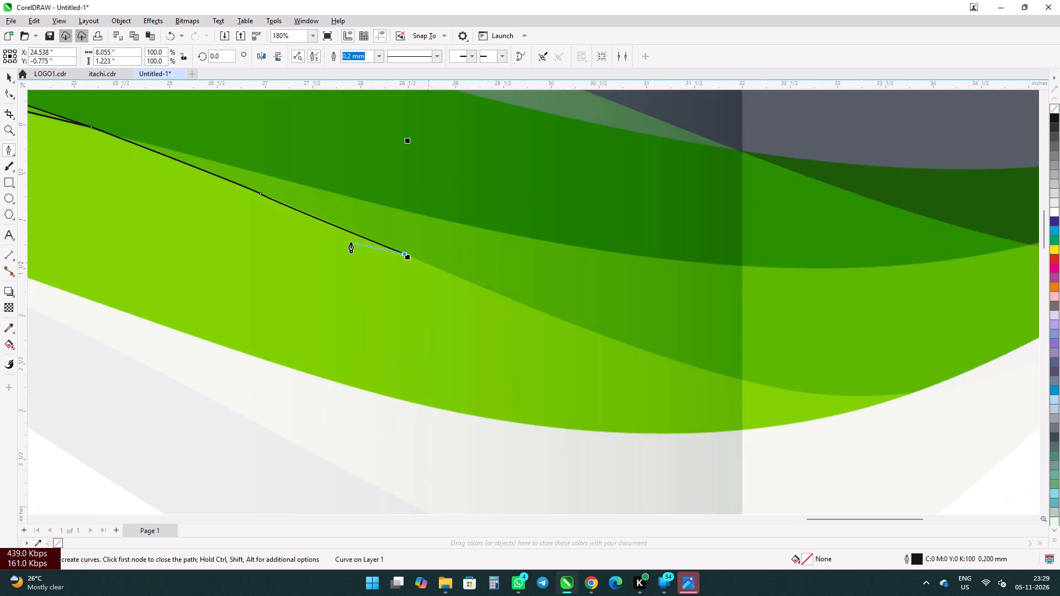
scroll(349, 229, up, 5)
scroll(427, 256, up, 4)
scroll(336, 261, down, 5)
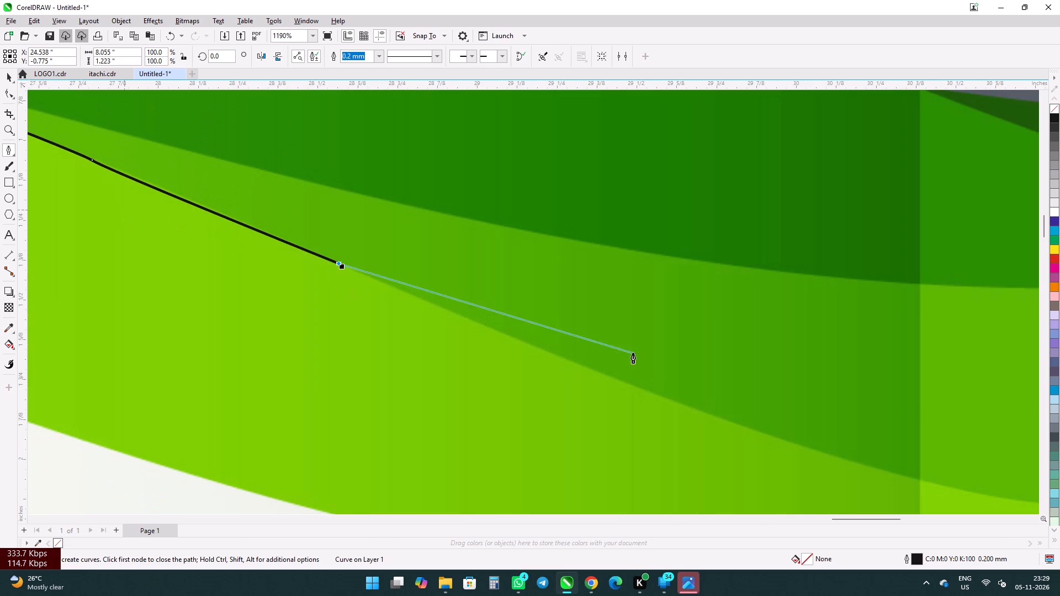
click(598, 370)
scroll(374, 306, down, 5)
scroll(116, 213, down, 5)
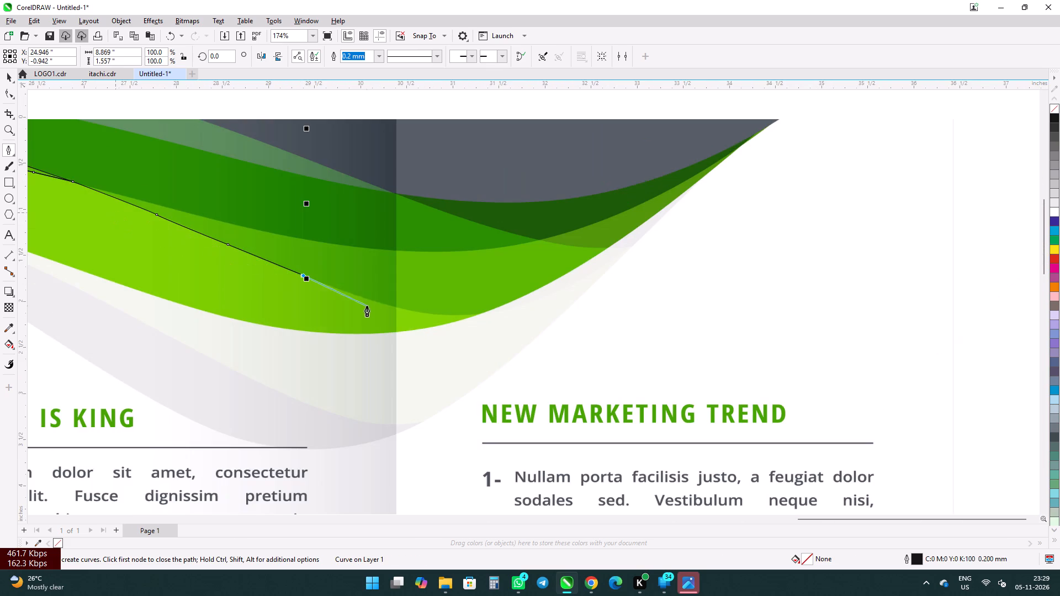
scroll(421, 320, up, 9)
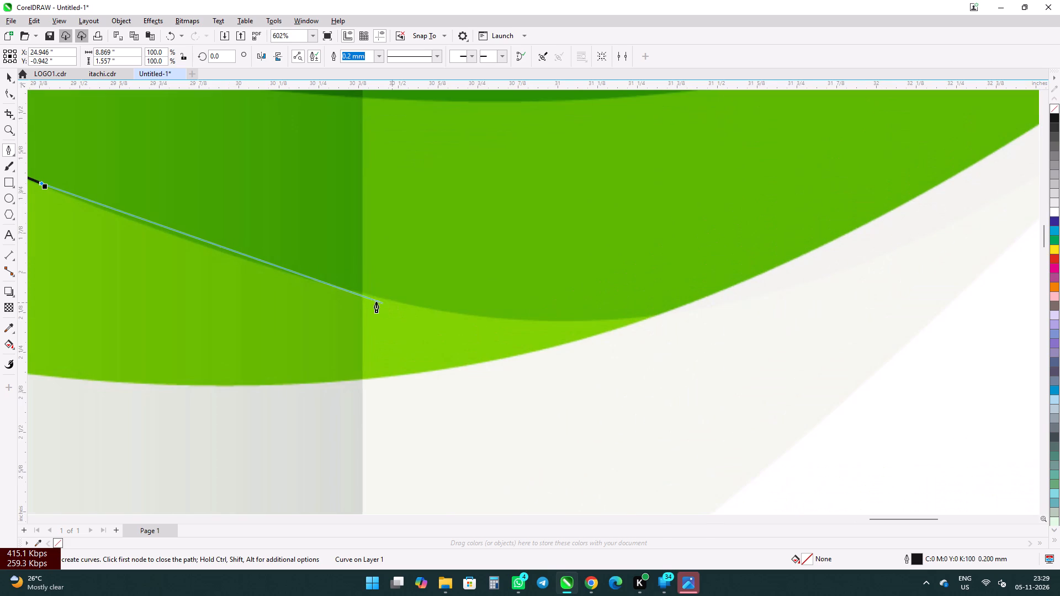
drag(362, 295, 409, 296)
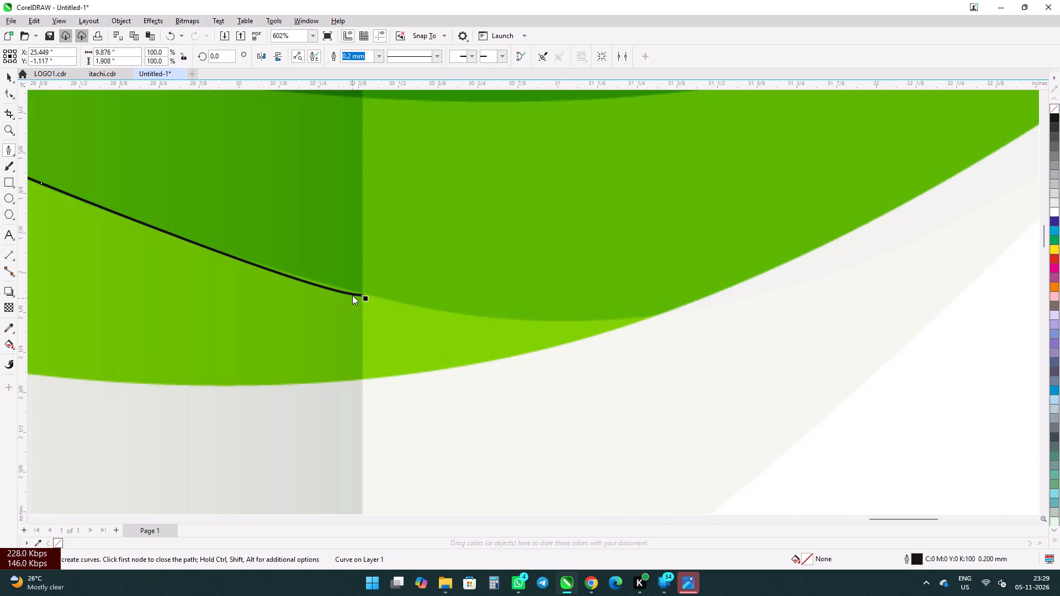
Undo the outline's last segment and redraw it curving to the panel fold at about 30.4 inches, ending in a corner node.
key(ctrl+z)
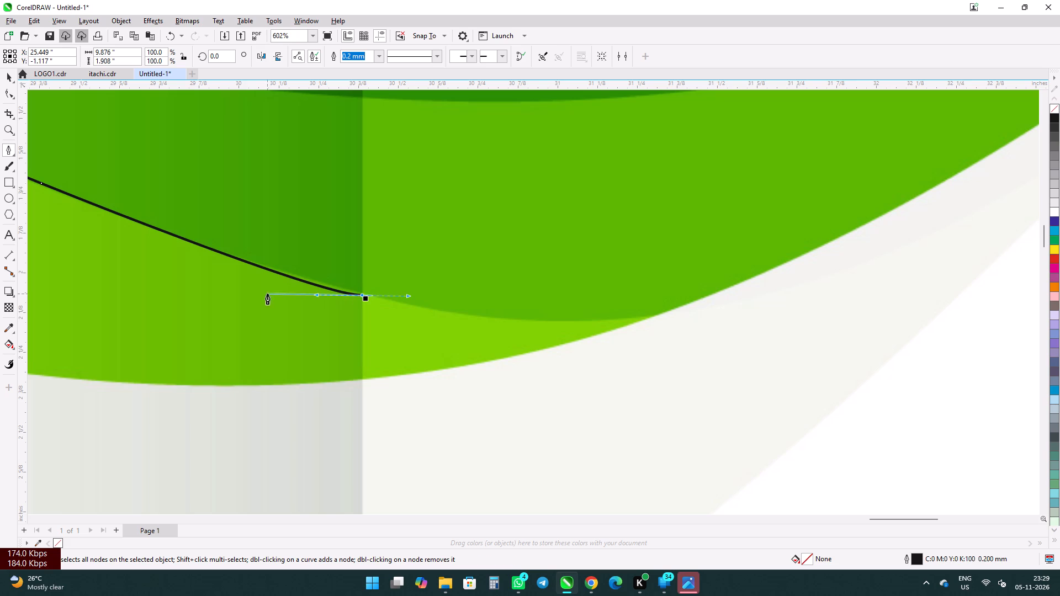
key(ctrl+z)
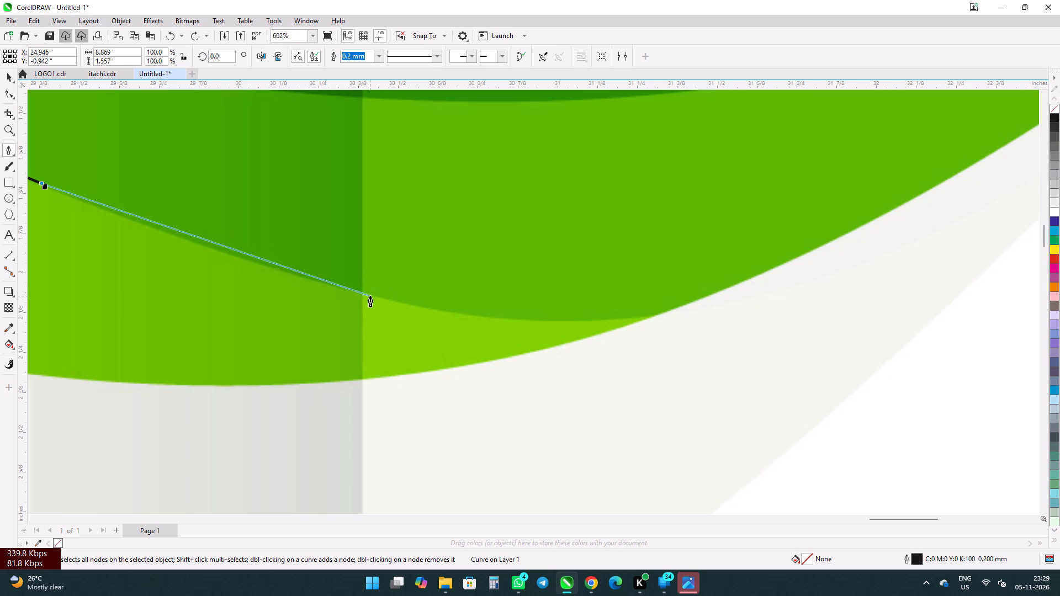
drag(362, 291, 405, 295)
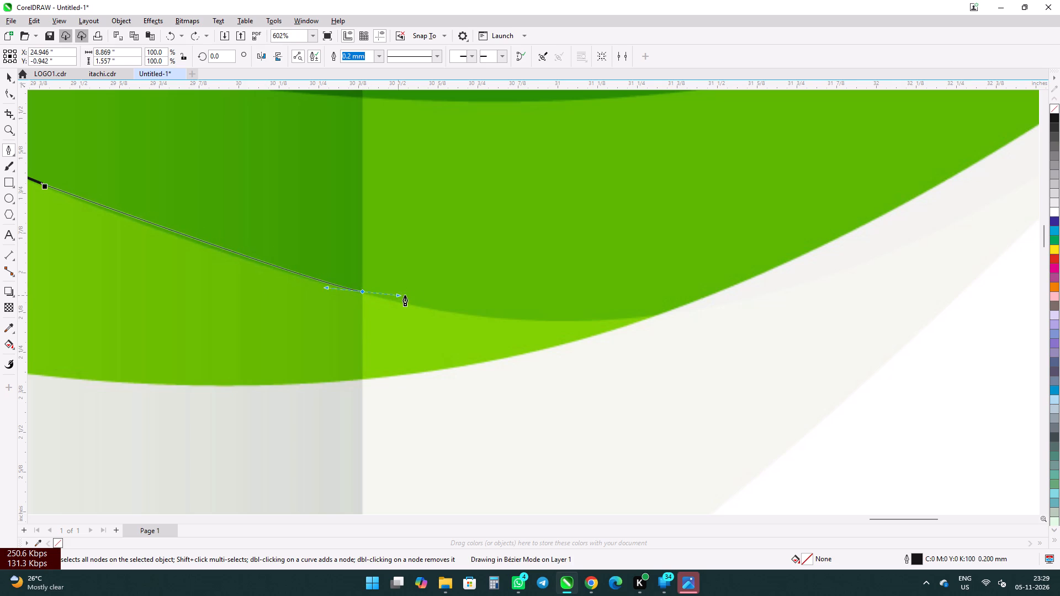
drag(405, 295, 422, 293)
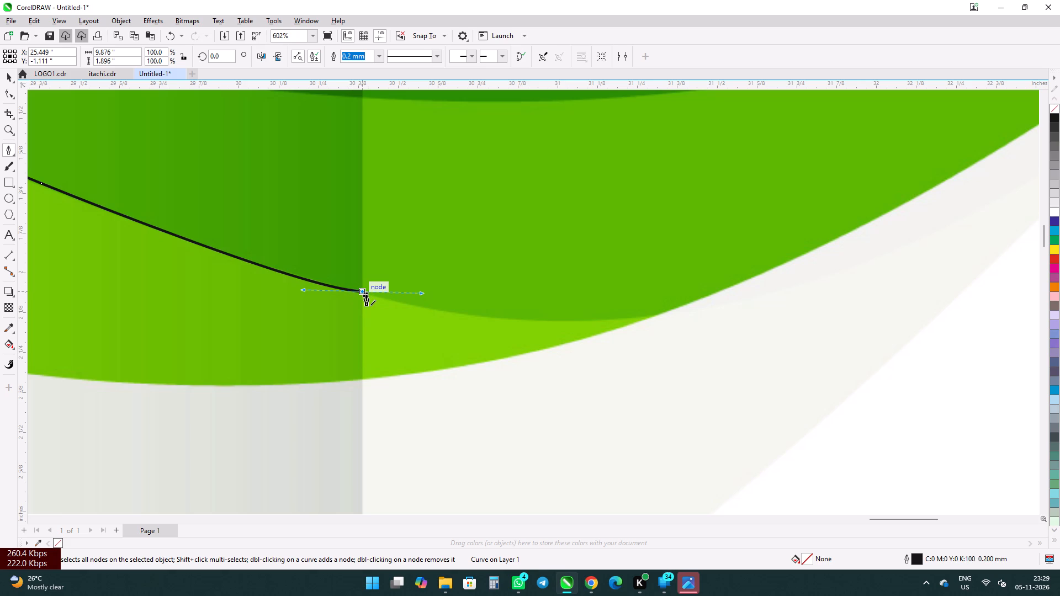
alt+click(366, 295)
alt+click(367, 294)
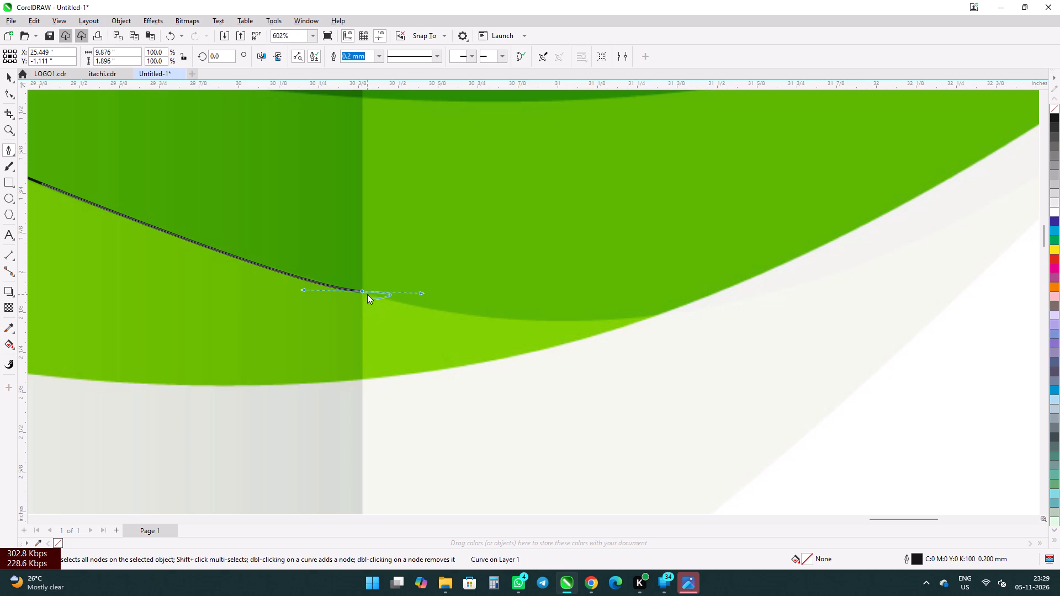
alt+click(369, 299)
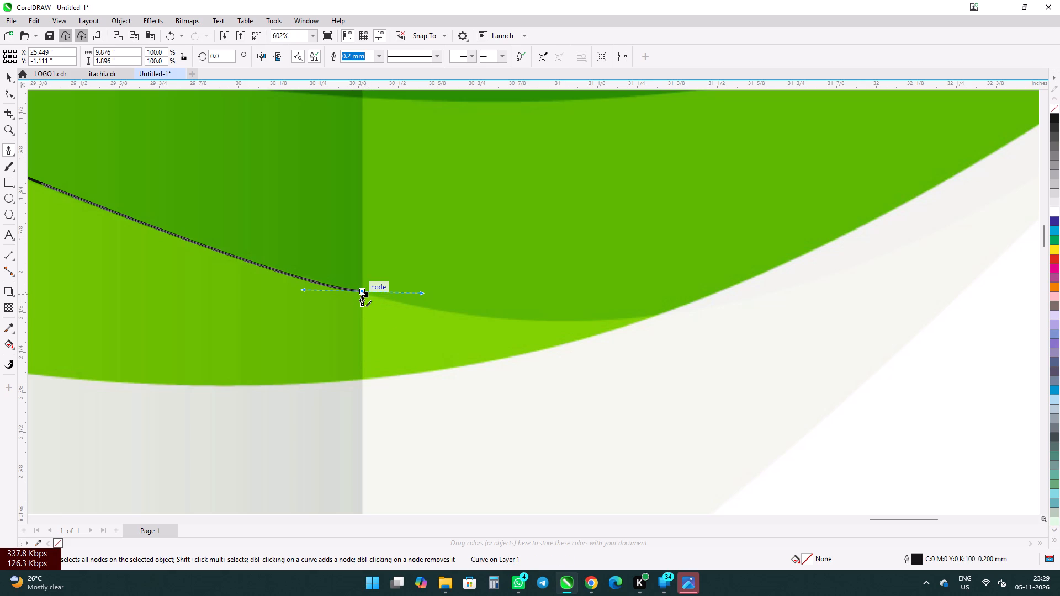
alt+click(362, 295)
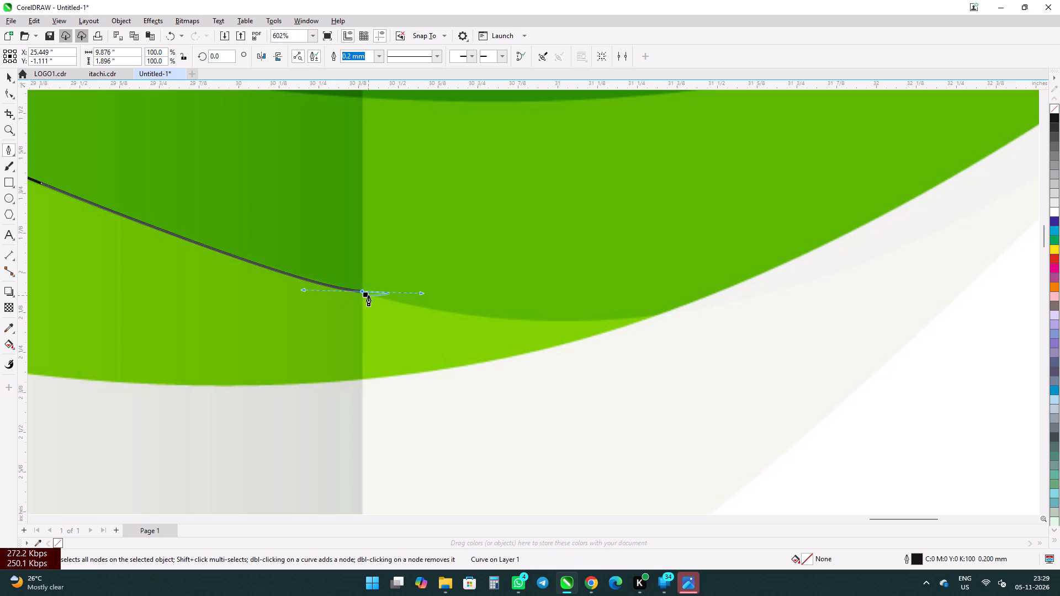
click(363, 292)
alt+click(363, 292)
Continue the outline past the fold with nodes at about 30.6 and 30.7 inches, then curve it to the light-green tip at about 31.3 inches.
scroll(436, 314, up, 9)
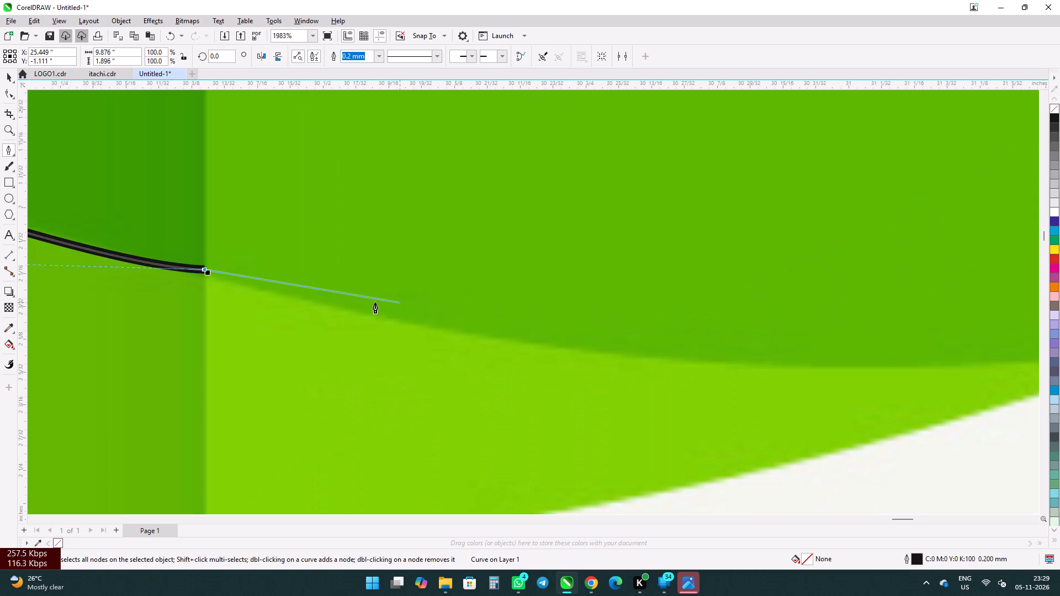
drag(382, 318, 410, 320)
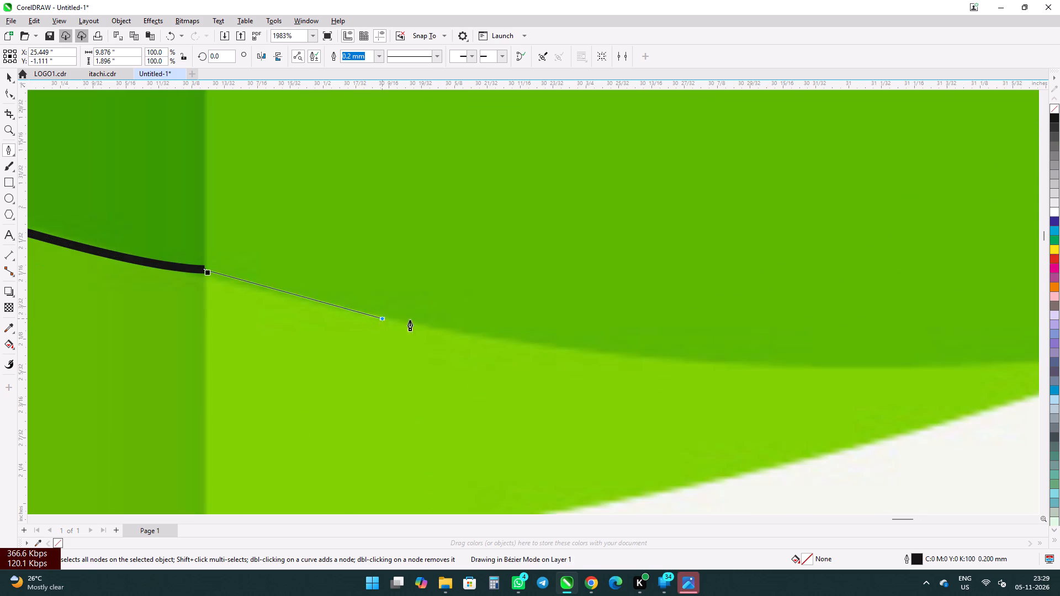
drag(410, 320, 475, 329)
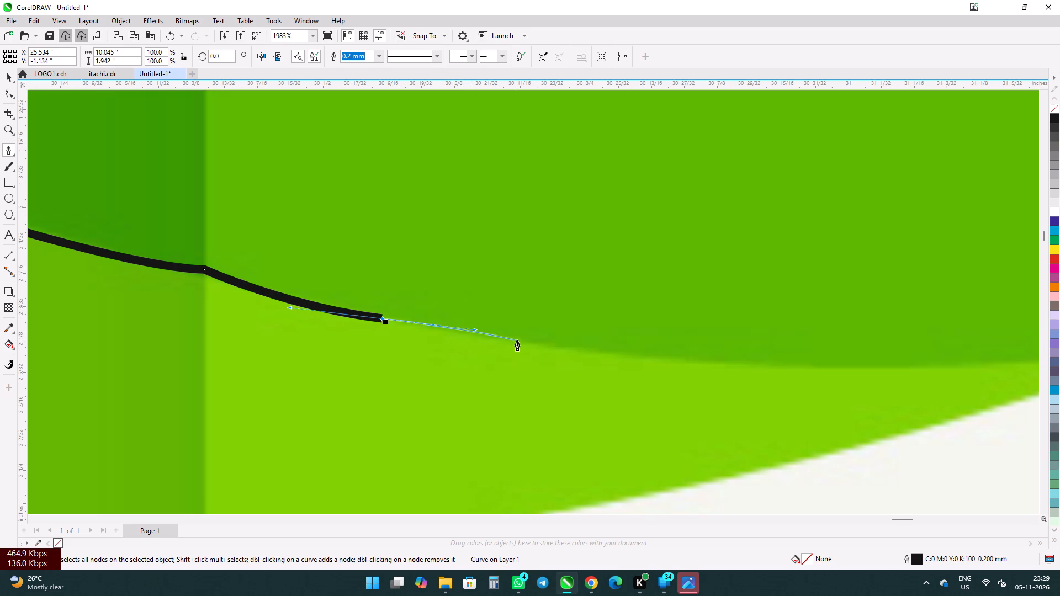
alt+click(384, 318)
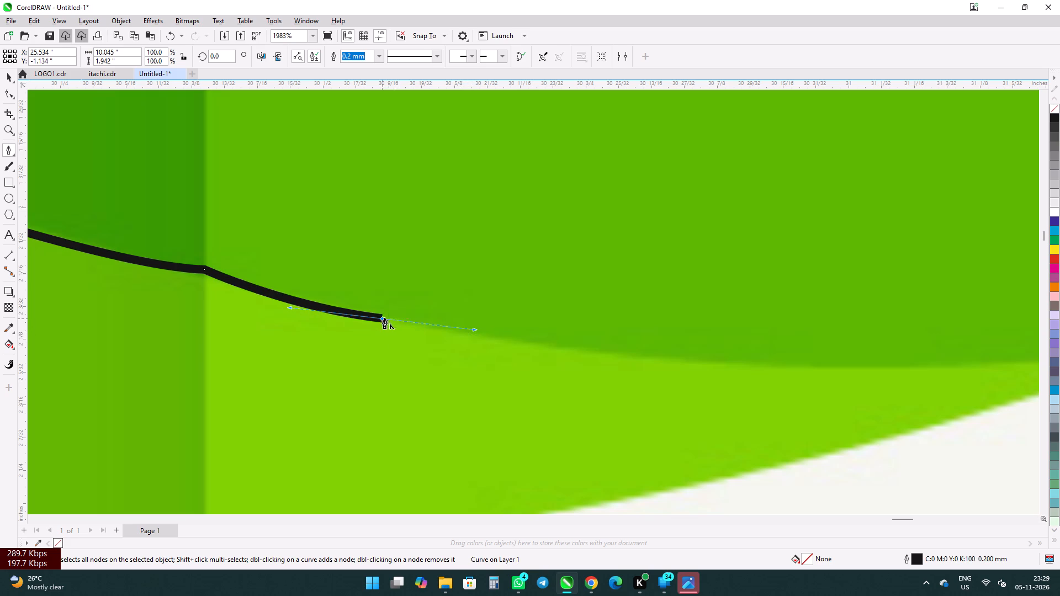
click(575, 348)
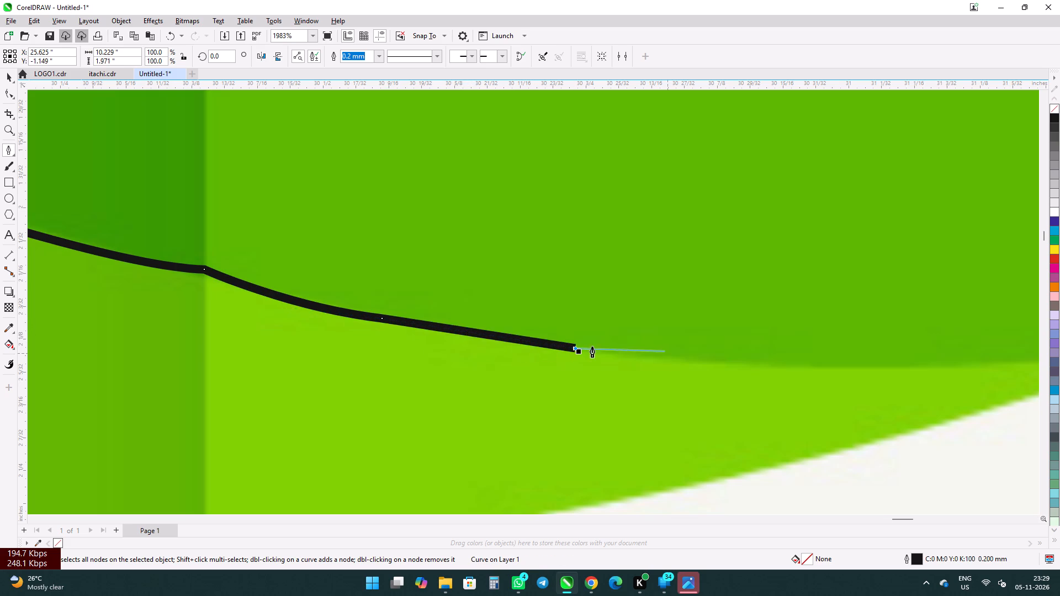
scroll(532, 347, down, 5)
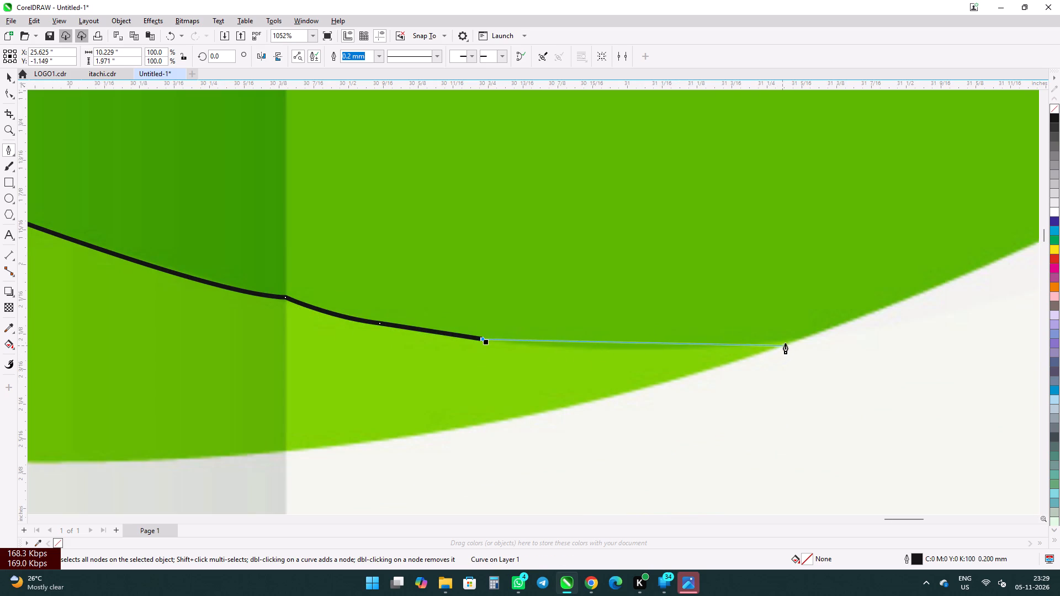
drag(787, 342, 833, 327)
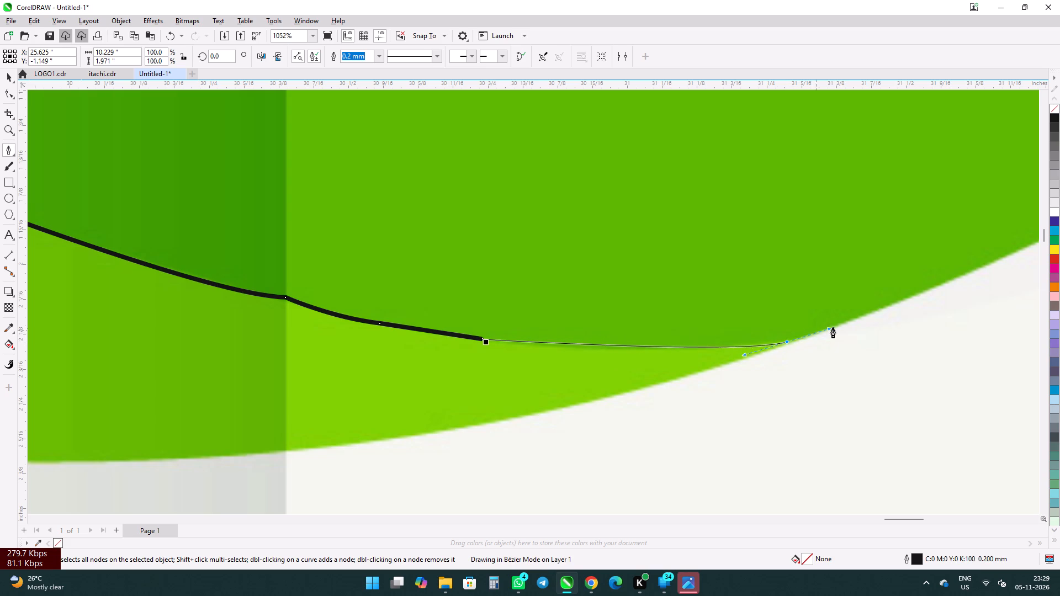
drag(833, 327, 916, 324)
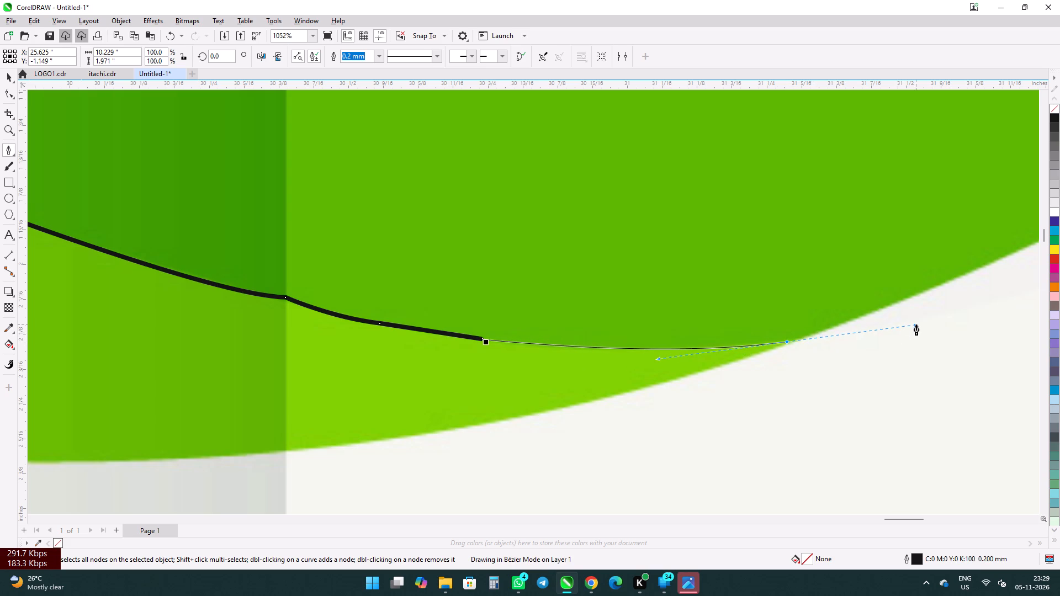
alt+click(786, 344)
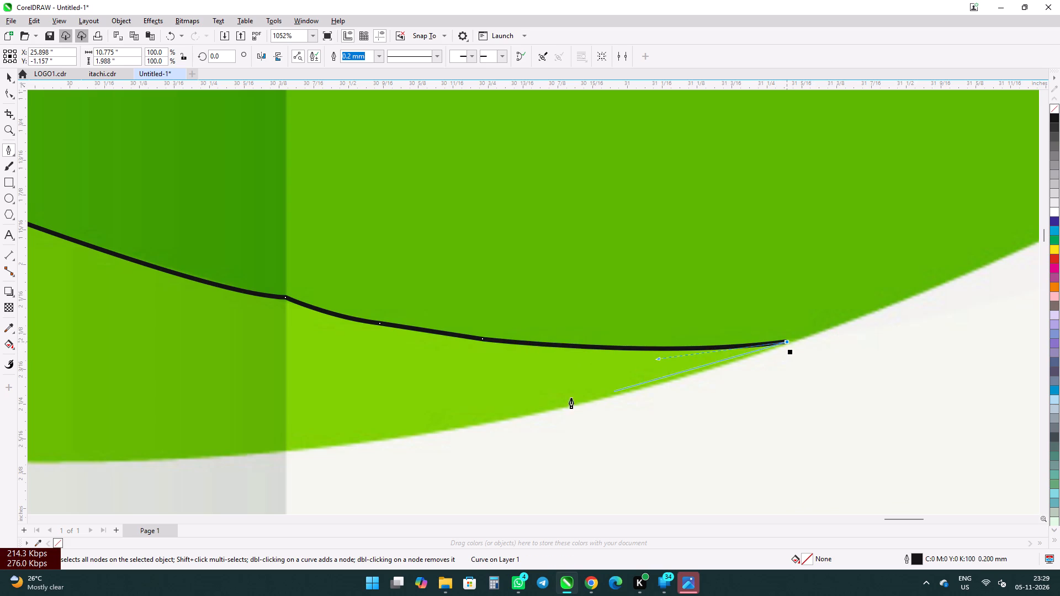
Trace the outline back from the tip along the light-green band's lower edge to a corner node at the fold, about 30.4 inches.
scroll(729, 380, down, 10)
scroll(594, 390, up, 3)
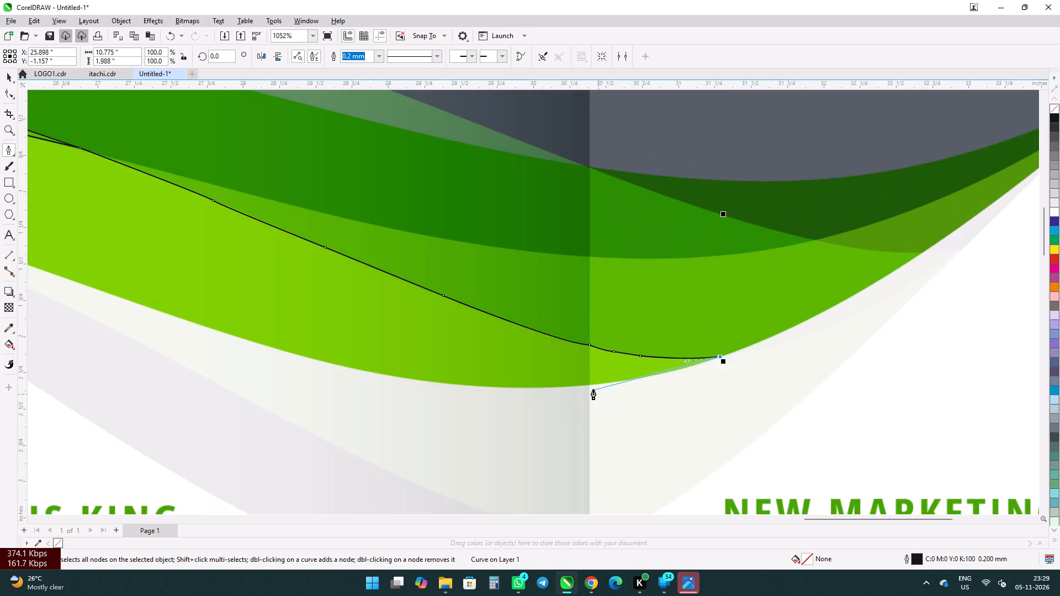
scroll(593, 389, up, 2)
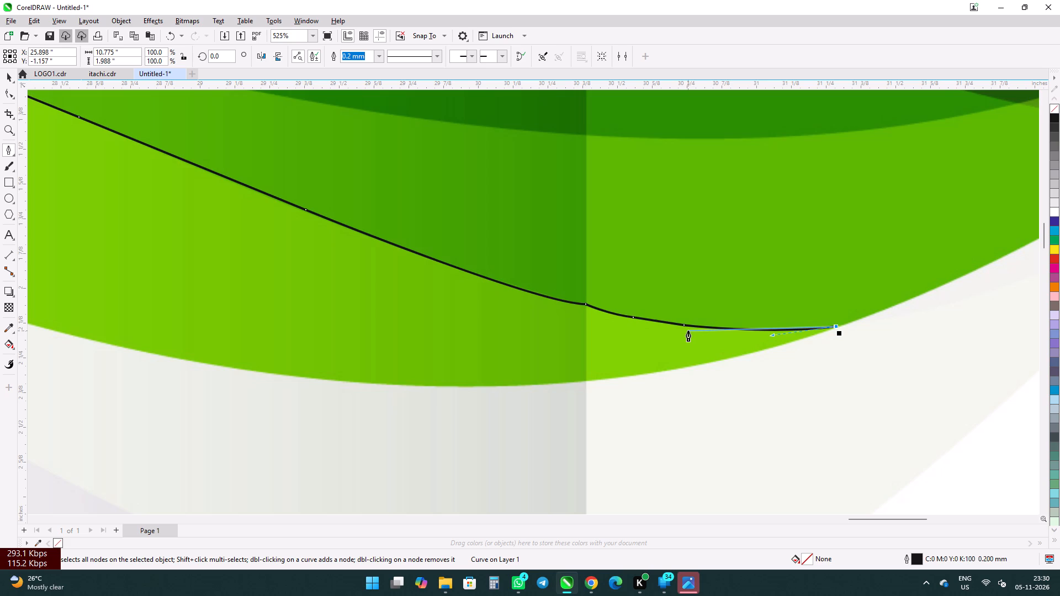
scroll(593, 369, up, 1)
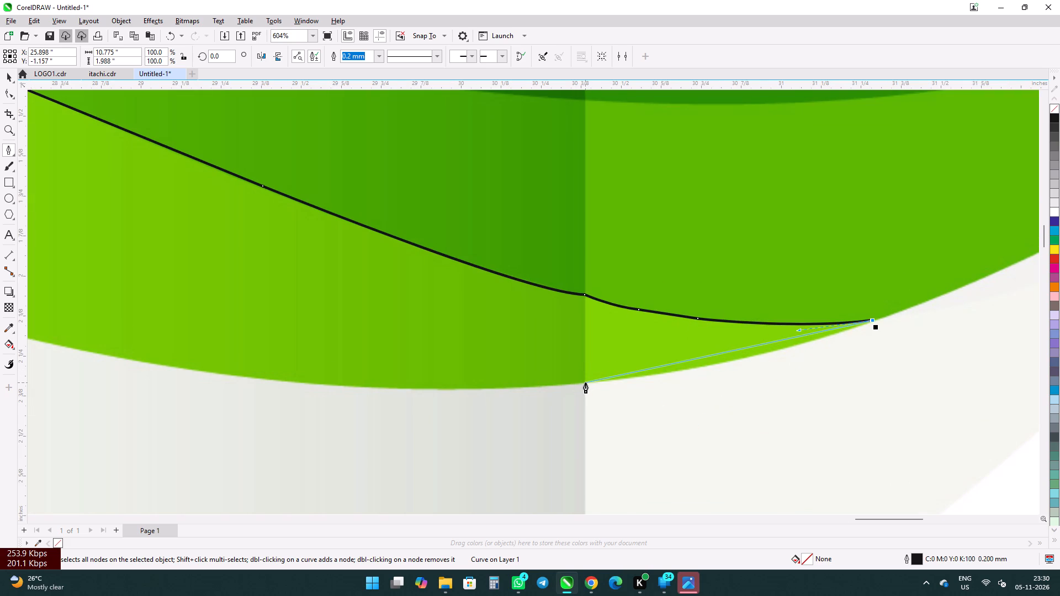
drag(584, 382, 550, 340)
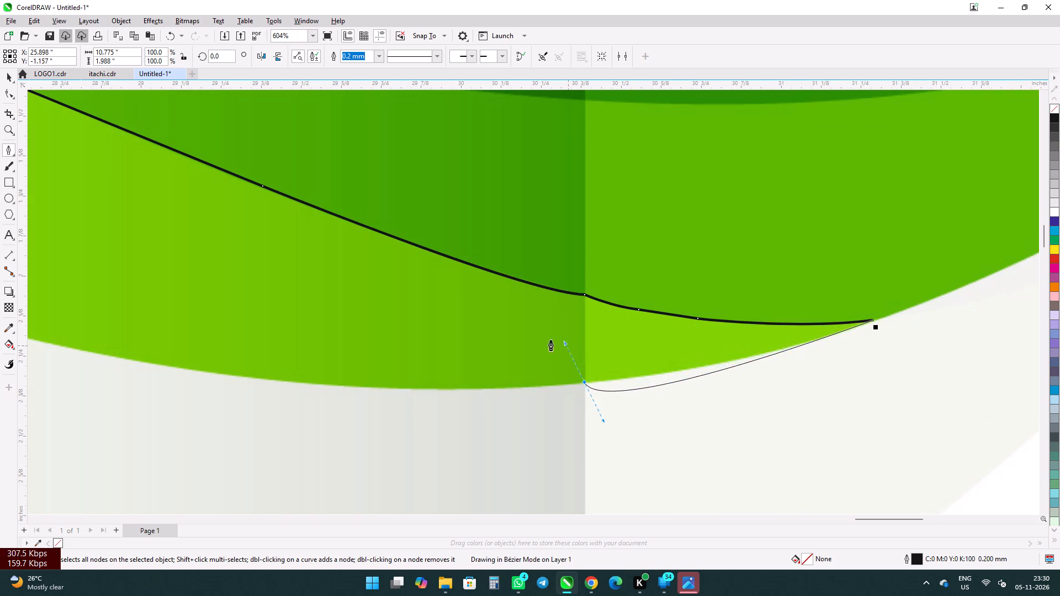
drag(550, 340, 539, 376)
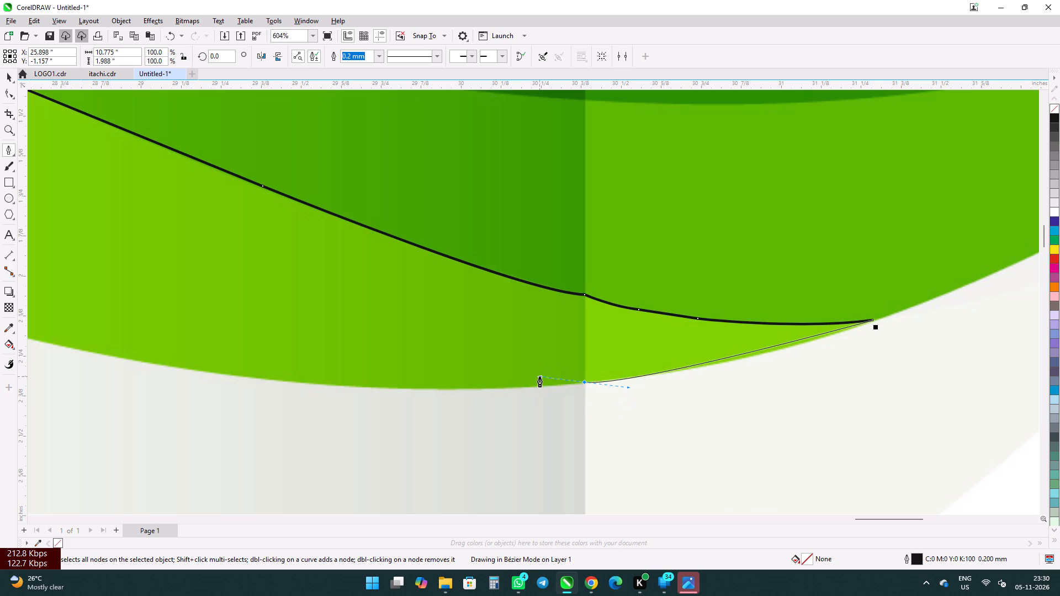
drag(539, 376, 505, 373)
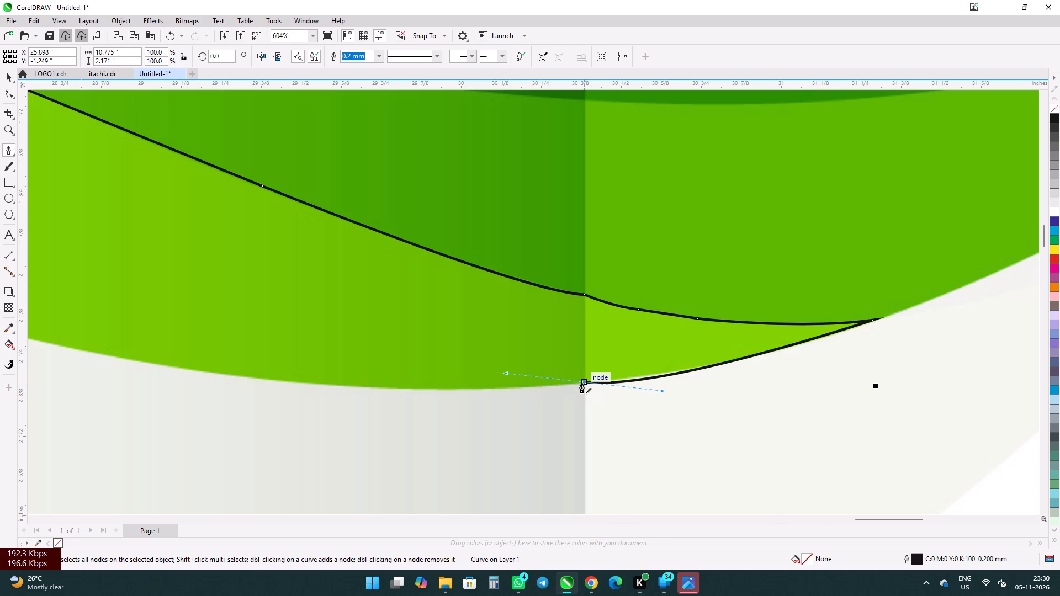
alt+click(581, 382)
alt+click(585, 382)
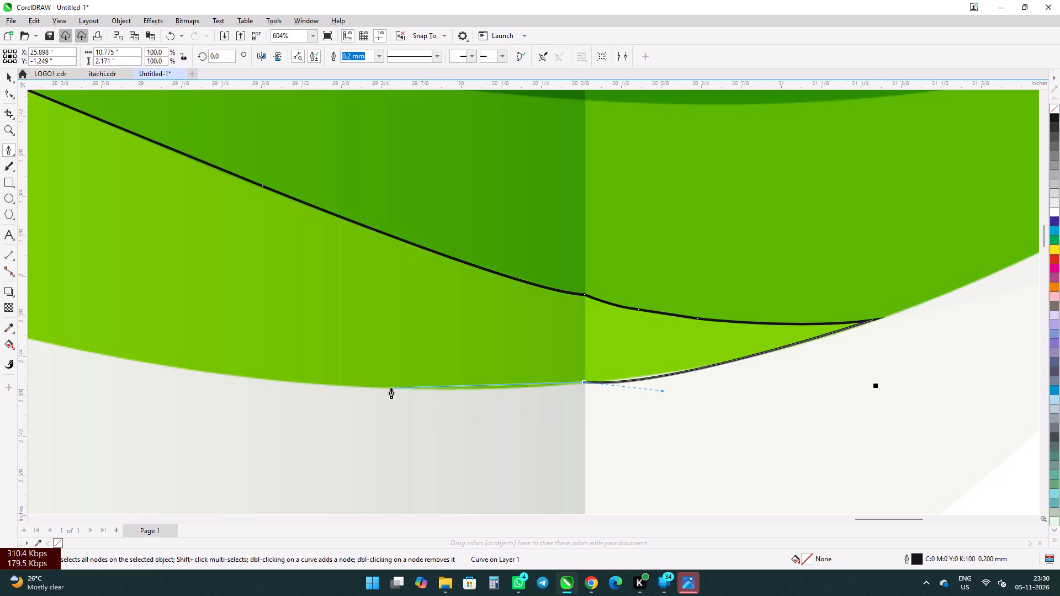
Continue along the light-green band's lower edge with curved segments to nodes at about 29.8 and 29.2 inches.
drag(391, 388, 318, 371)
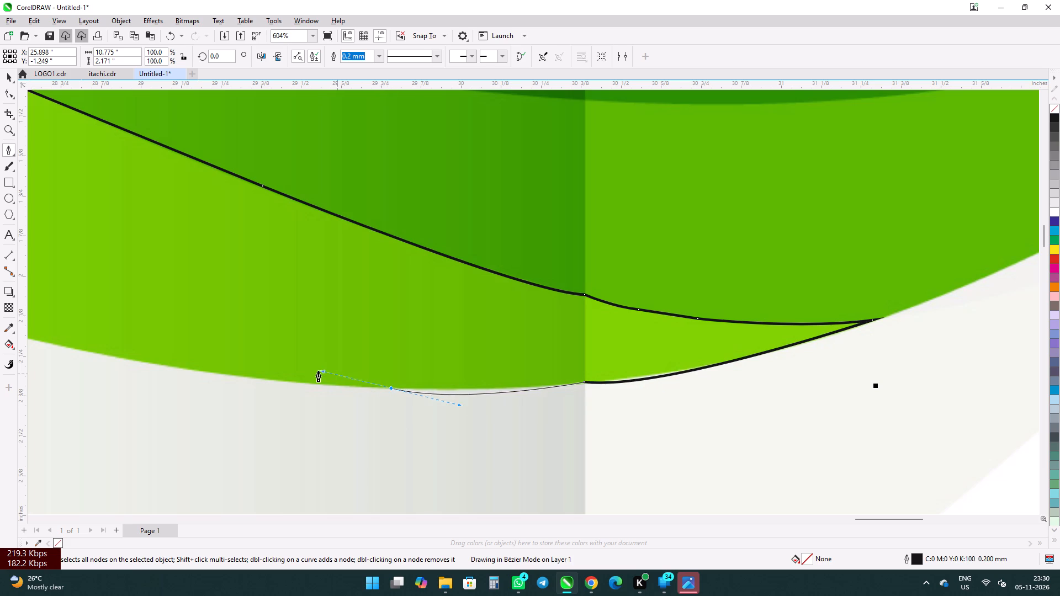
drag(318, 371, 297, 378)
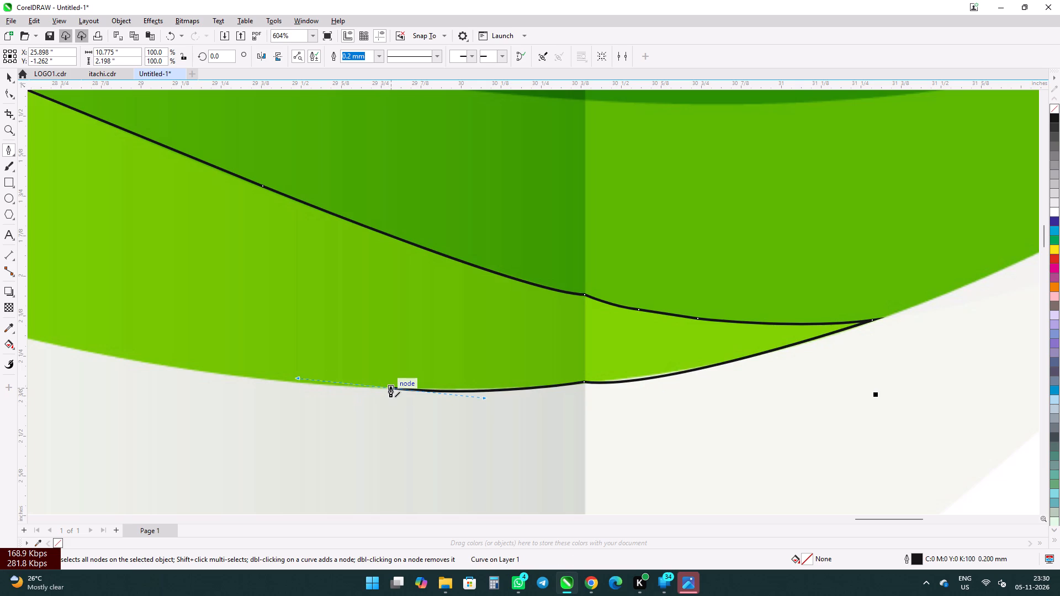
alt+click(390, 386)
alt+click(391, 386)
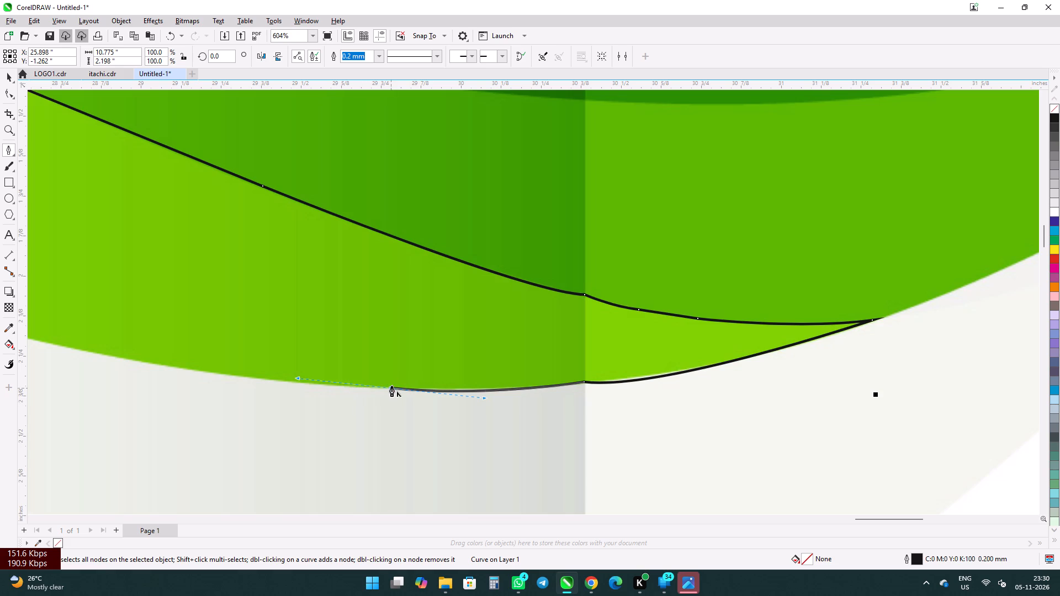
scroll(281, 403, down, 5)
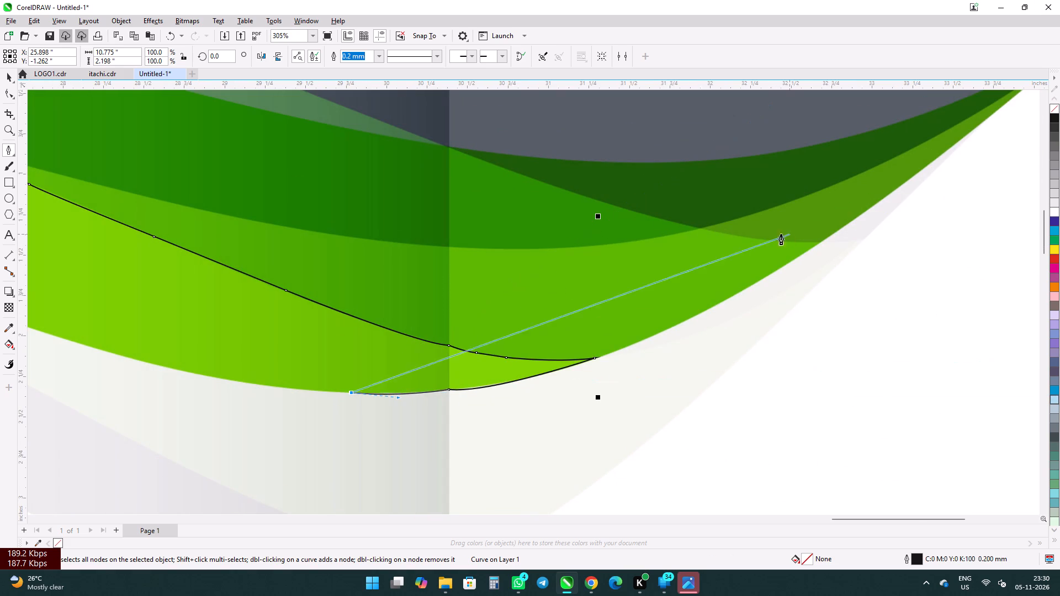
scroll(248, 442, down, 6)
scroll(136, 424, up, 9)
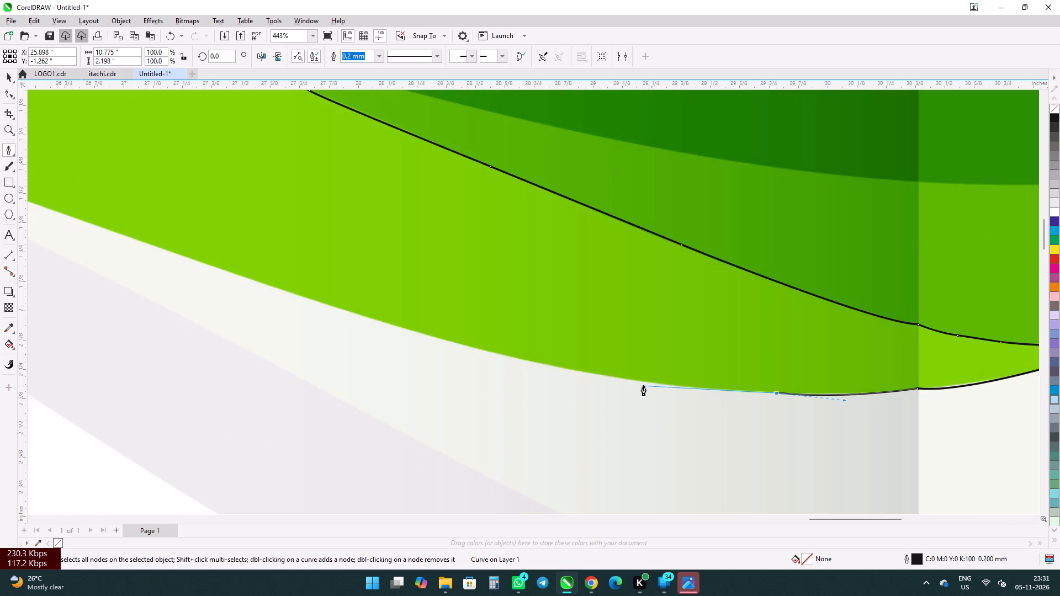
drag(641, 383, 598, 371)
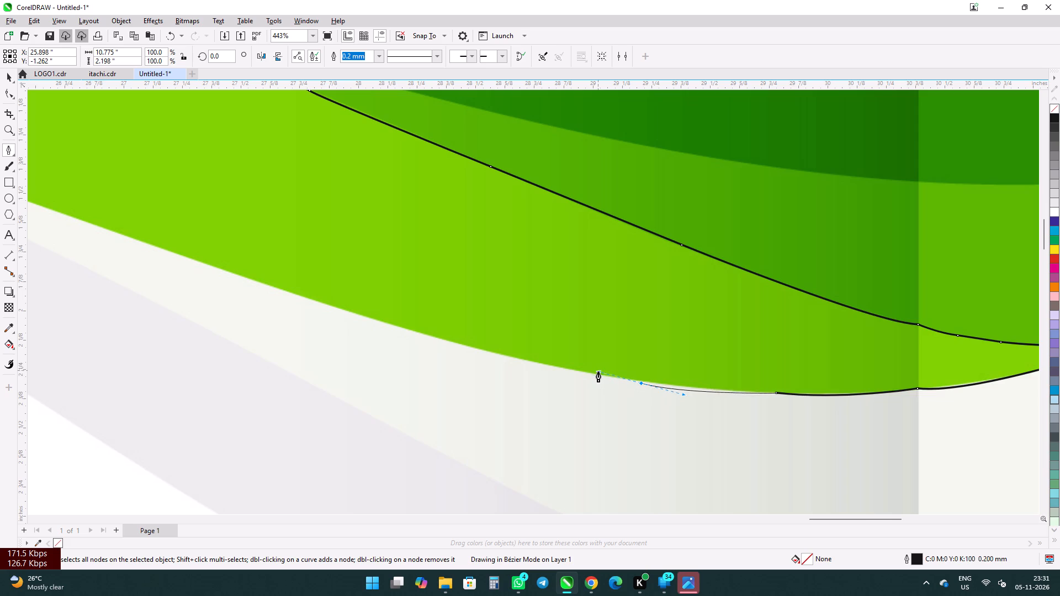
drag(598, 371, 596, 375)
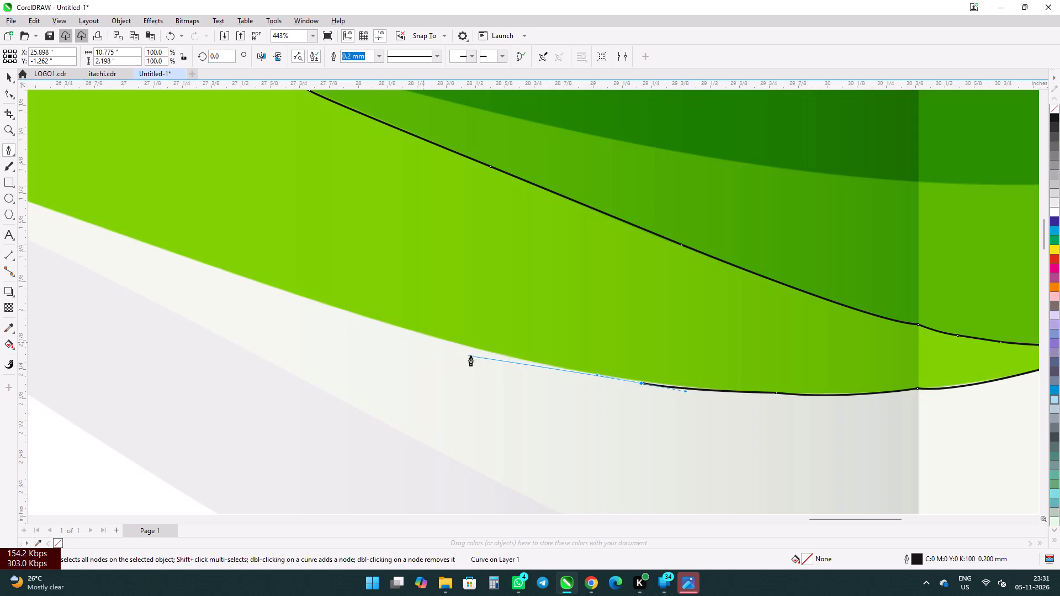
Continue the outline along the light-green band's lower edge with nodes at about 28.5, 28.2, 27.9, 27.5 and 27.2 inches.
click(484, 351)
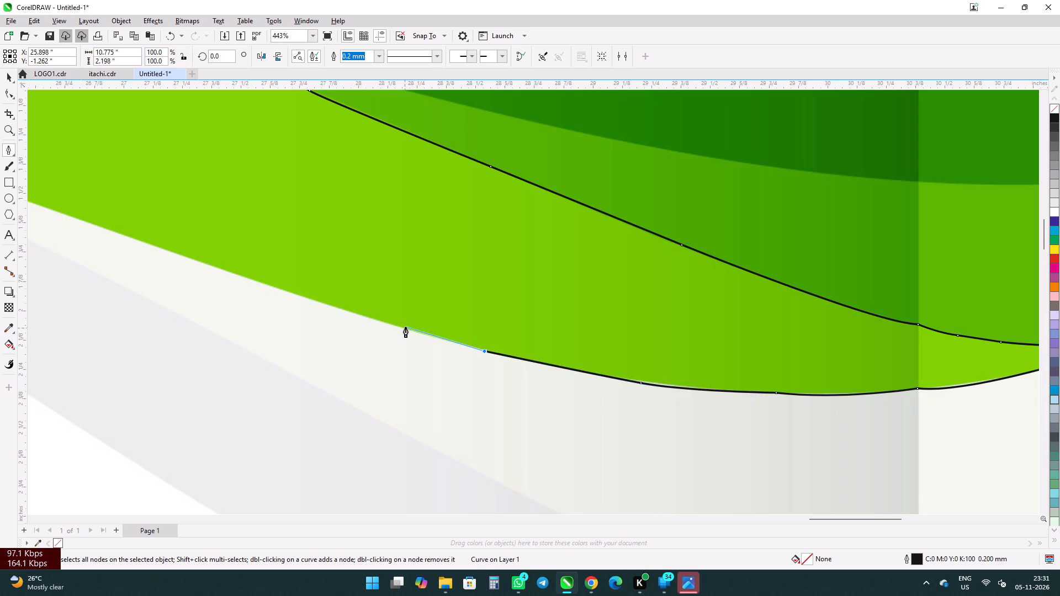
click(400, 328)
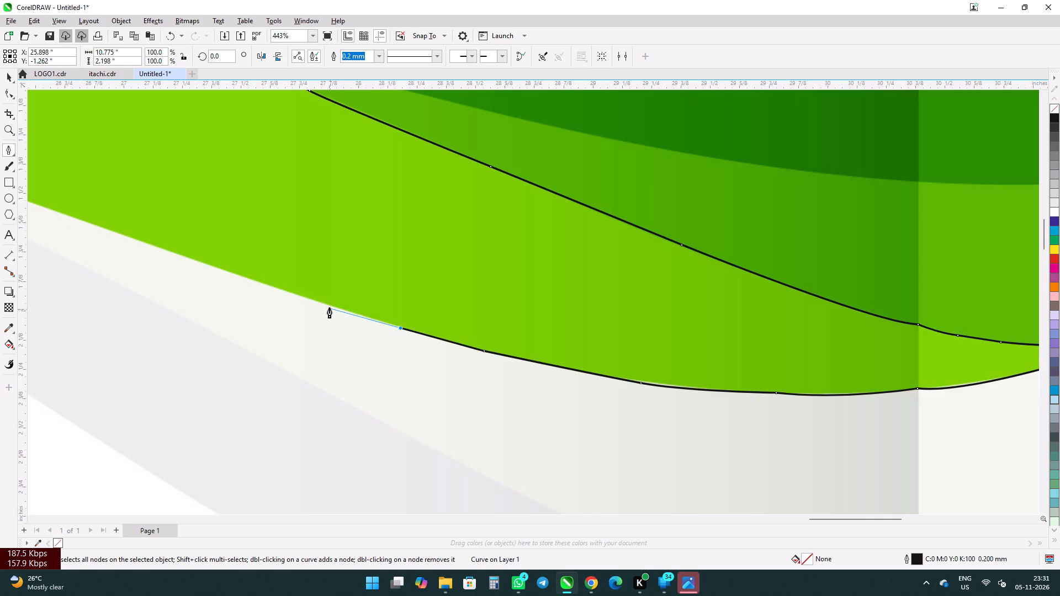
click(327, 305)
click(243, 279)
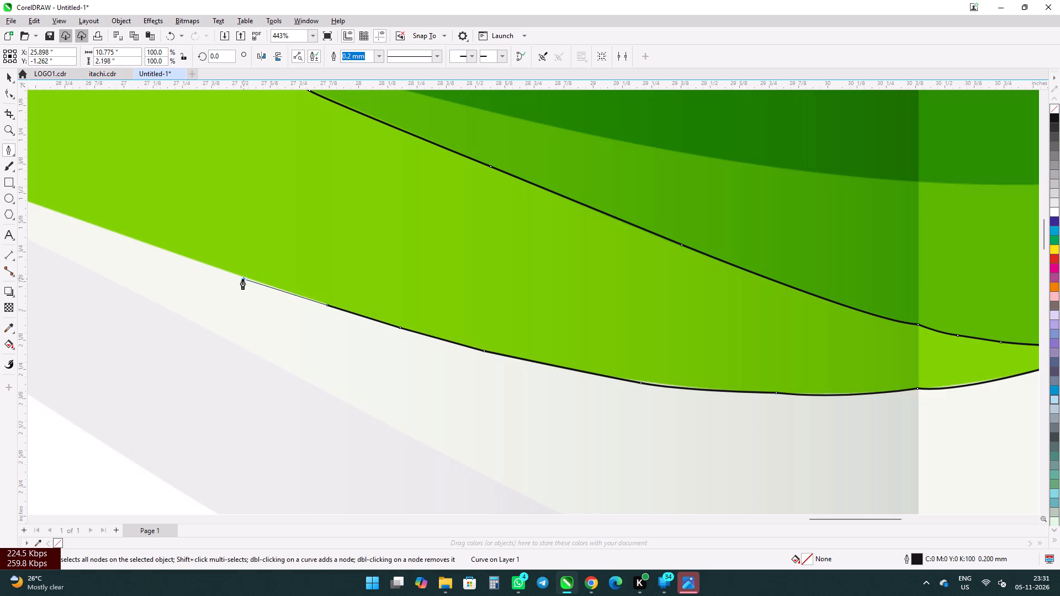
click(176, 254)
Extend the outline along the light-green band's lower edge with nodes at about 26.4, 26.0 and 25.2 inches.
scroll(317, 360, down, 4)
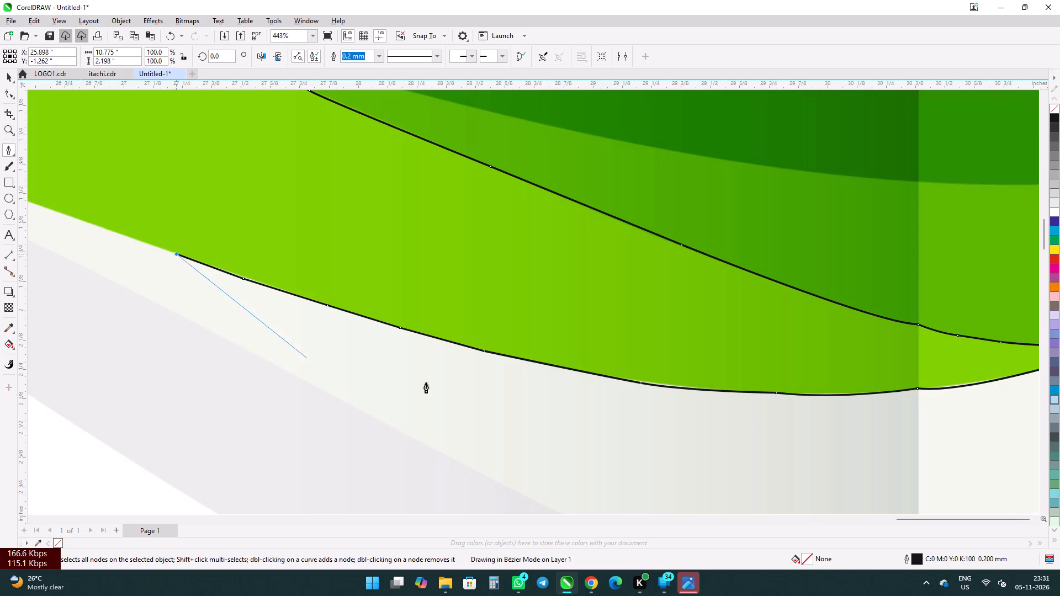
scroll(426, 382, down, 2)
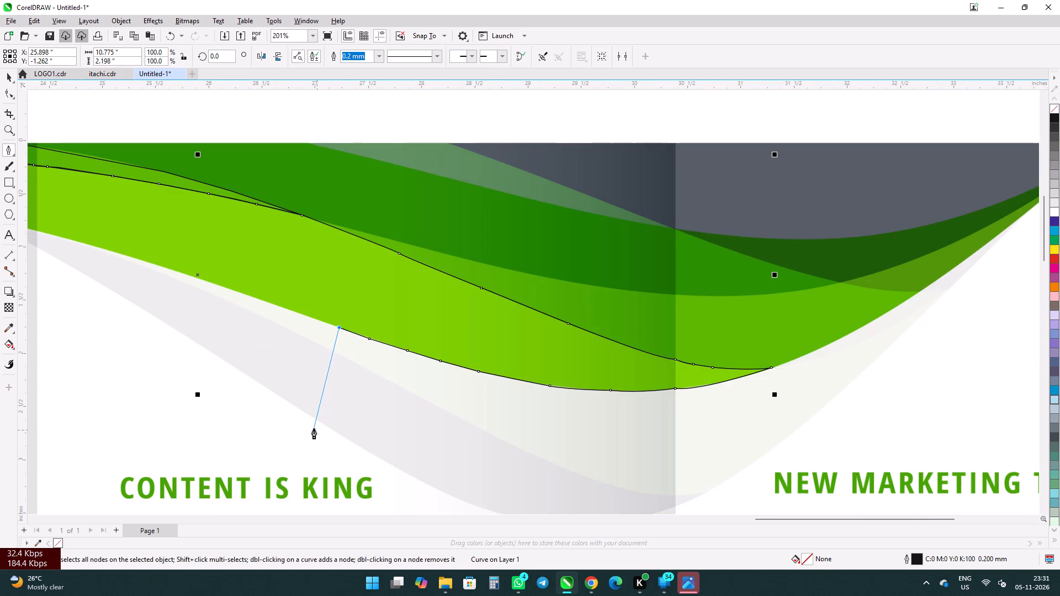
scroll(354, 504, down, 5)
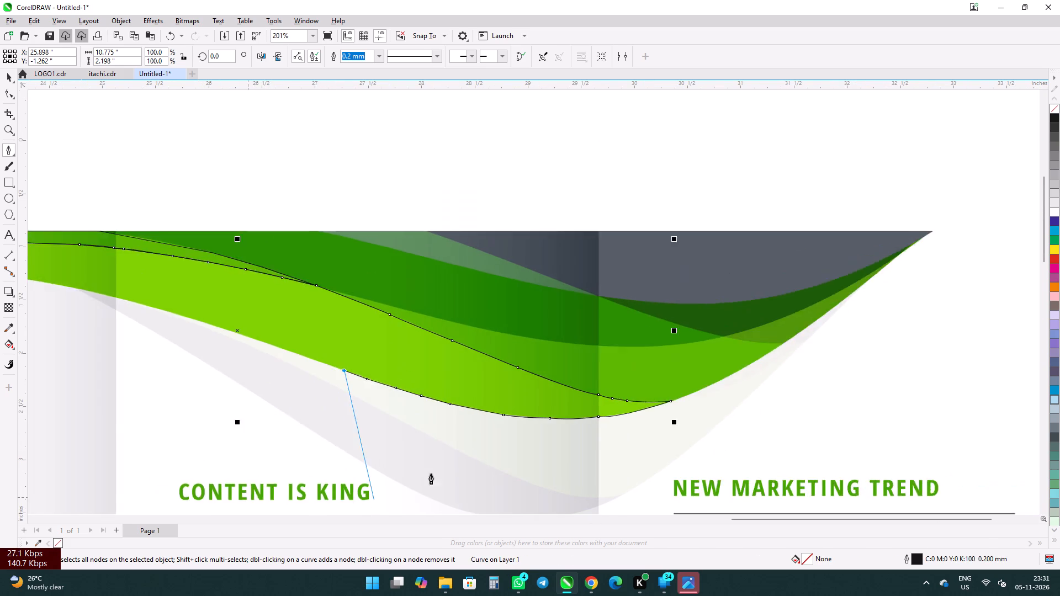
scroll(231, 395, up, 4)
scroll(547, 377, up, 5)
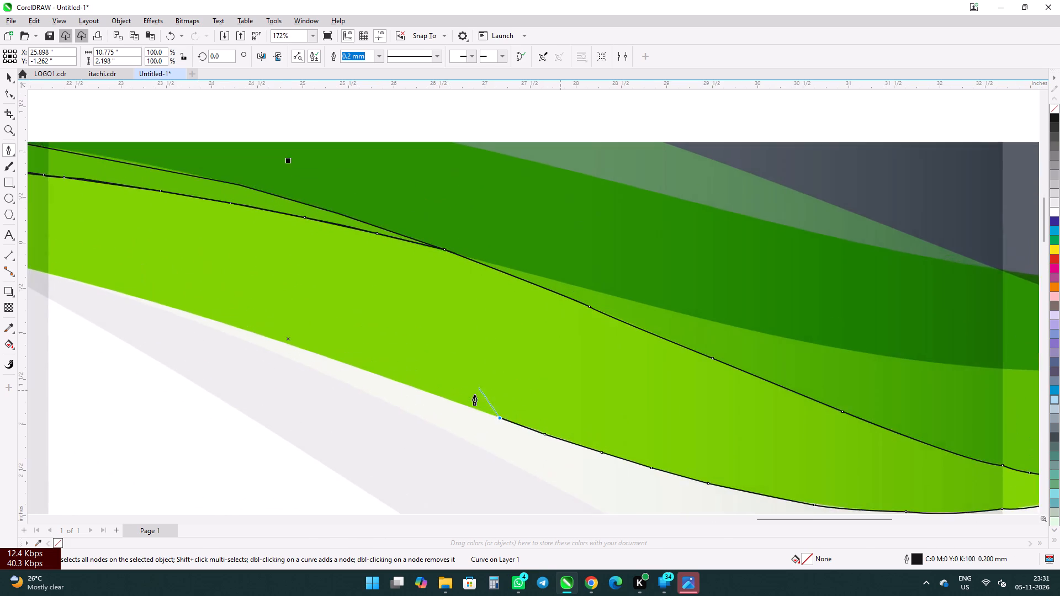
scroll(474, 395, up, 3)
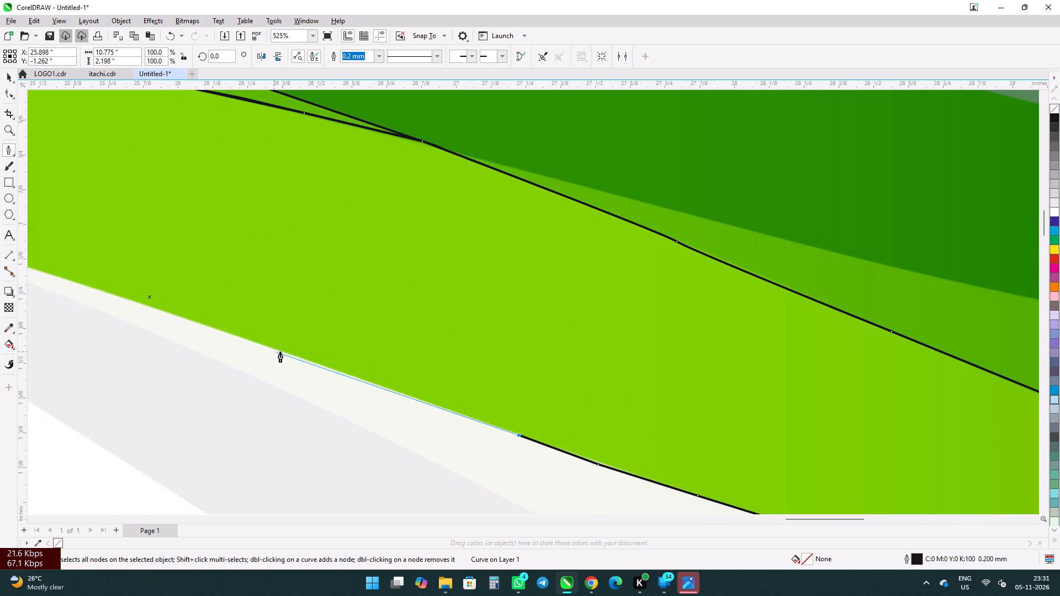
click(280, 352)
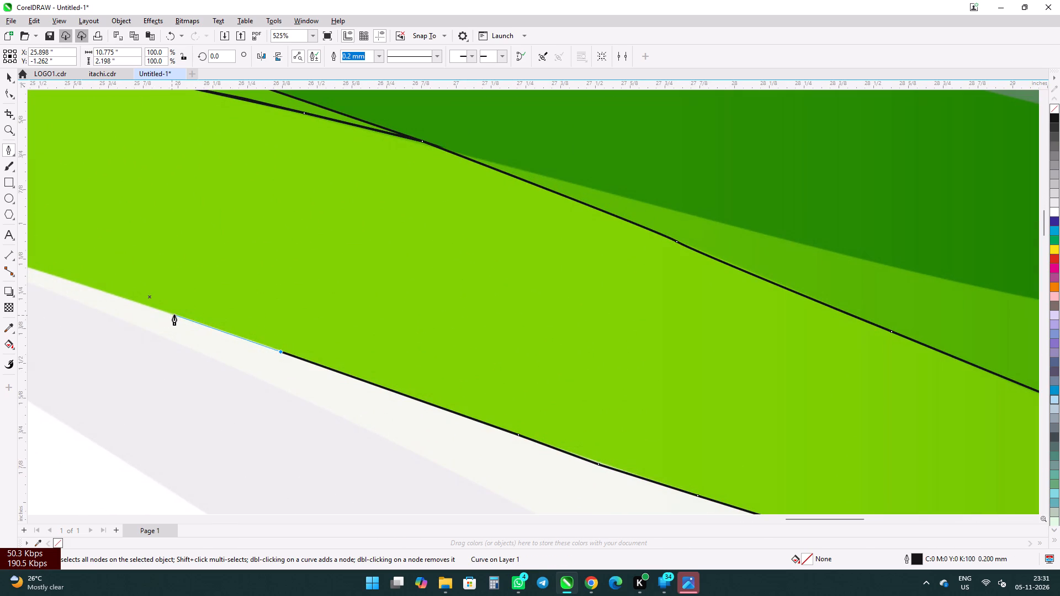
click(174, 315)
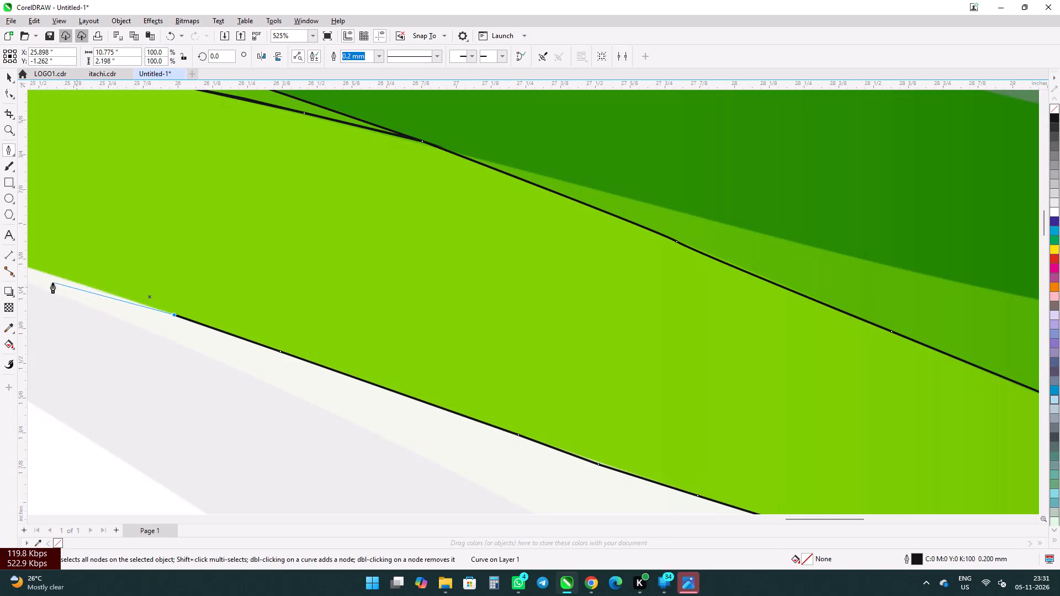
scroll(176, 295, down, 4)
scroll(278, 302, down, 4)
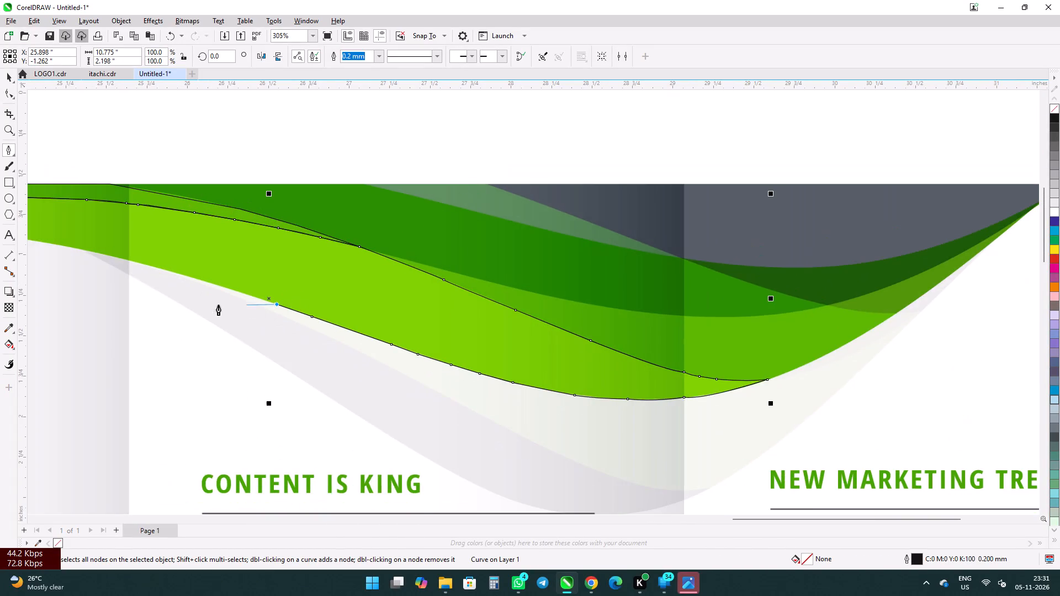
scroll(190, 297, up, 6)
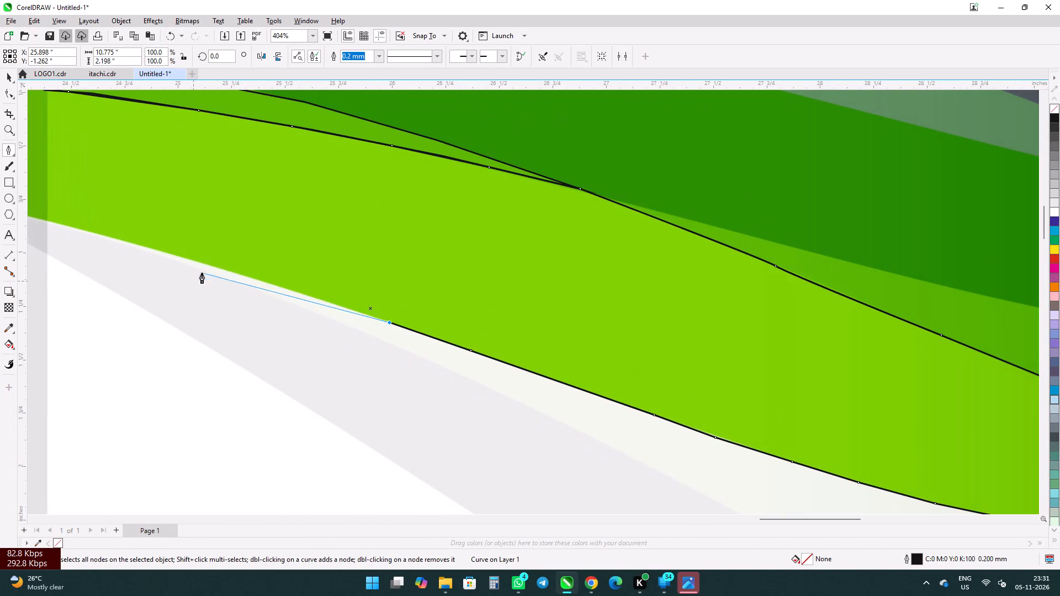
scroll(220, 271, up, 2)
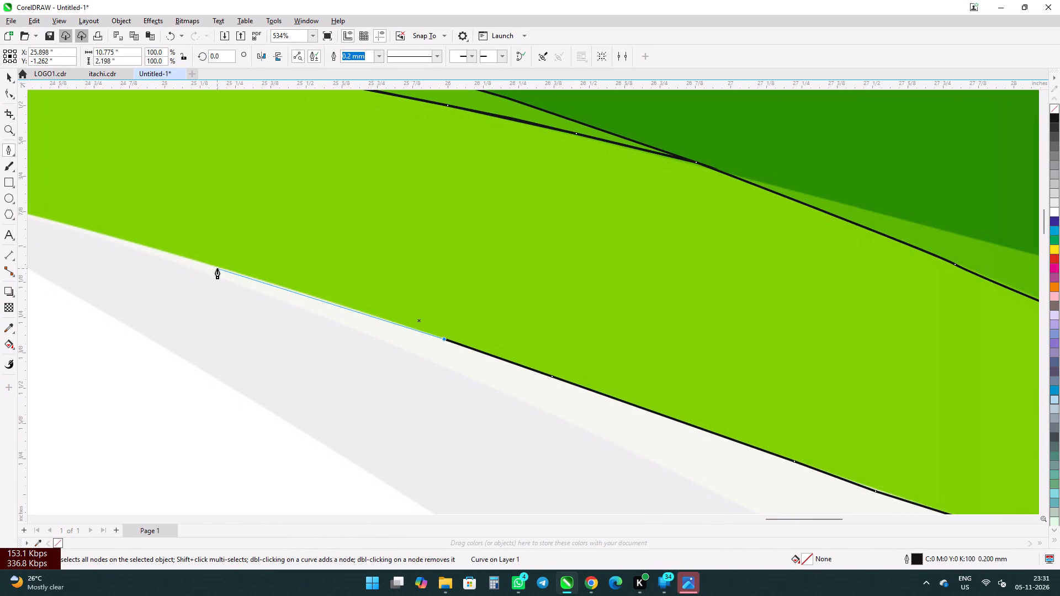
click(216, 268)
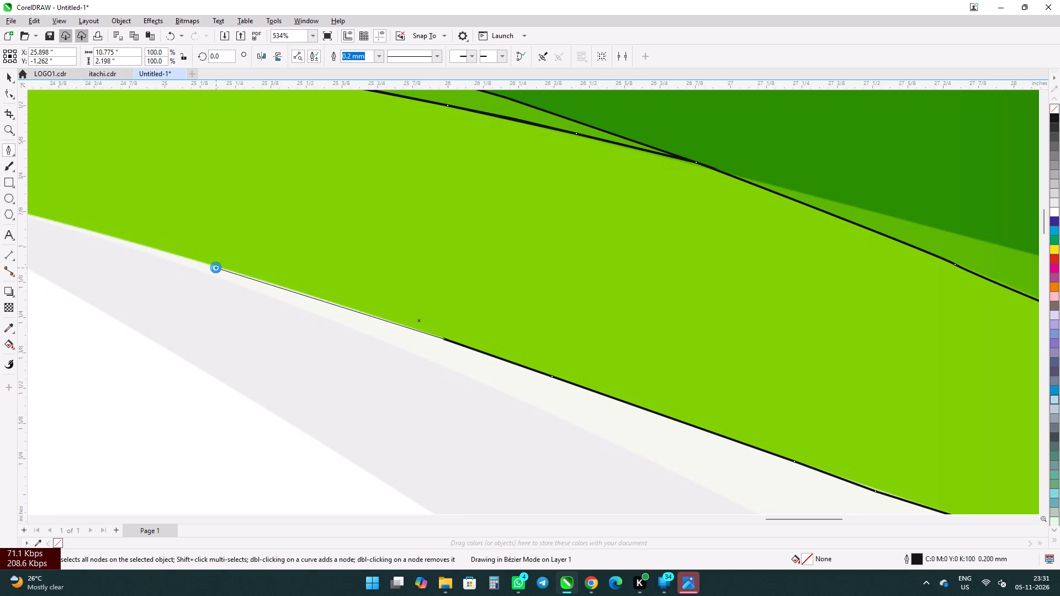
Carry the lower-edge outline across the first panel fold with nodes at about 24.7, 24.4, 23.9, 23.5 and 23.0 inches.
scroll(409, 263, down, 5)
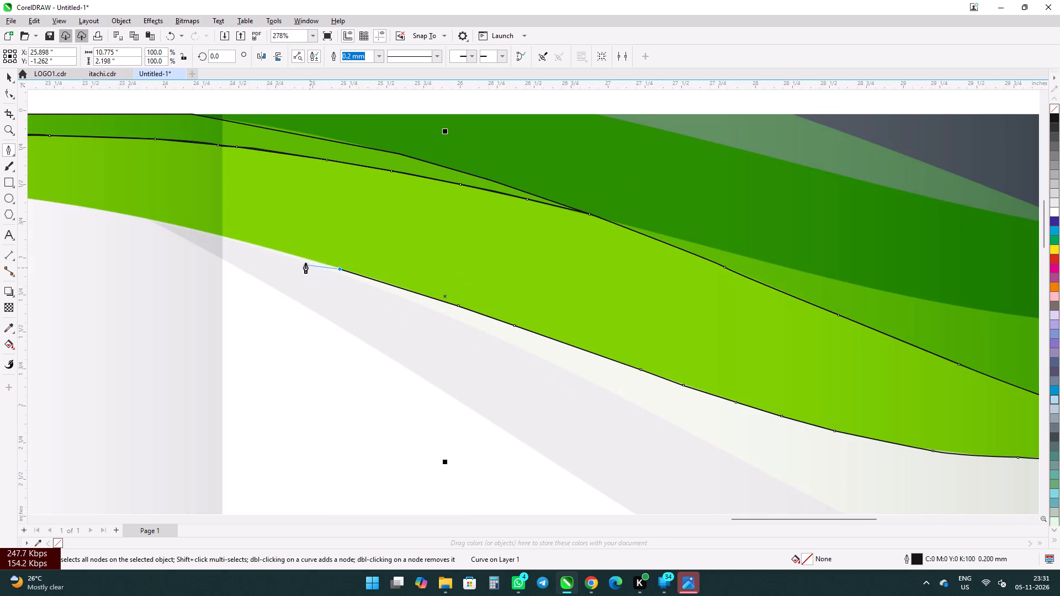
scroll(305, 260, up, 8)
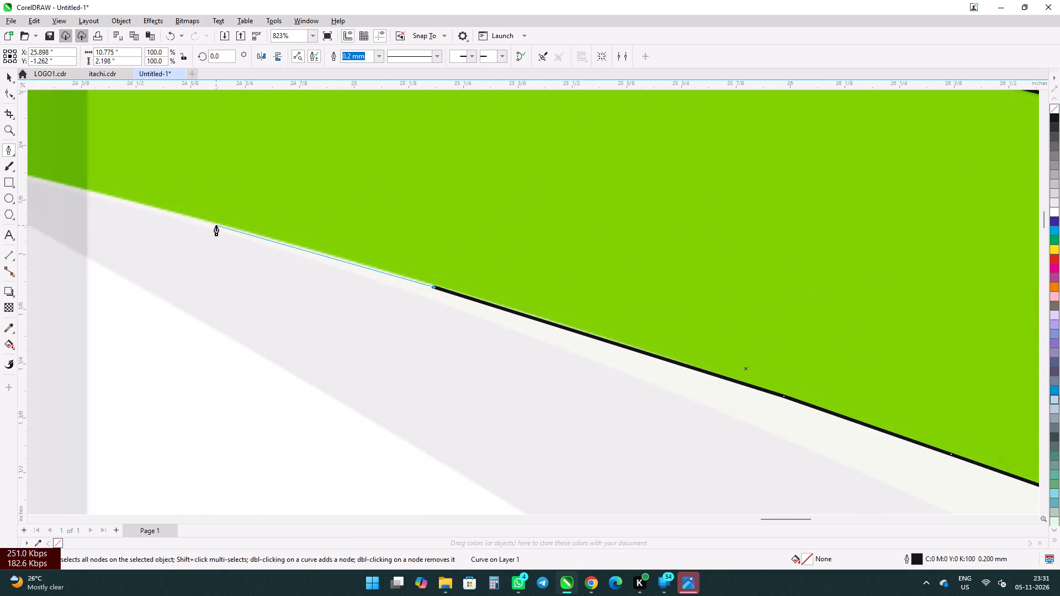
click(216, 225)
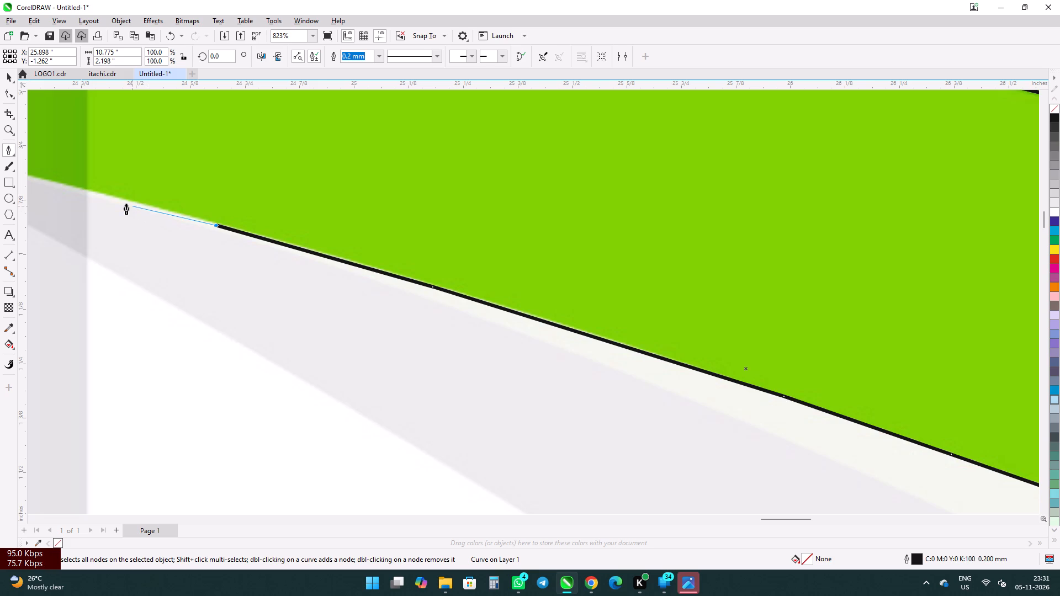
click(73, 188)
scroll(221, 226, down, 6)
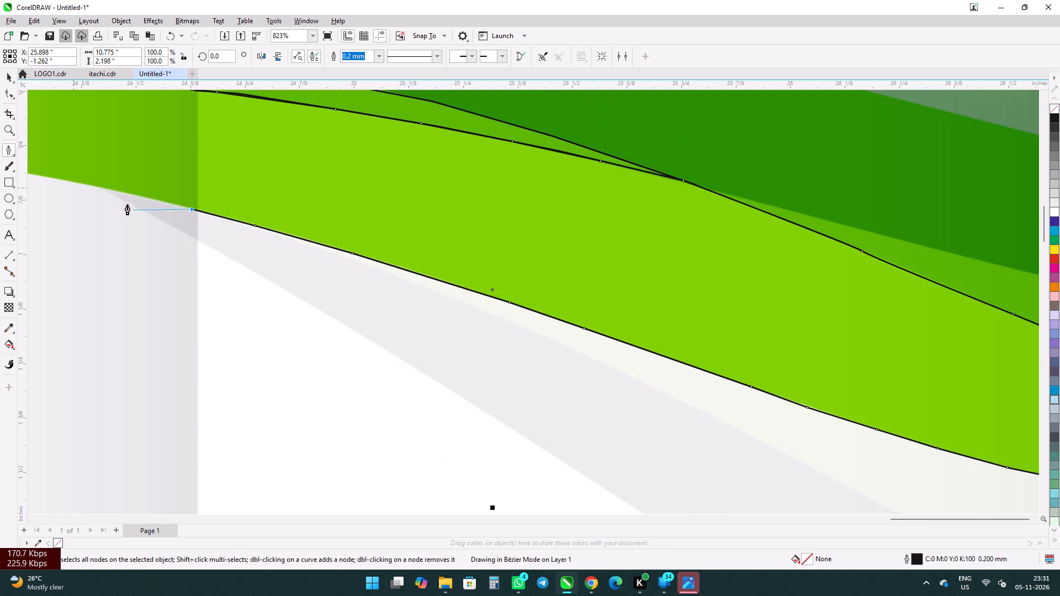
scroll(120, 191, up, 6)
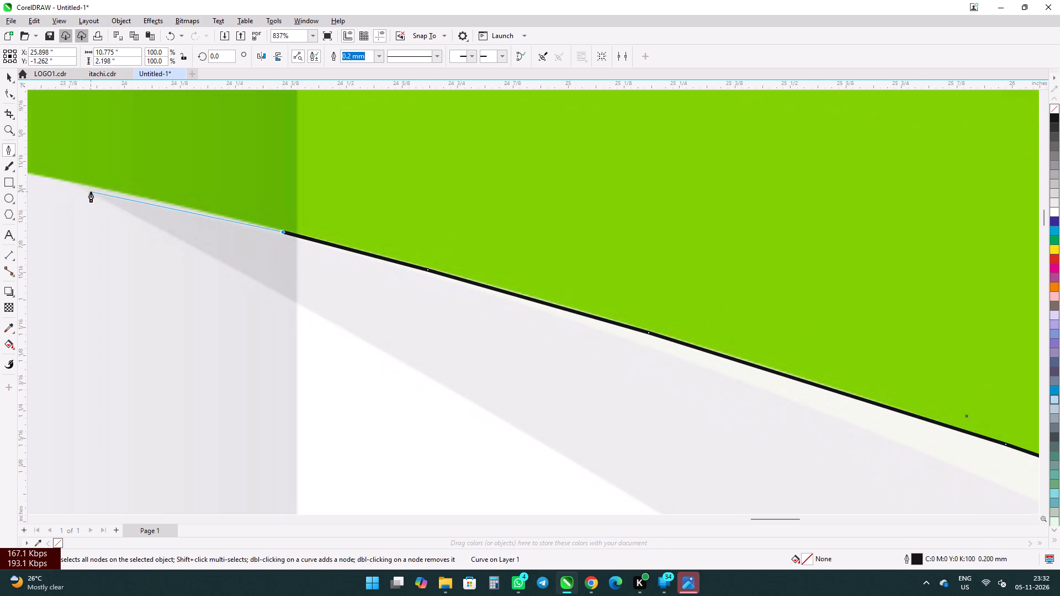
click(76, 185)
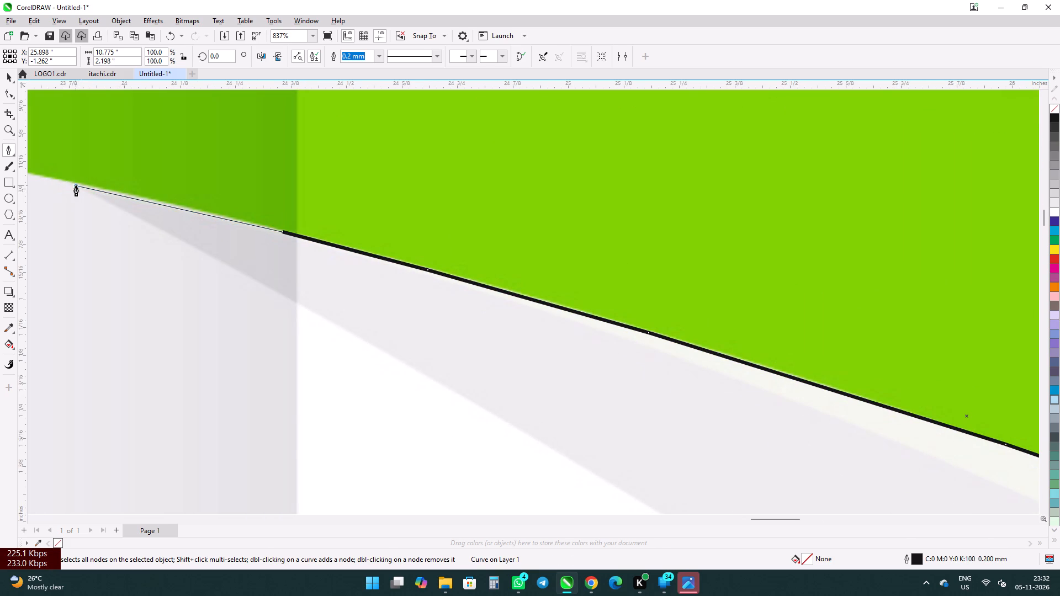
scroll(389, 246, down, 6)
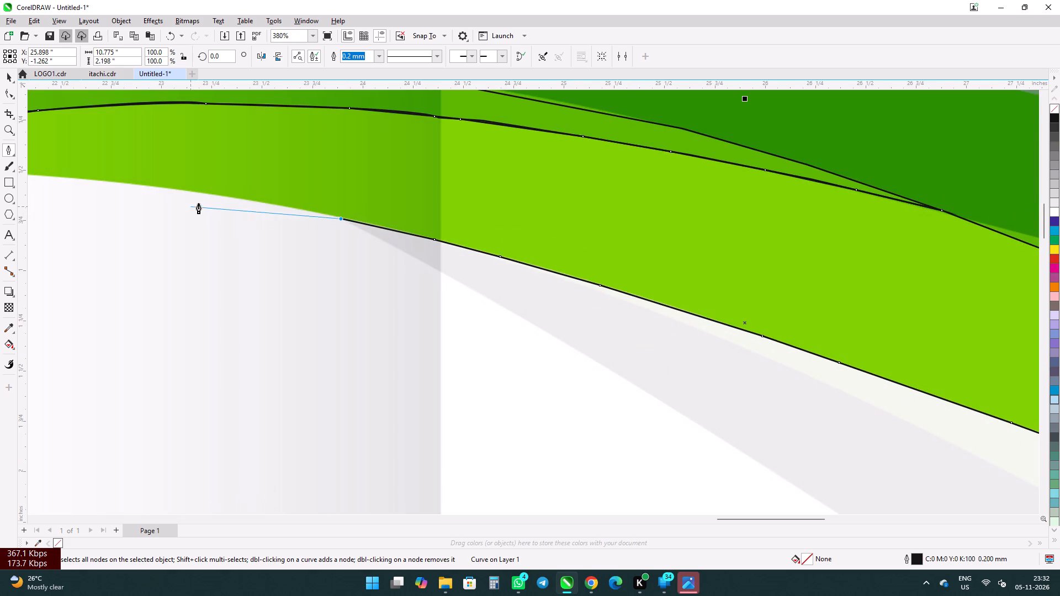
click(259, 200)
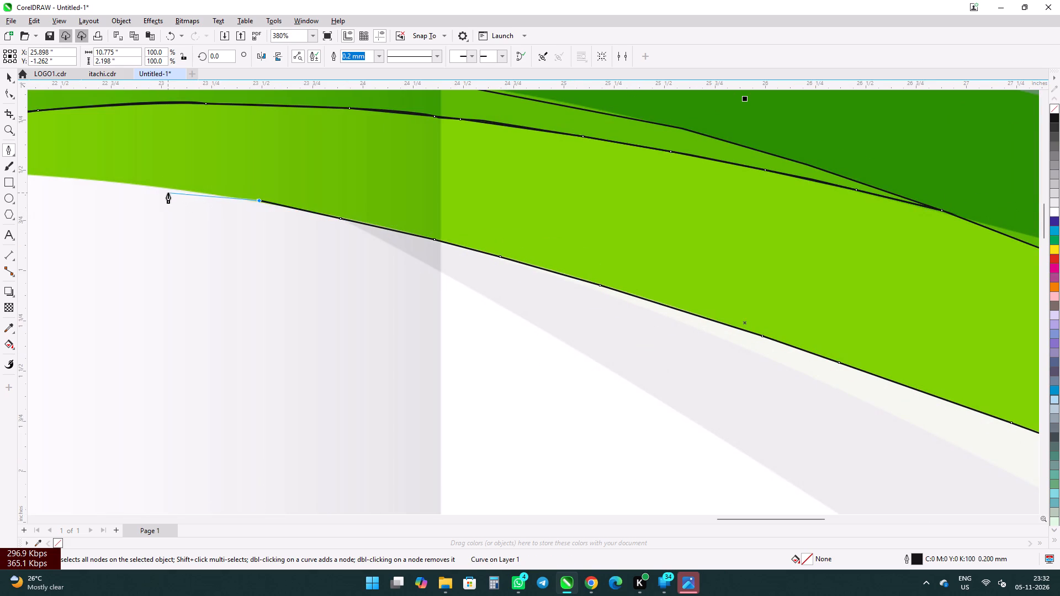
click(158, 186)
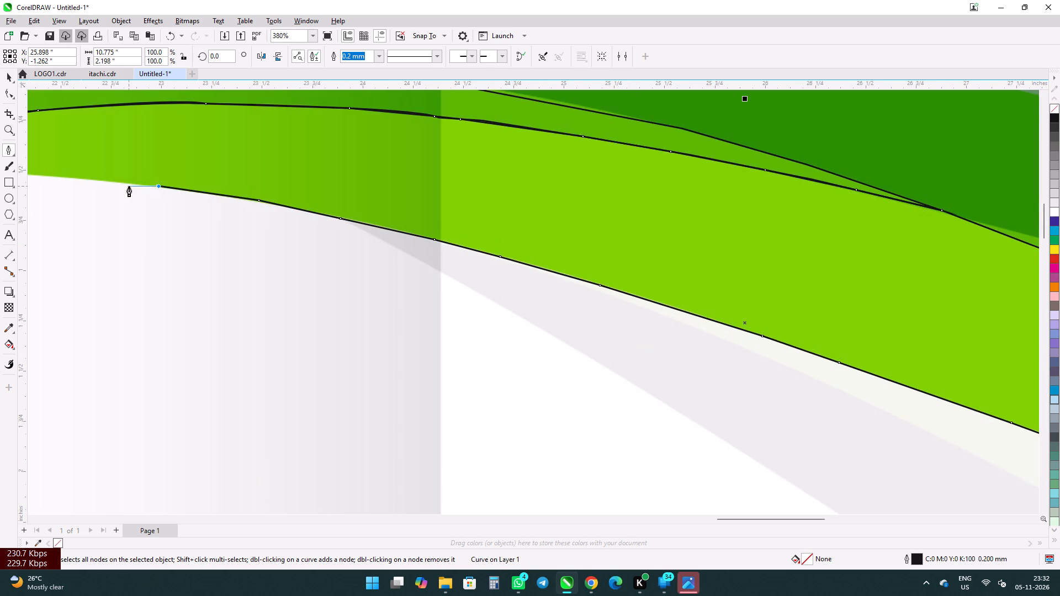
Close the outline at its starting node, about 20.5 inches, with a segment curved to fit the light-green band's arched lower edge.
scroll(192, 205, down, 11)
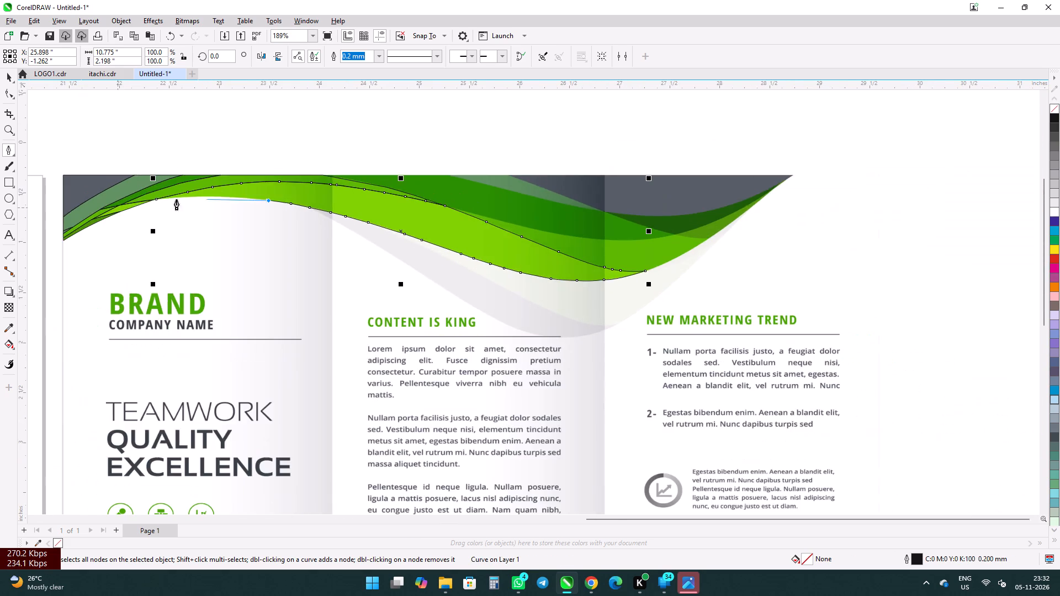
scroll(126, 199, up, 4)
scroll(172, 202, up, 6)
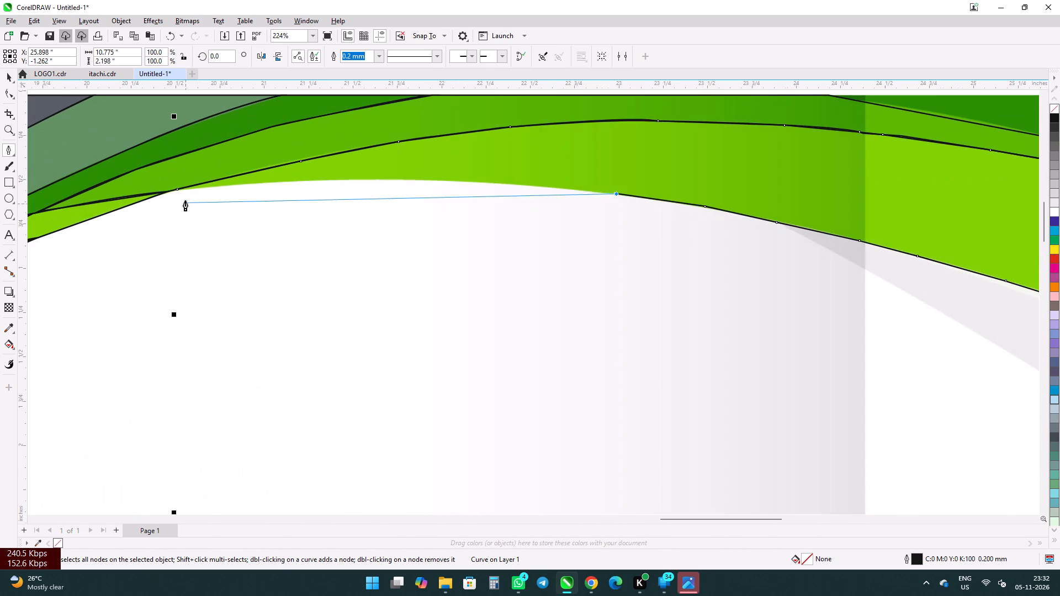
drag(178, 192, 168, 198)
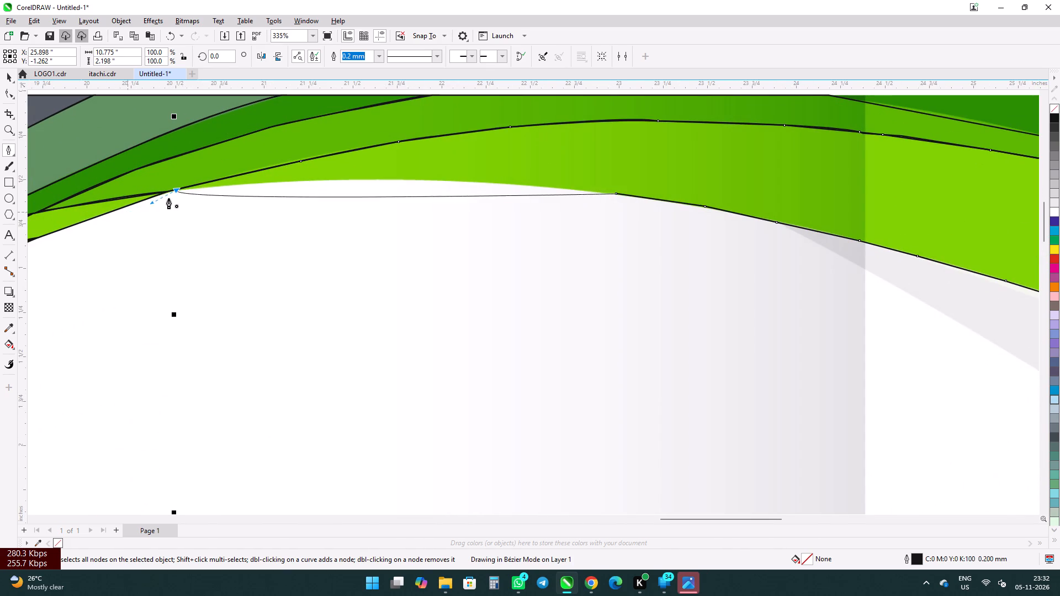
drag(168, 198, 298, 166)
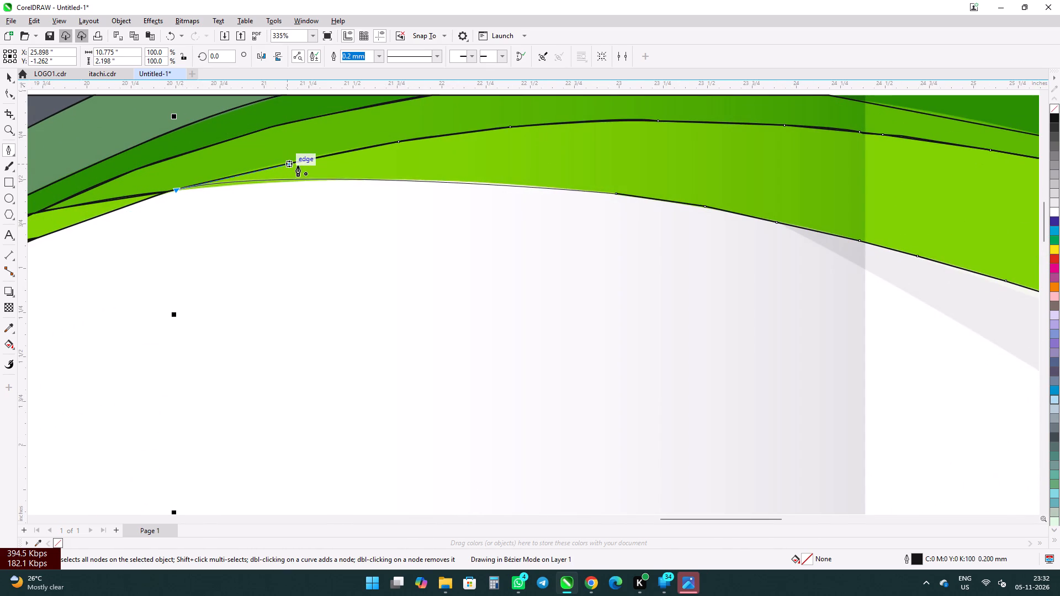
drag(298, 166, 328, 171)
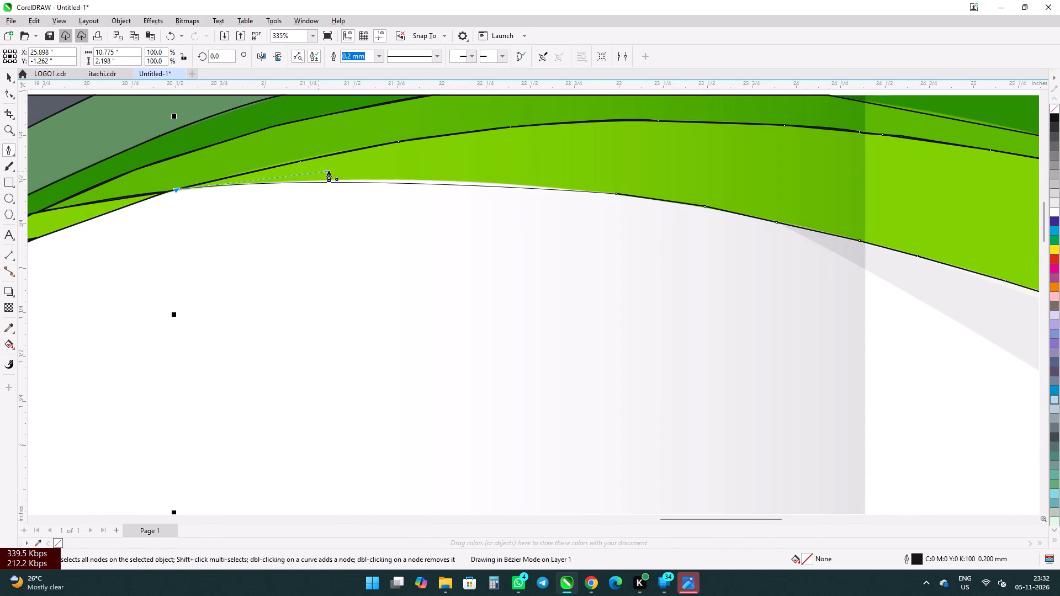
drag(328, 171, 351, 166)
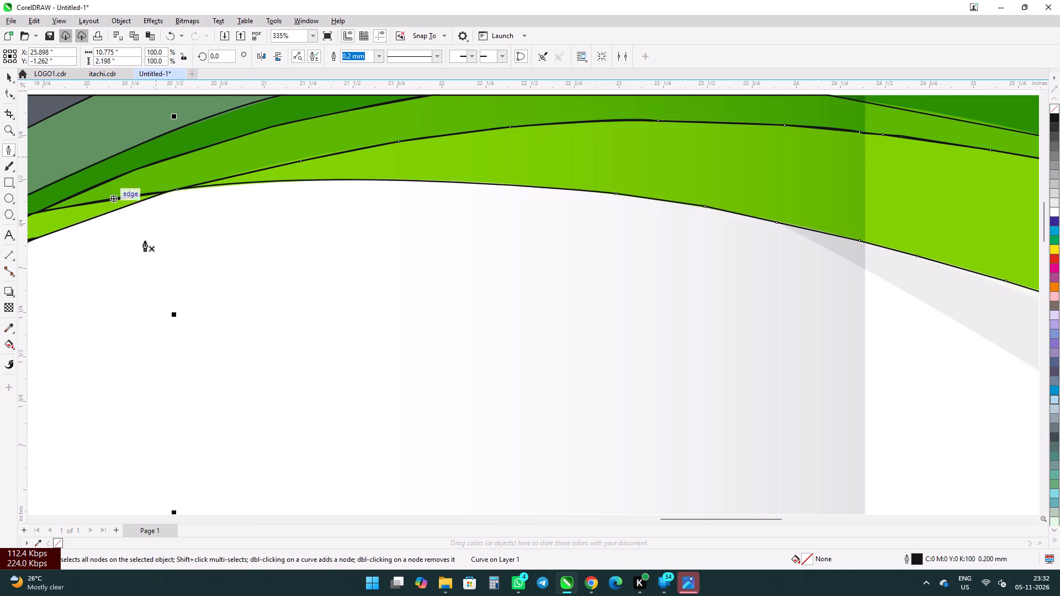
Lock the finished light-green band outline and deselect it.
click(3, 72)
scroll(129, 449, down, 6)
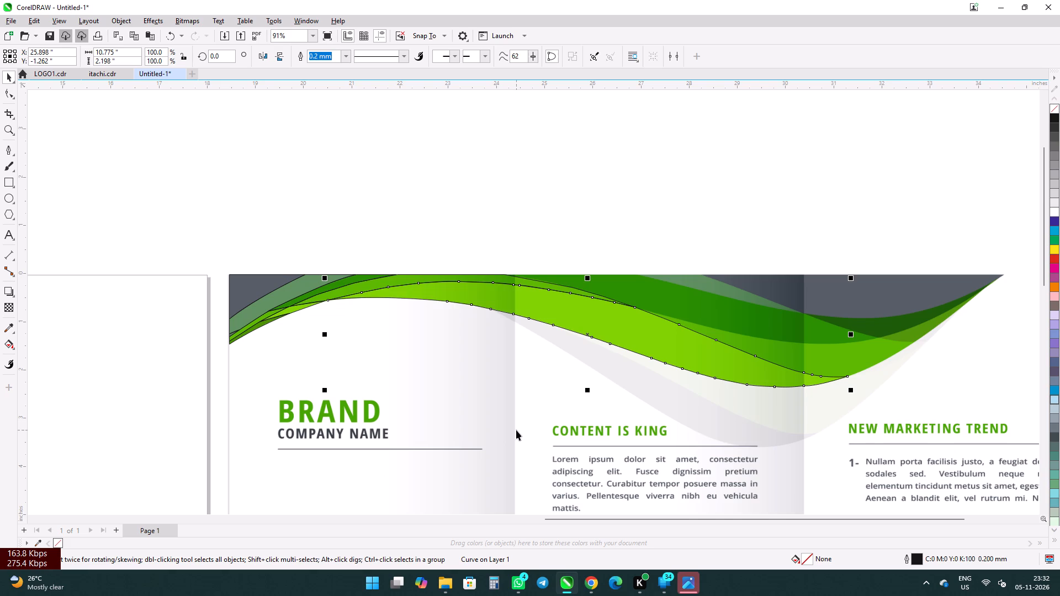
right_click(543, 315)
click(582, 365)
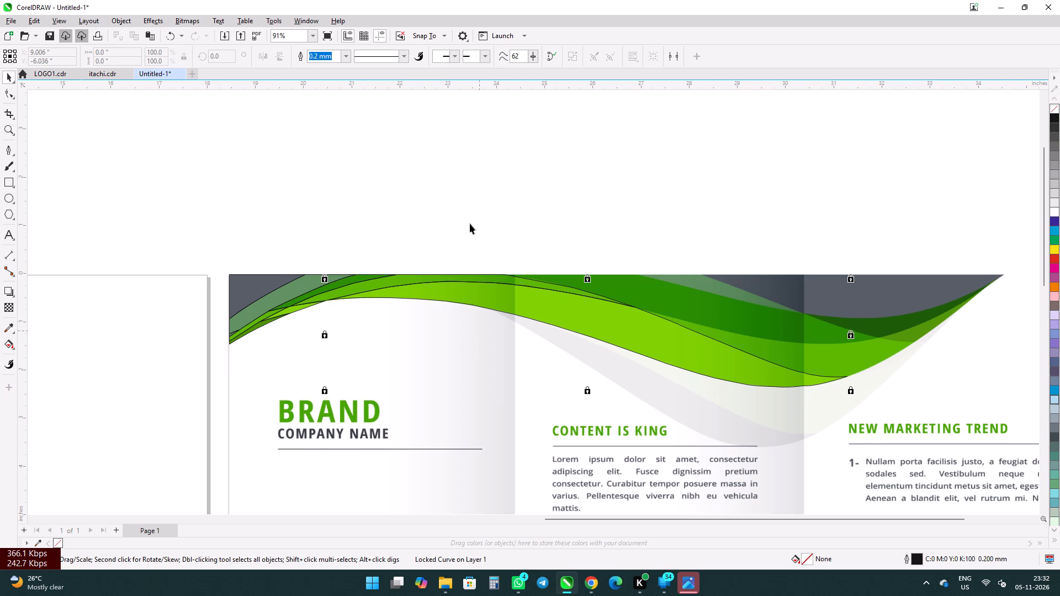
click(462, 211)
Start a dark-green band outline with the Pen tool, drawing its straight top edge from about 24.2 to 27.0 inches.
scroll(330, 327, down, 4)
scroll(626, 304, up, 3)
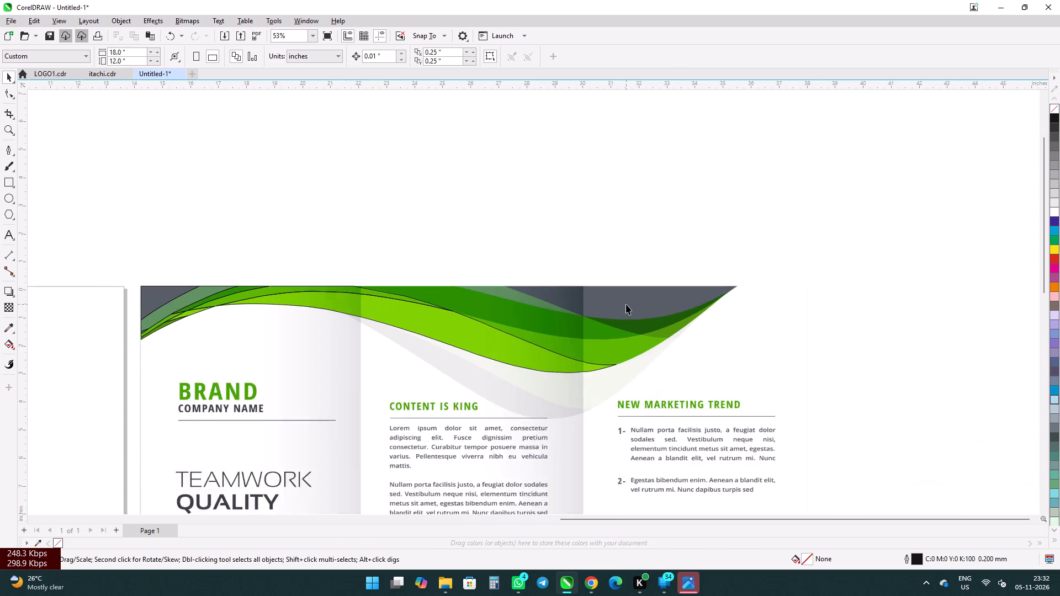
scroll(655, 318, up, 3)
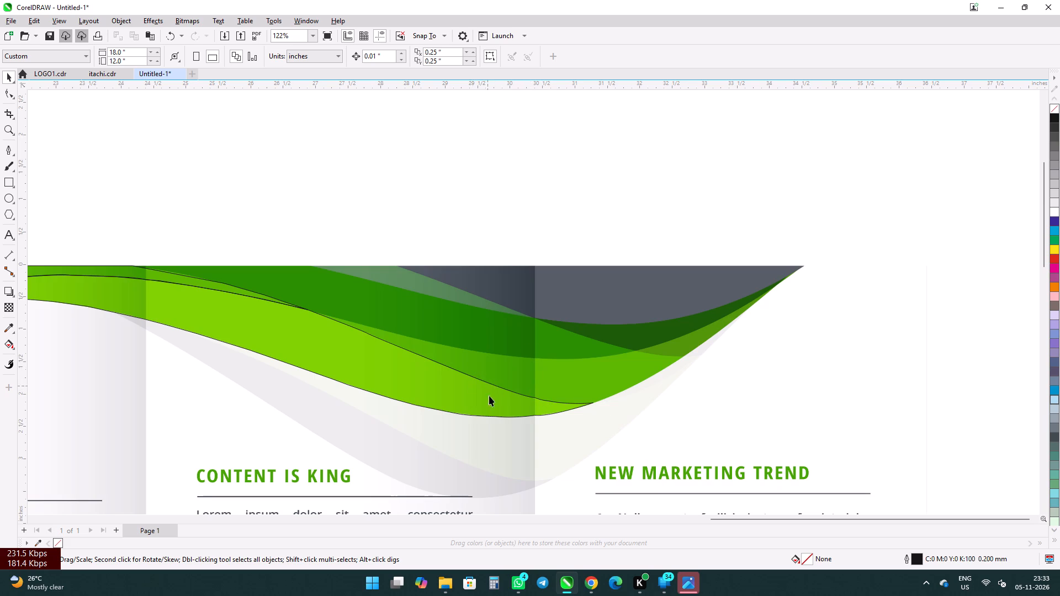
click(2, 156)
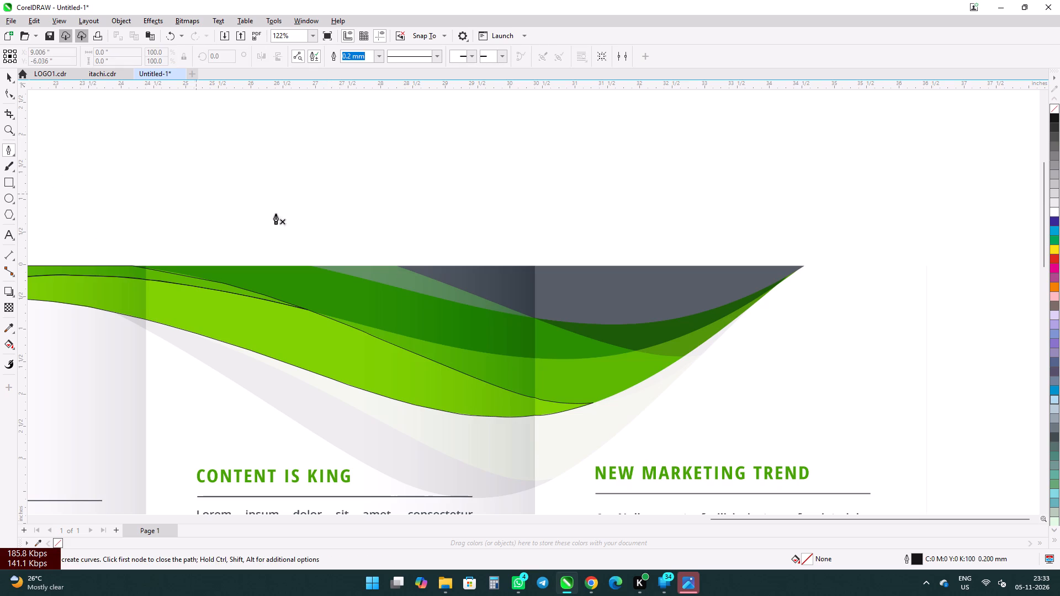
scroll(126, 276, up, 4)
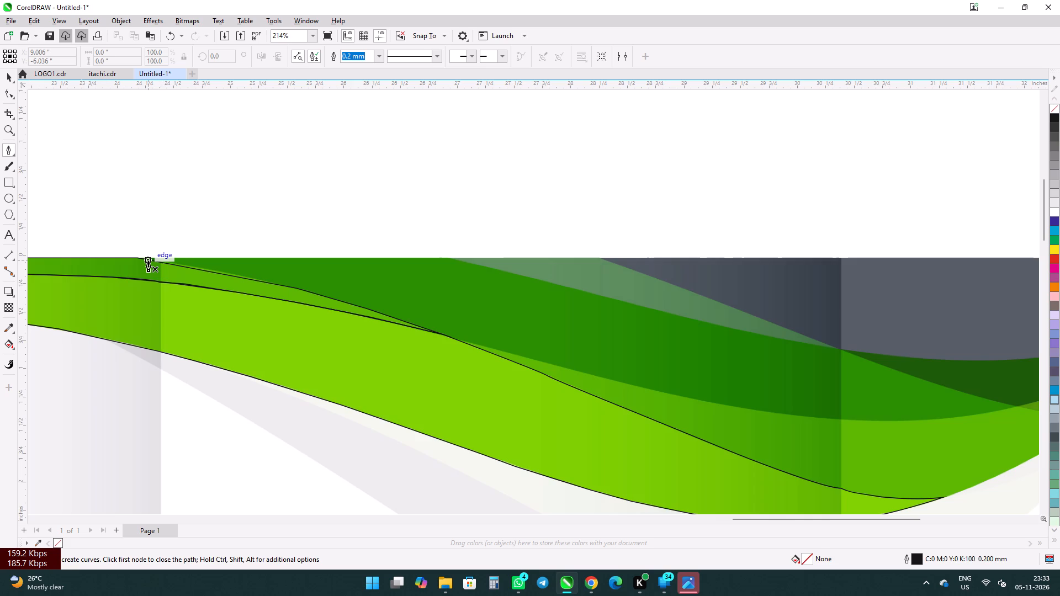
scroll(148, 261, up, 4)
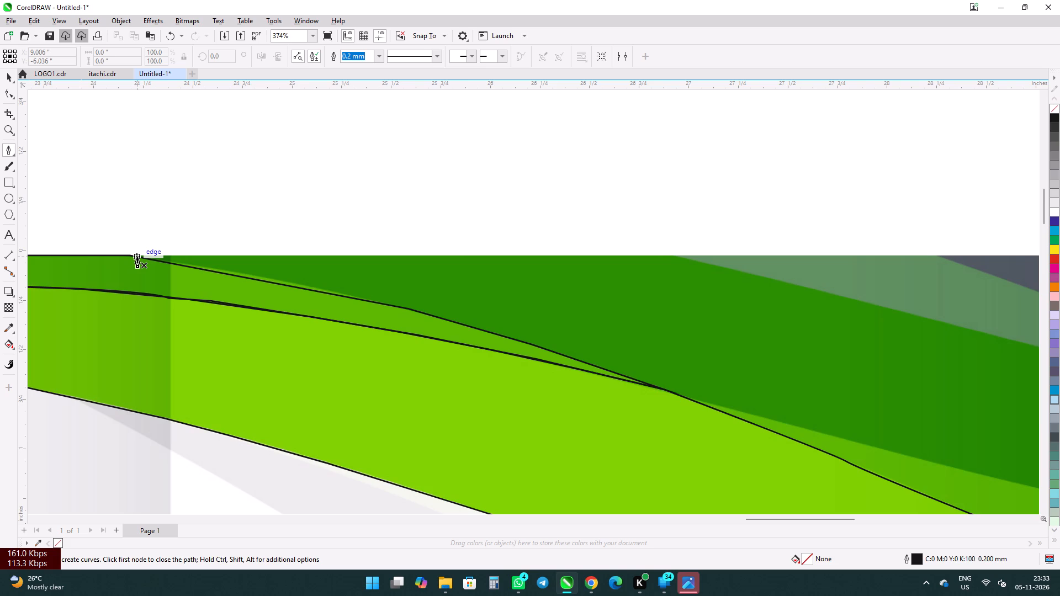
click(134, 257)
scroll(49, 246, down, 2)
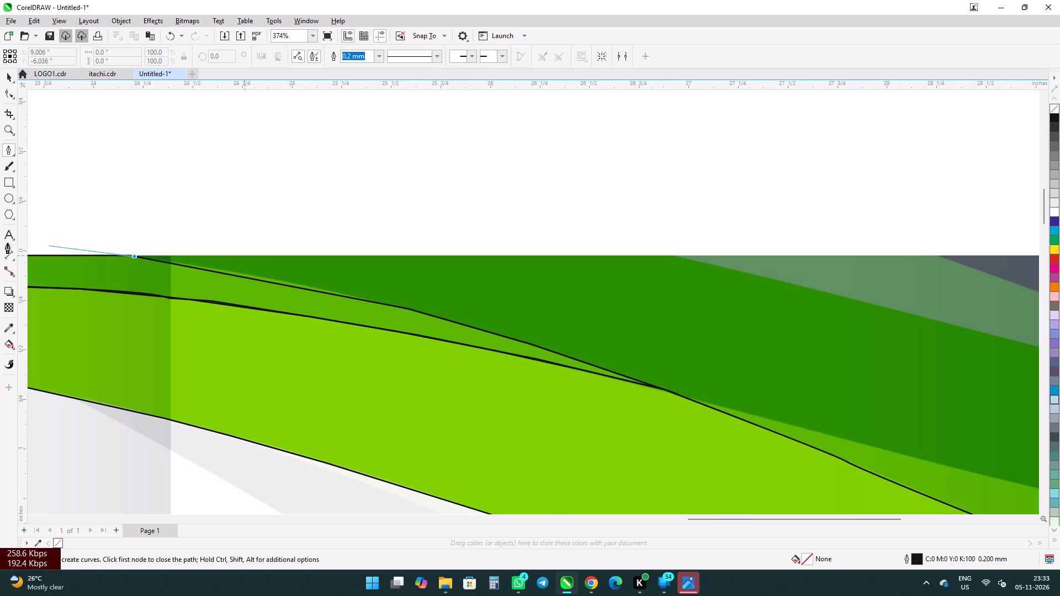
scroll(7, 243, down, 3)
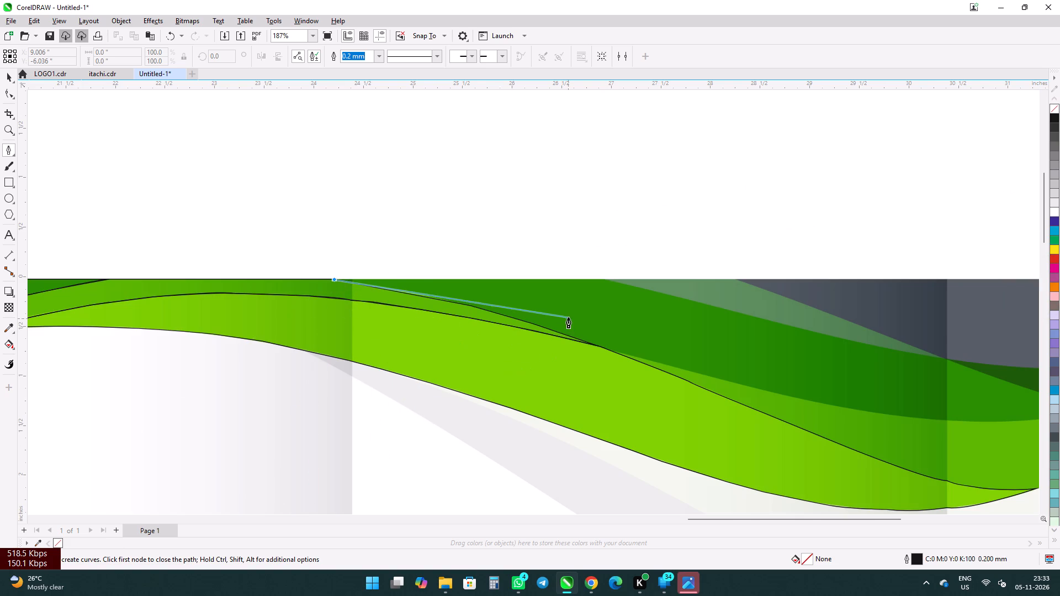
scroll(436, 289, down, 3)
scroll(537, 306, up, 4)
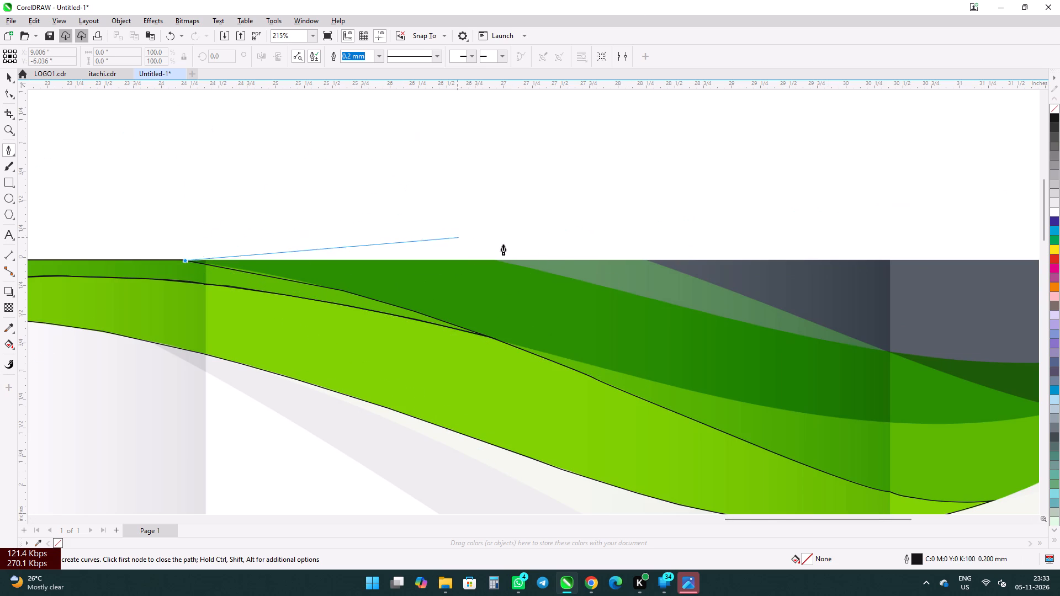
scroll(488, 267, up, 3)
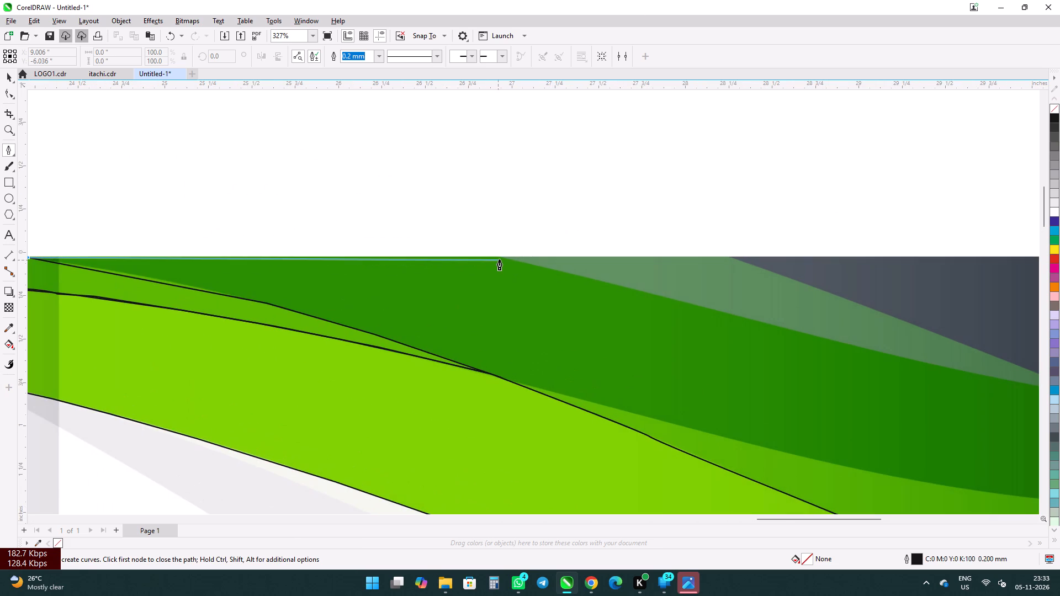
scroll(505, 256, up, 5)
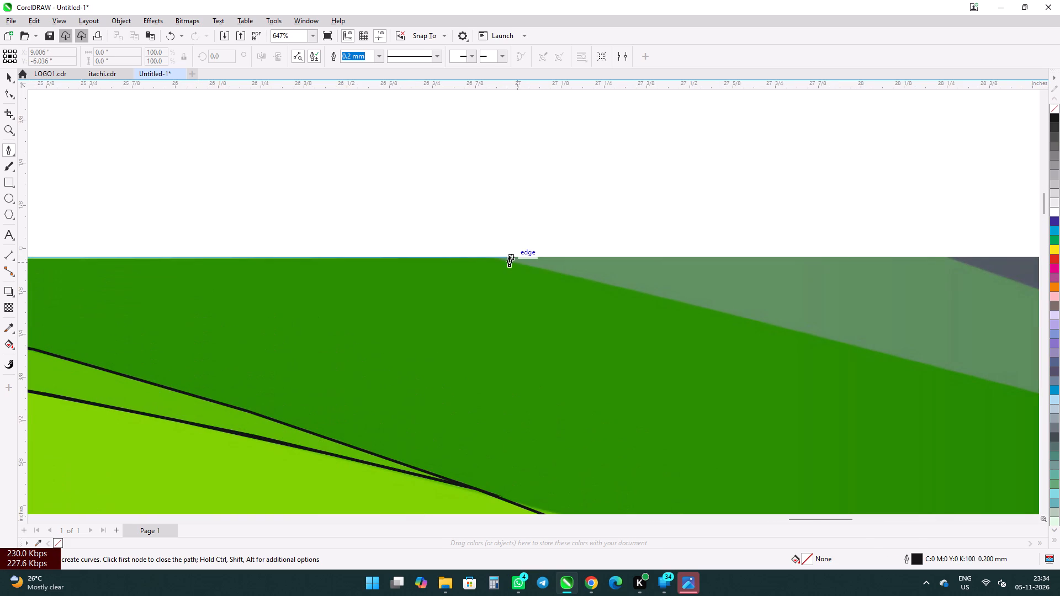
click(504, 256)
Extend the outline down the dark-green band's upper edge with nodes at about 28.7 inches and at the second fold, about 30.4 inches.
scroll(351, 279, down, 7)
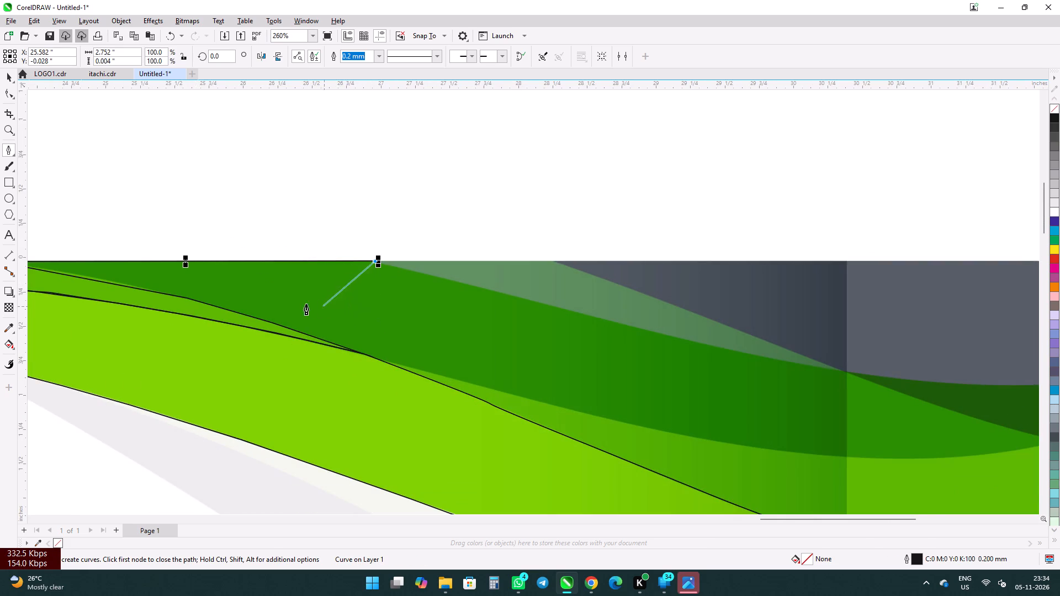
scroll(247, 293, up, 1)
scroll(105, 291, down, 3)
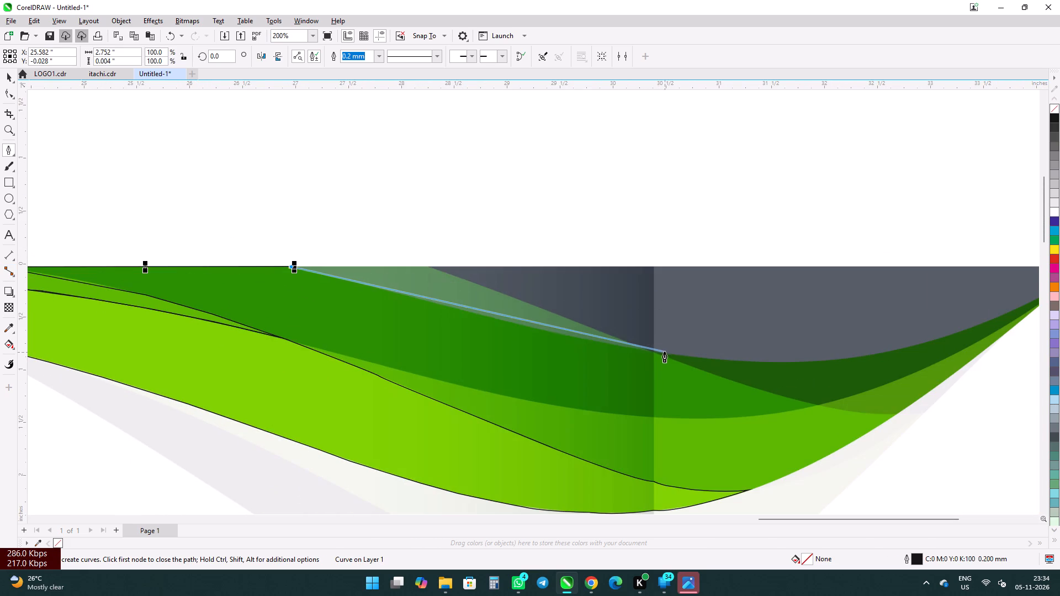
scroll(664, 351, up, 5)
scroll(628, 350, down, 4)
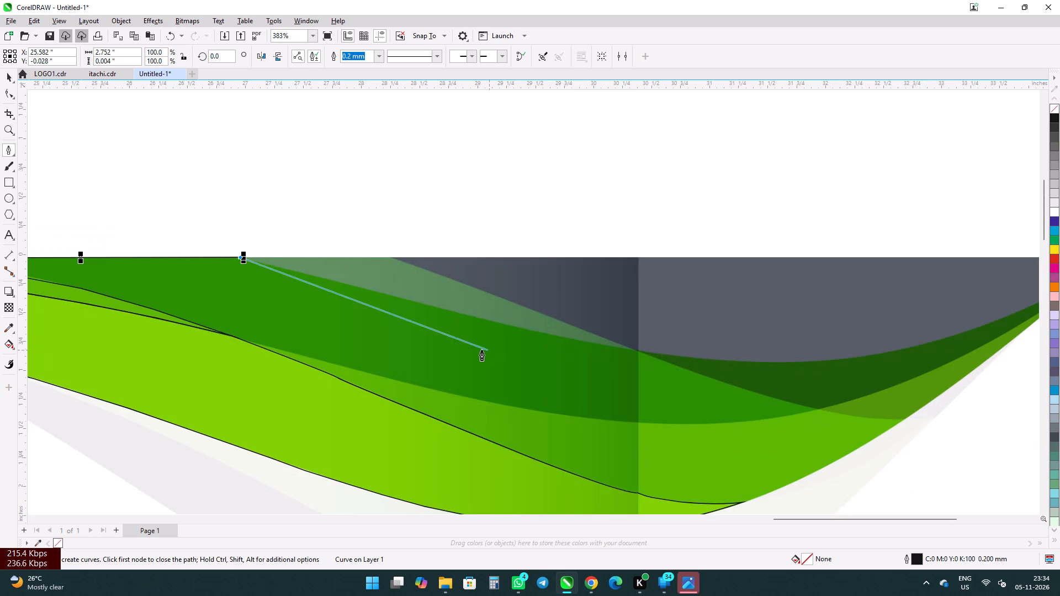
scroll(426, 335, up, 5)
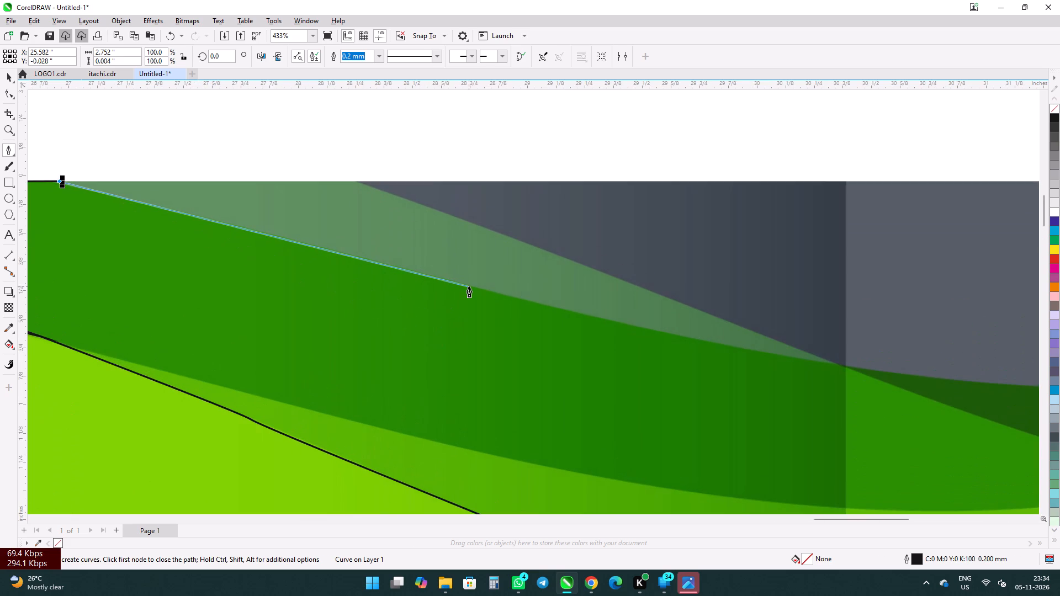
click(469, 286)
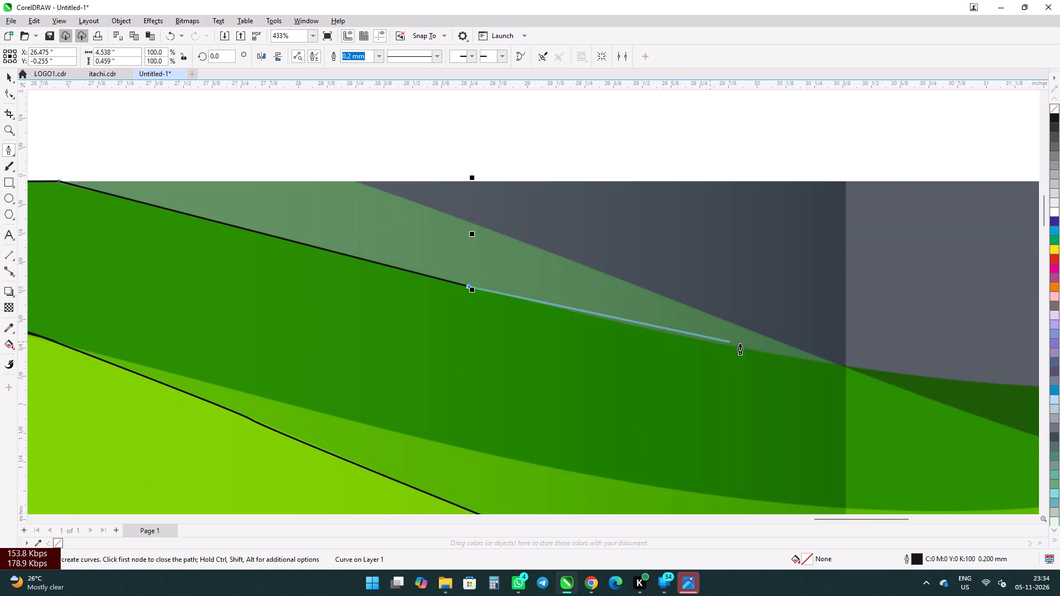
drag(845, 368, 856, 368)
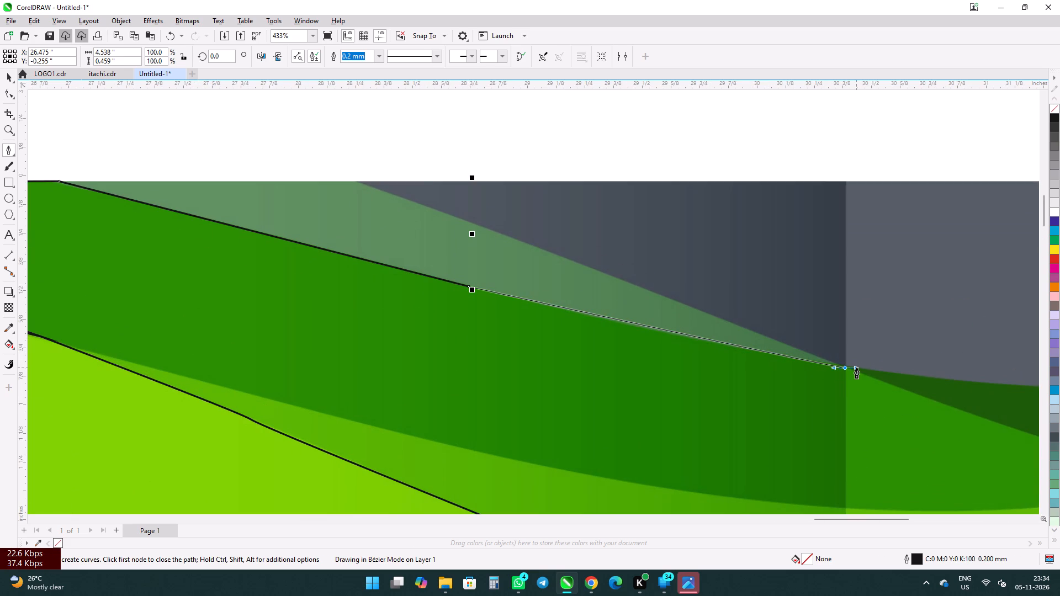
drag(856, 368, 856, 368)
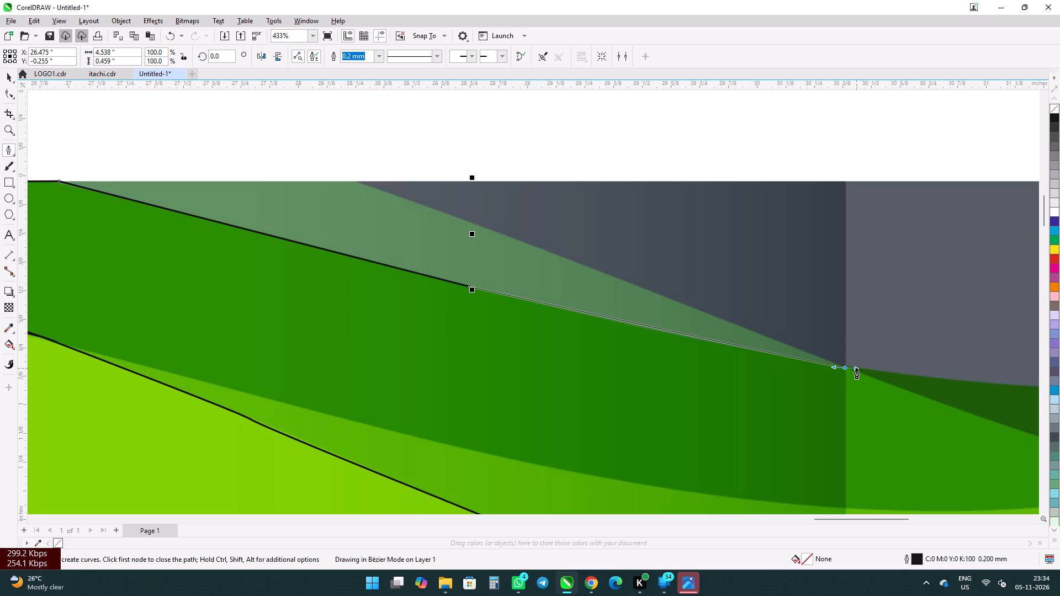
drag(856, 368, 856, 368)
Curve the outline past the second fold to the band's tip at about 31.9 inches and remove that node's outgoing handle.
scroll(455, 314, down, 4)
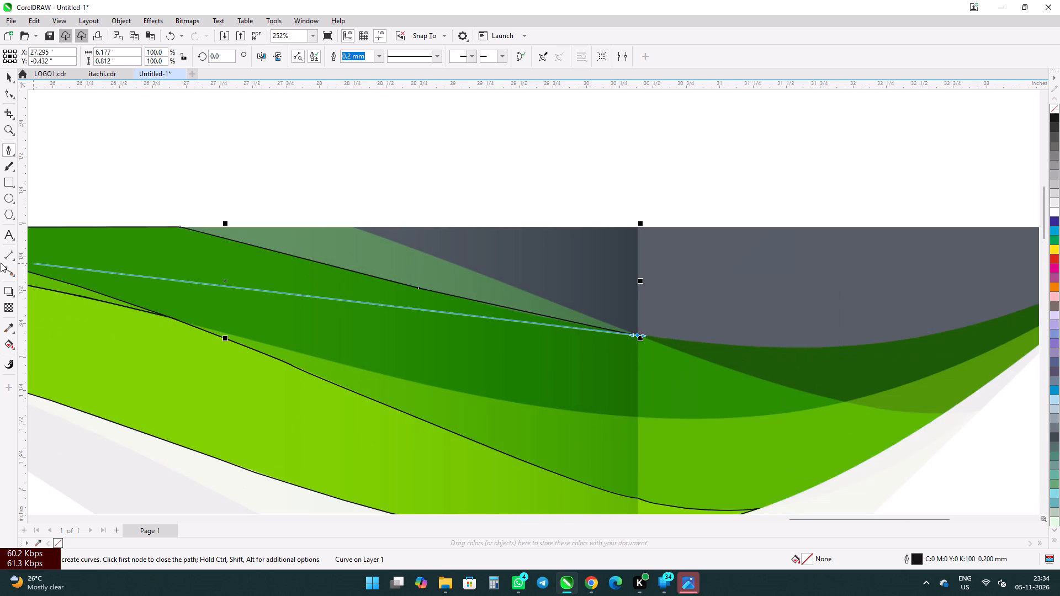
scroll(388, 254, down, 5)
scroll(572, 299, up, 4)
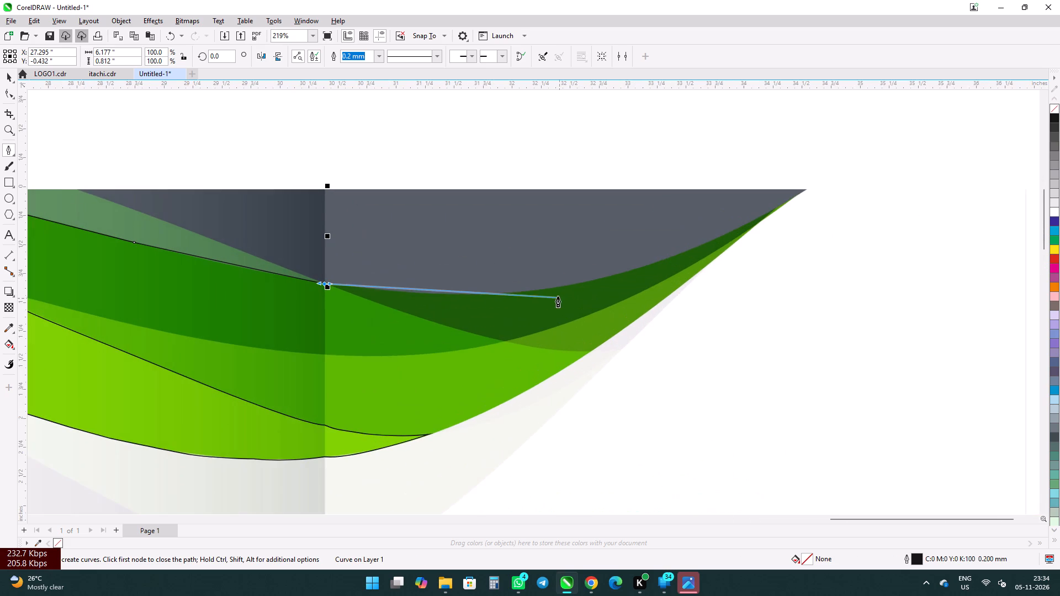
scroll(422, 321, up, 5)
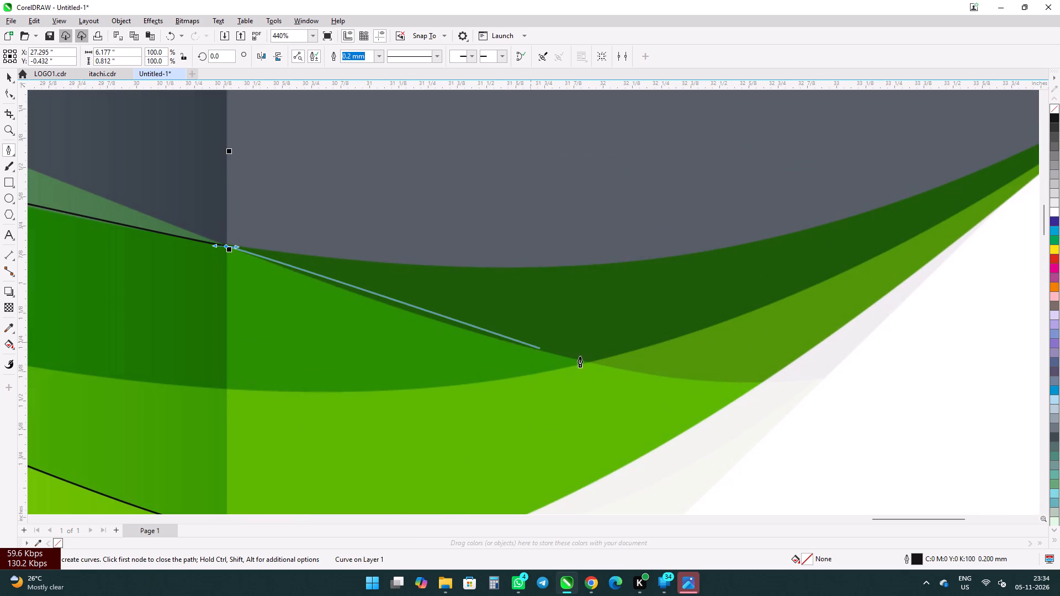
drag(591, 361, 642, 364)
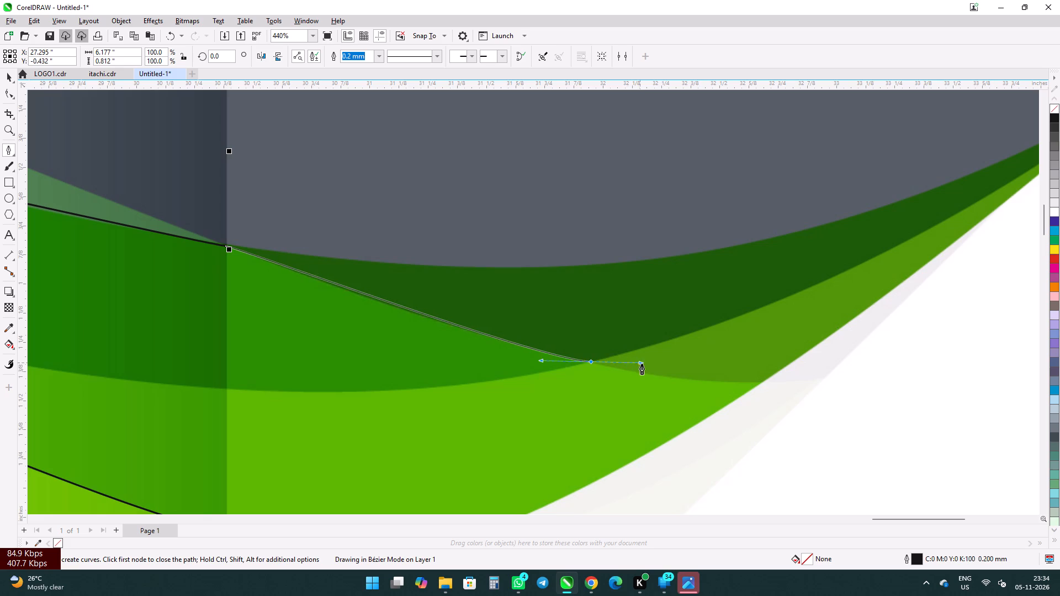
drag(642, 364, 653, 362)
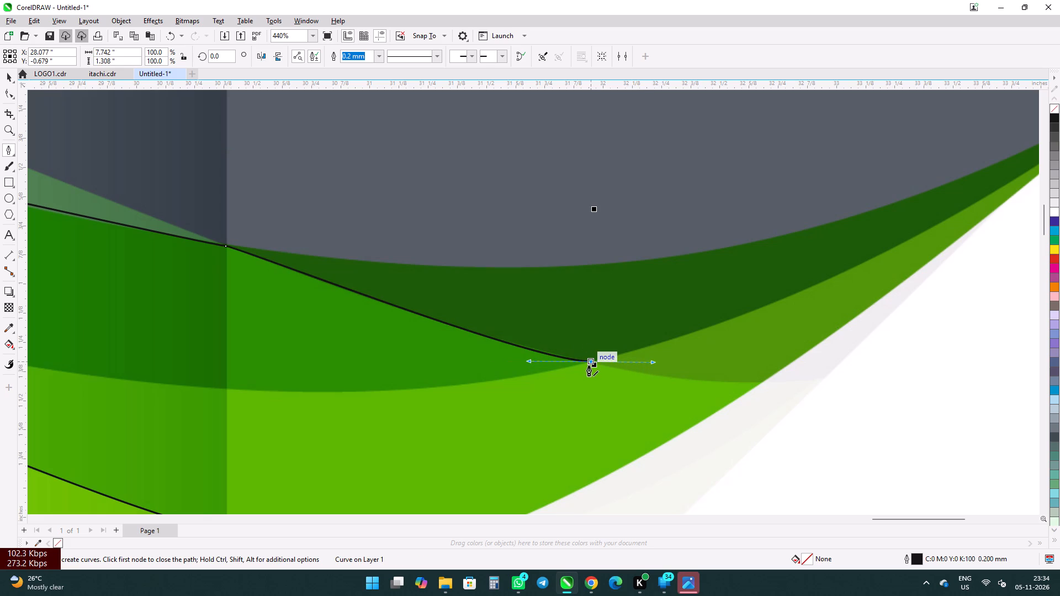
alt+click(589, 365)
alt+click(589, 365)
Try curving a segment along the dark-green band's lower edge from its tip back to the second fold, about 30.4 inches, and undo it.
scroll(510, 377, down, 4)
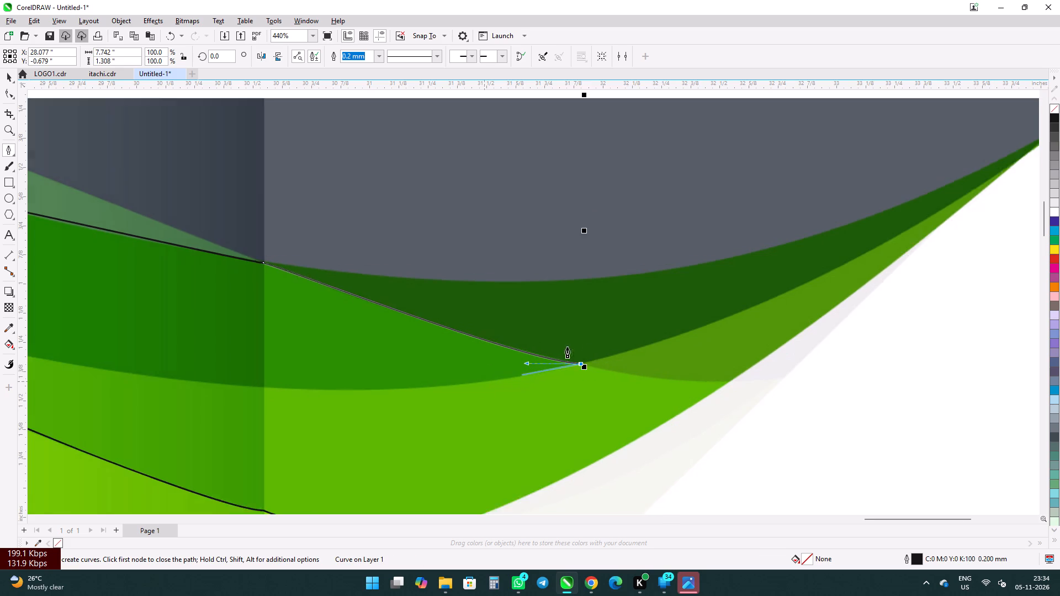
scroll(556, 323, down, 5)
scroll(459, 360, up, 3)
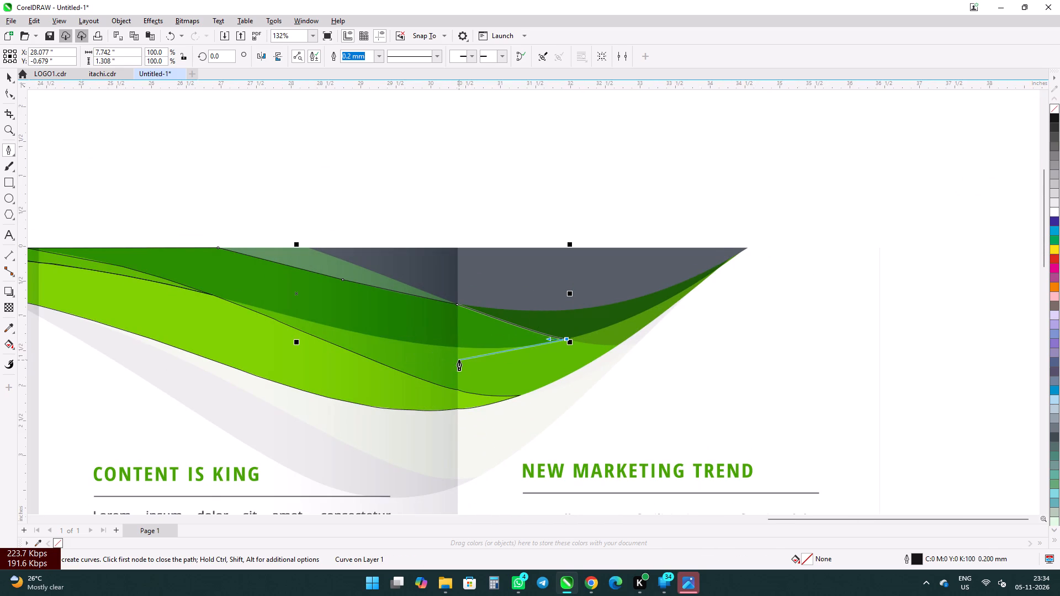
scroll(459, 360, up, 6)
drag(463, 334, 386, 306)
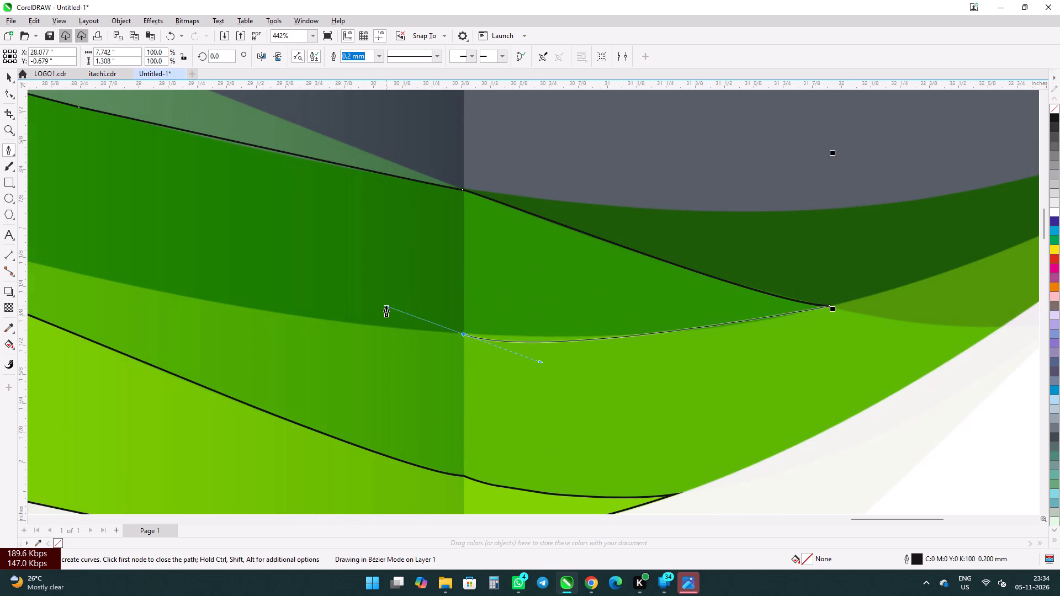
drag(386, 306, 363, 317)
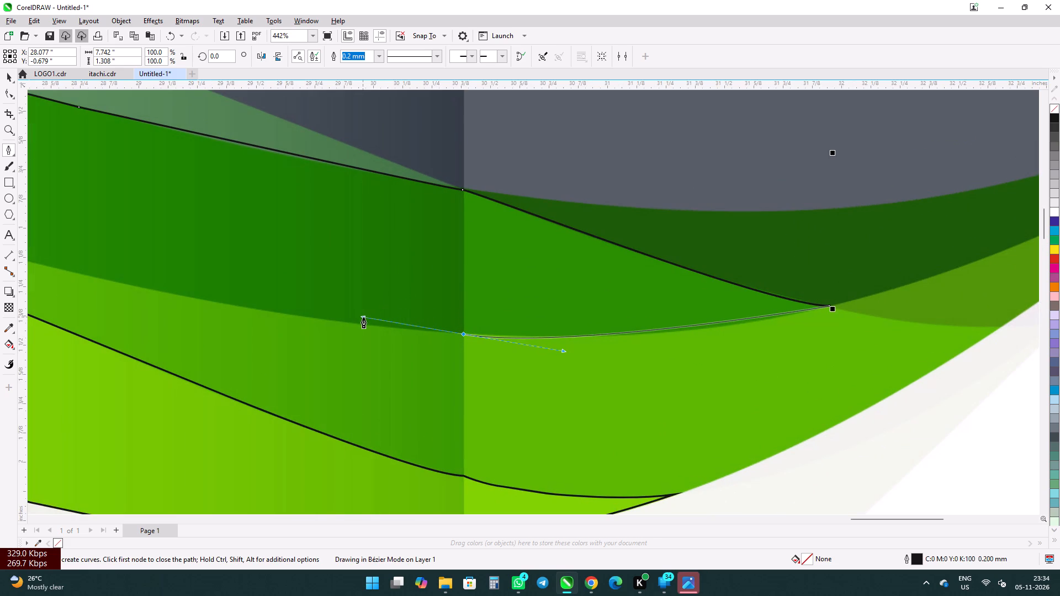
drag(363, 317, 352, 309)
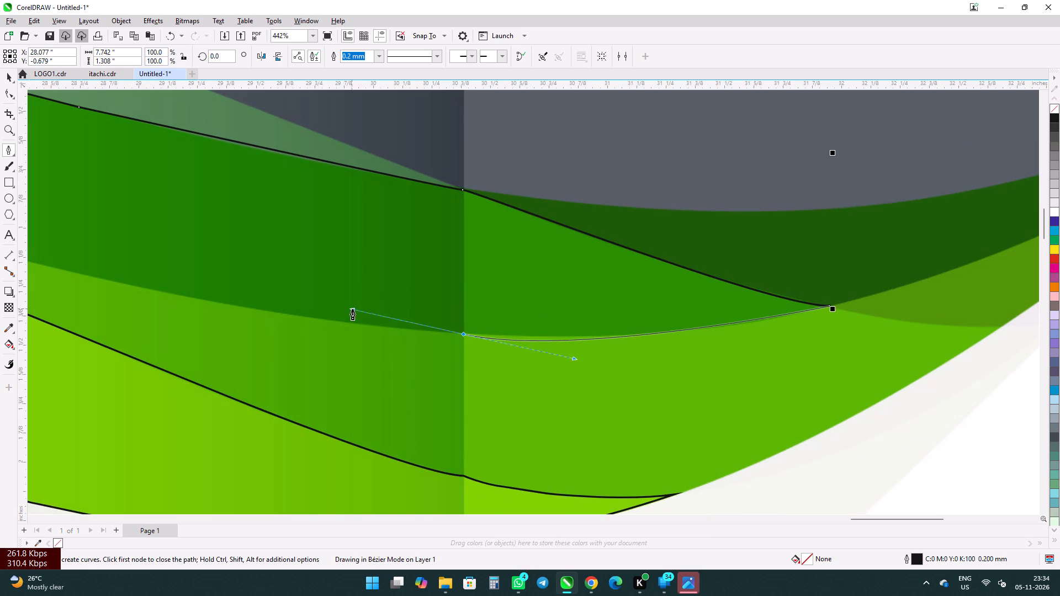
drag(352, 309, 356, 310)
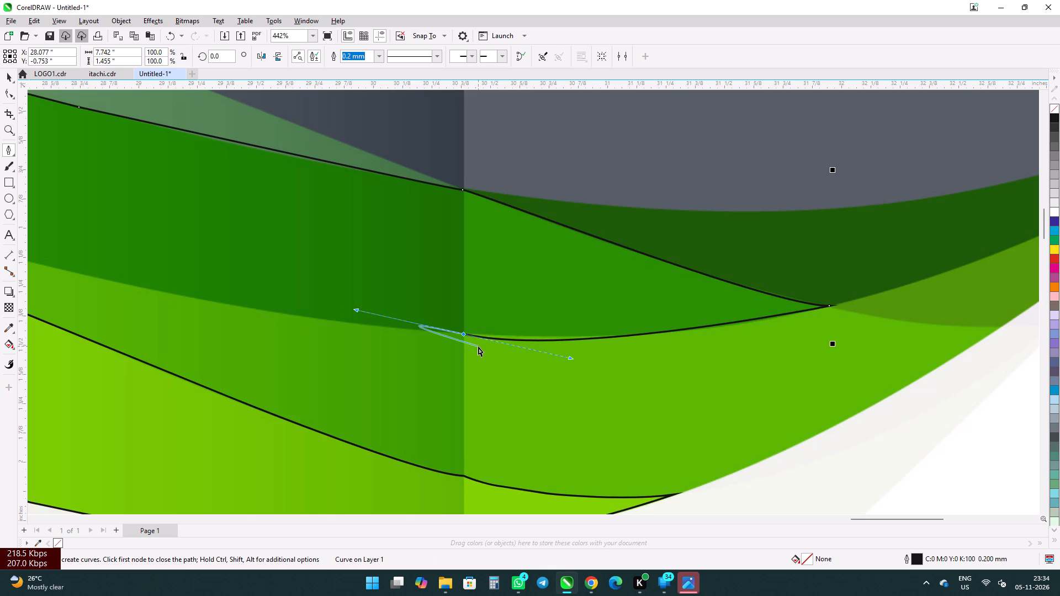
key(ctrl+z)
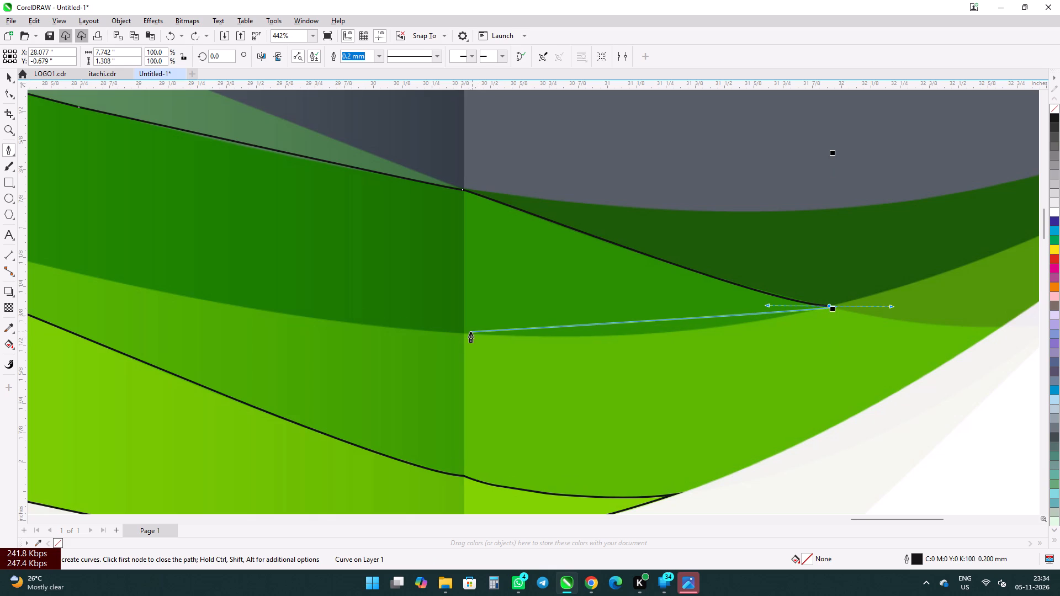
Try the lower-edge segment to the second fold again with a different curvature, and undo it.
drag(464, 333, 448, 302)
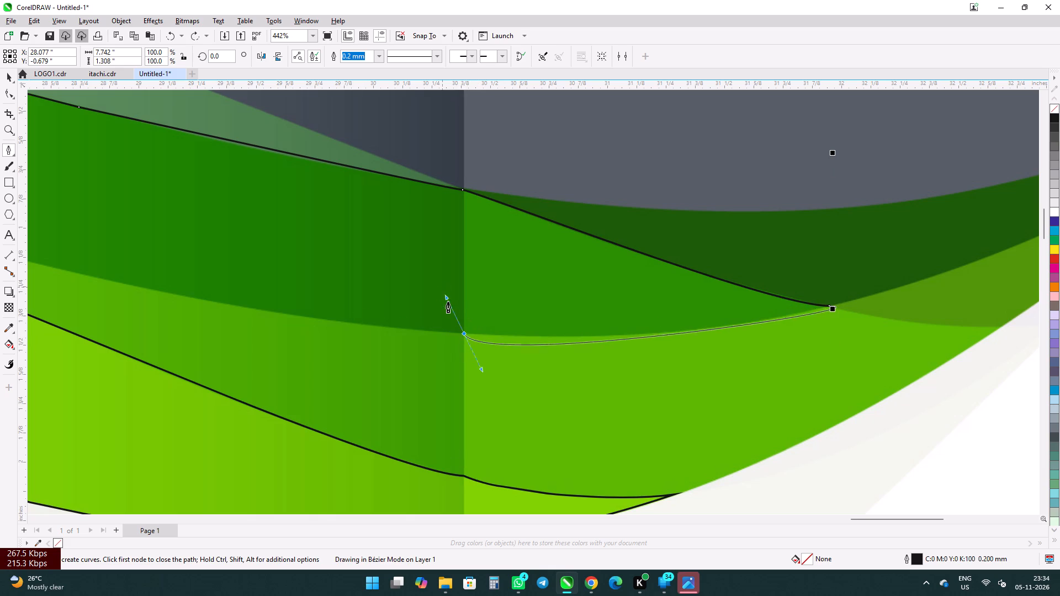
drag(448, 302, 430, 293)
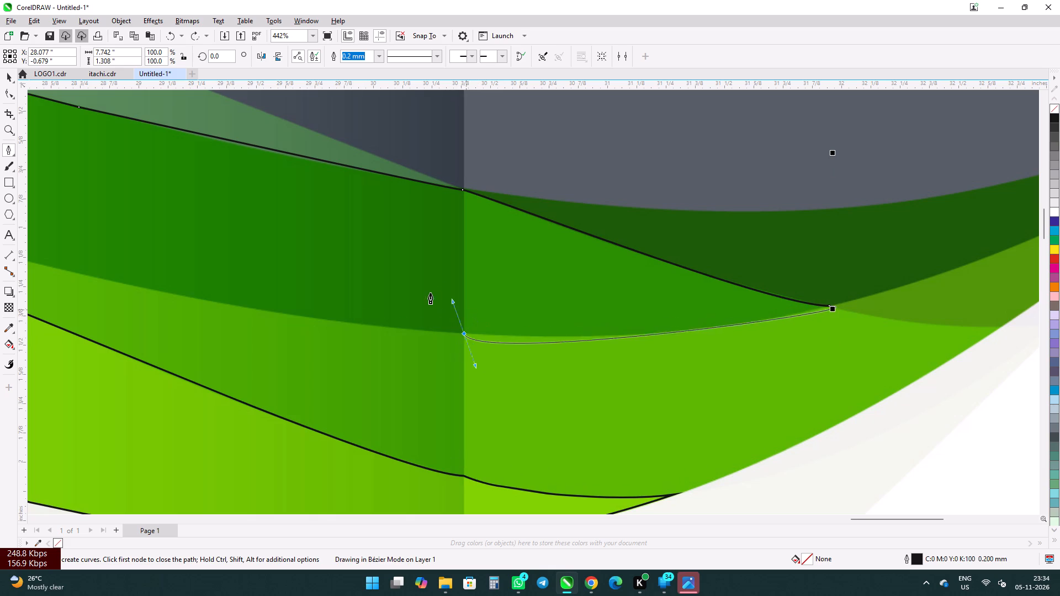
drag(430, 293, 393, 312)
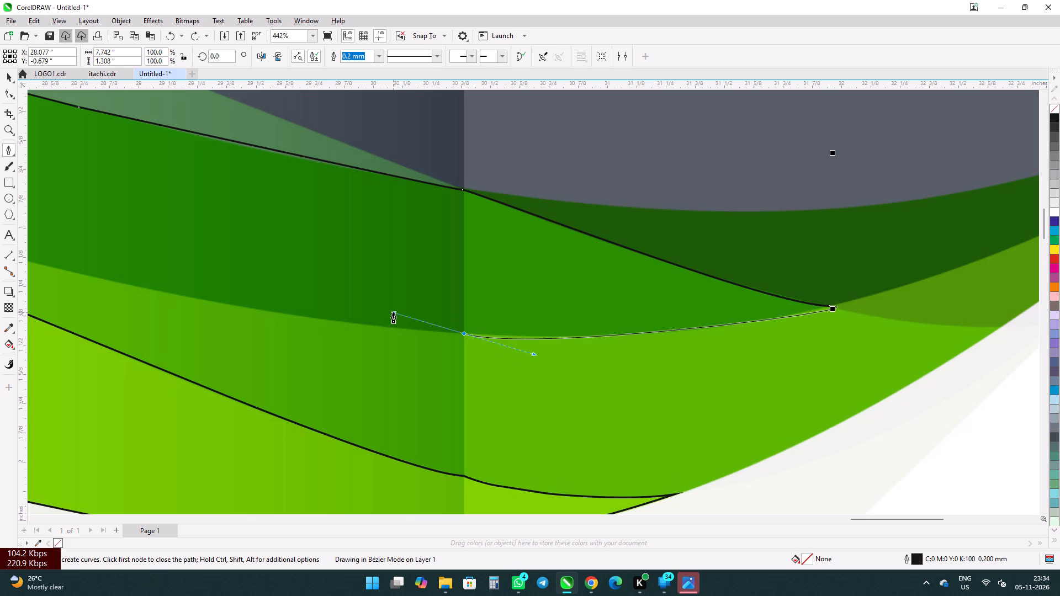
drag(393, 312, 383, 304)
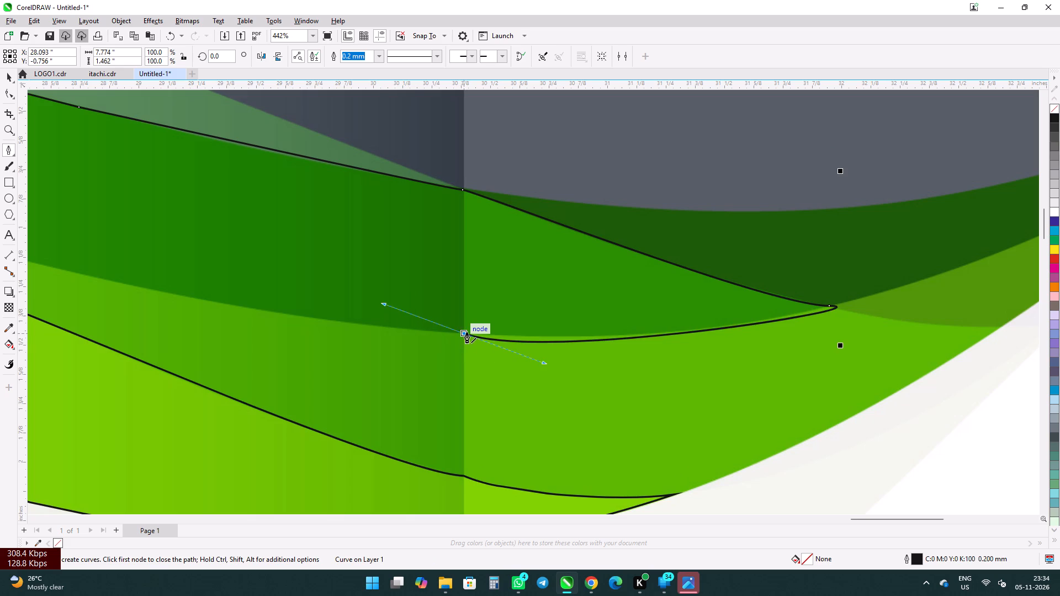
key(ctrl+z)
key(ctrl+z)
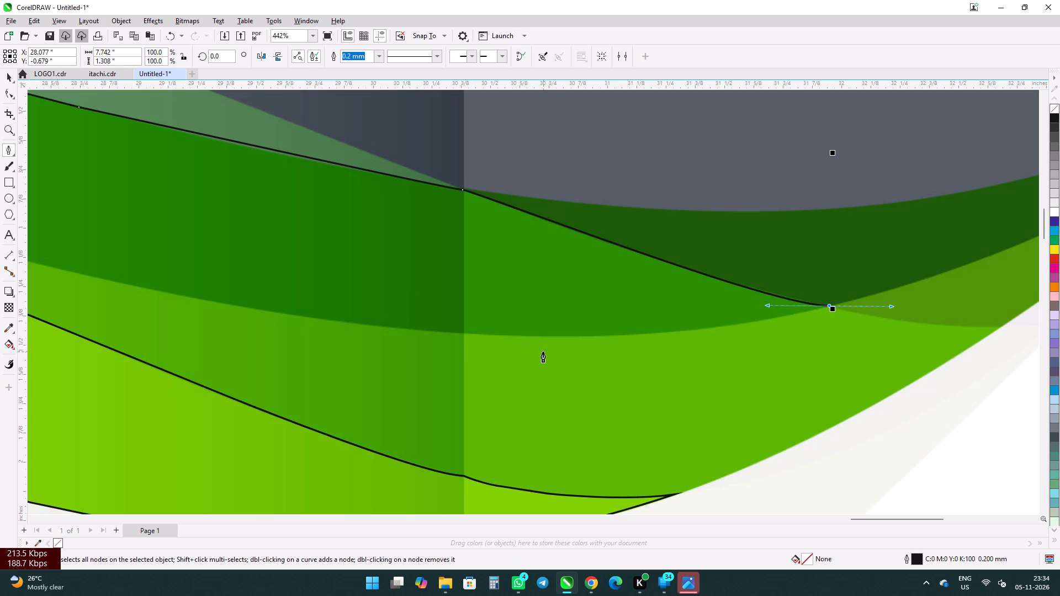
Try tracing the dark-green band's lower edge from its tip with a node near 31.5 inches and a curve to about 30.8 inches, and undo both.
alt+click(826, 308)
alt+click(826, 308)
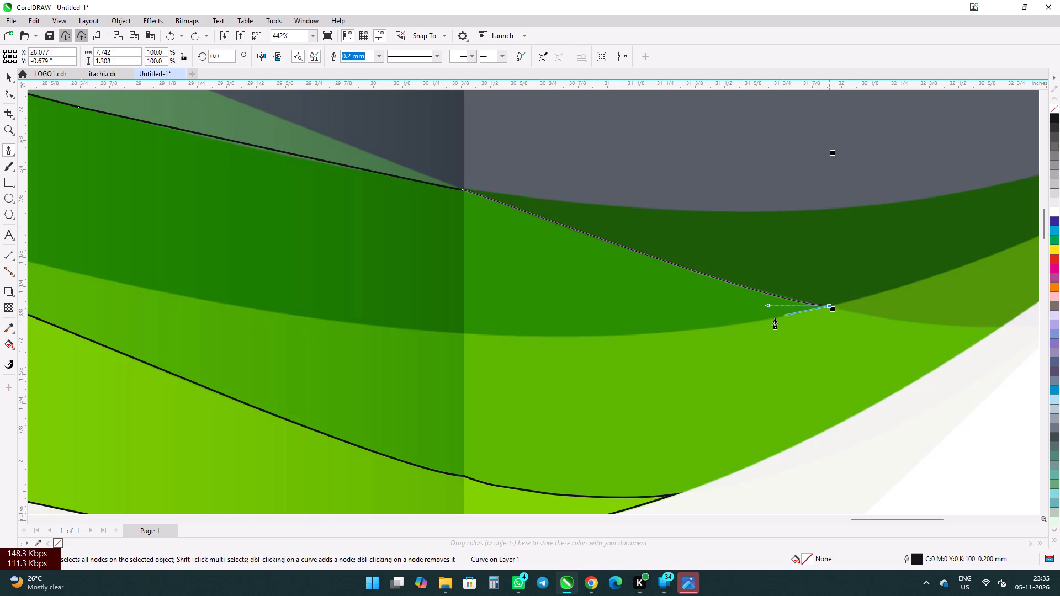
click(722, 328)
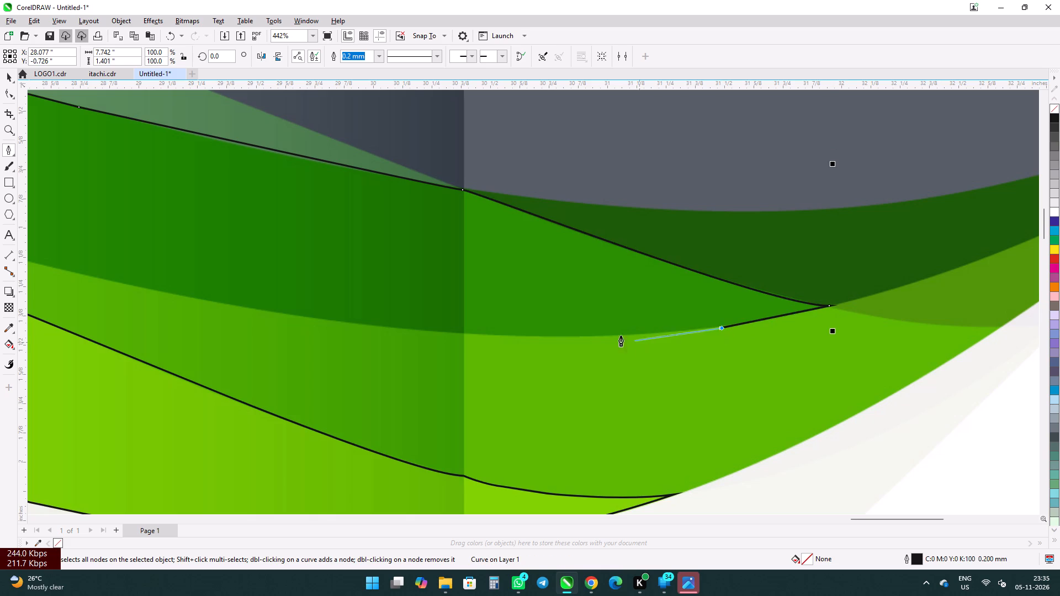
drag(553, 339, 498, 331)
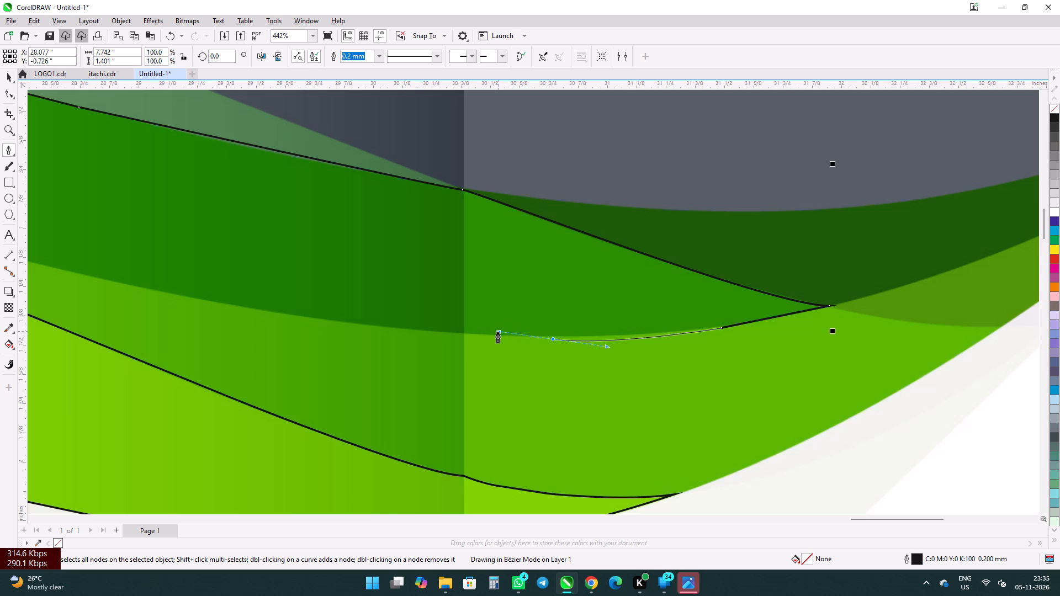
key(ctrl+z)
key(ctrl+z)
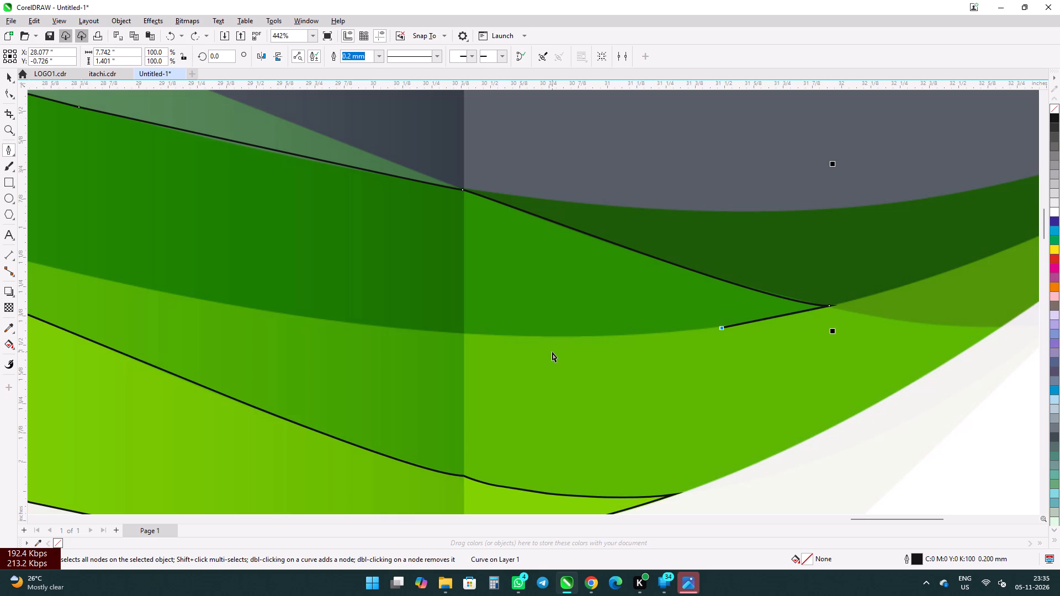
Remove the tip node's outgoing handle and trace the band's lower edge with nodes at about 31.7, 31.2 (curved) and 30.6 inches.
scroll(718, 328, up, 3)
scroll(682, 302, up, 1)
scroll(534, 312, down, 6)
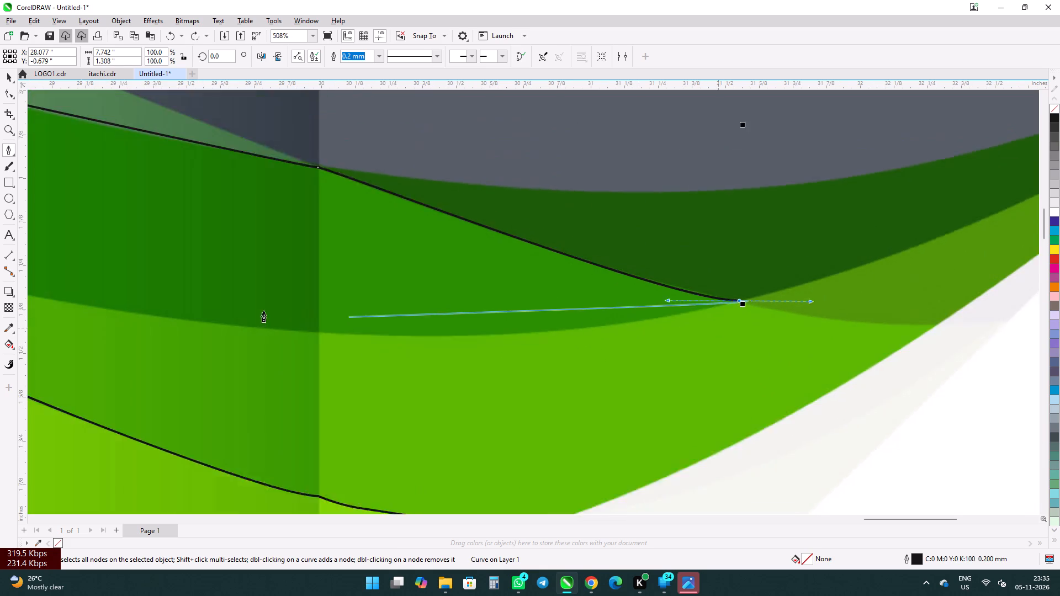
scroll(714, 293, up, 4)
scroll(727, 310, down, 4)
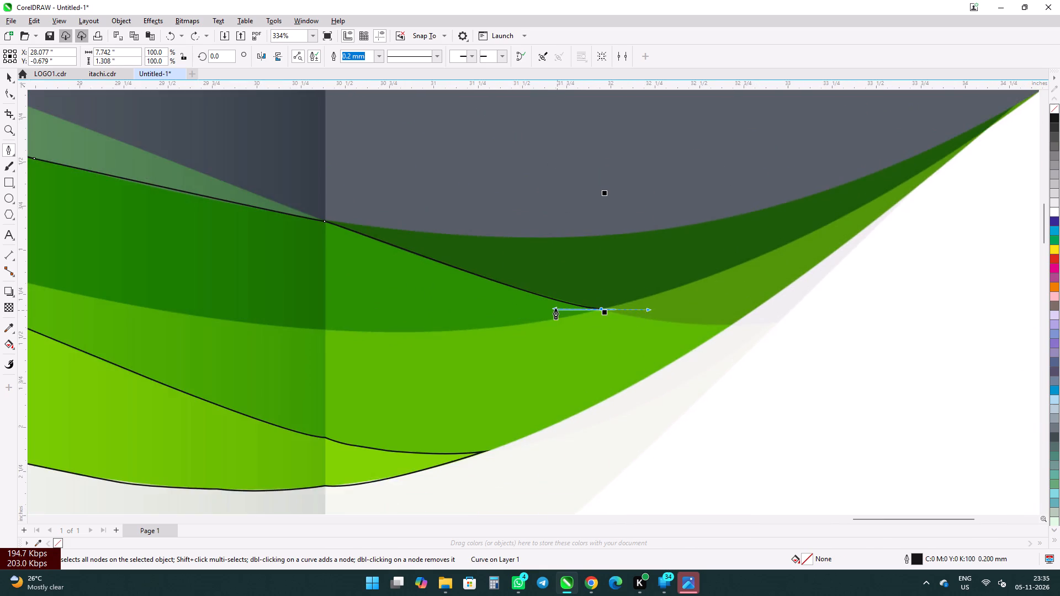
scroll(555, 308, up, 5)
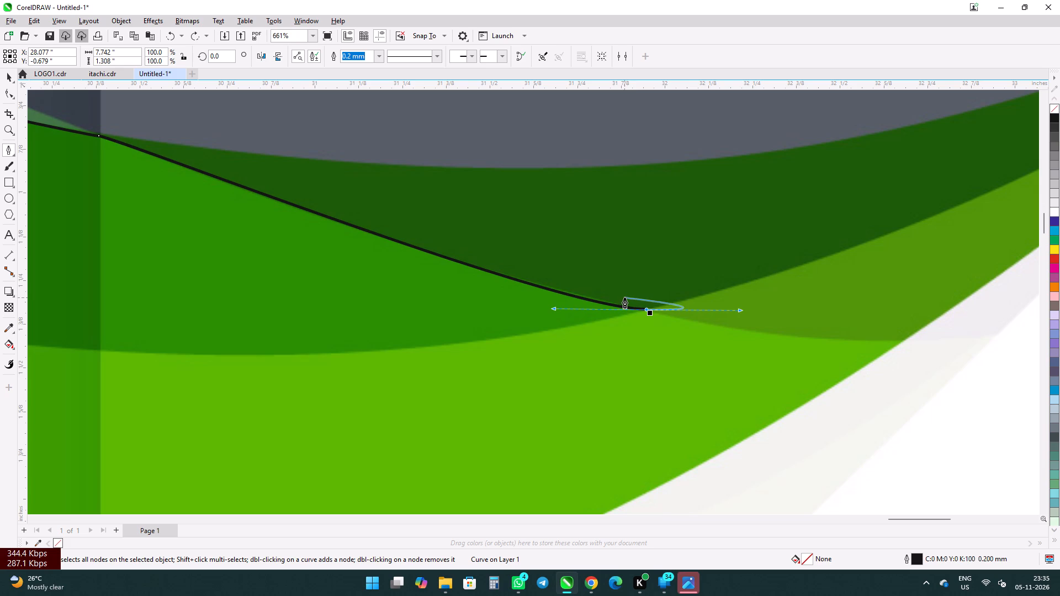
alt+click(645, 307)
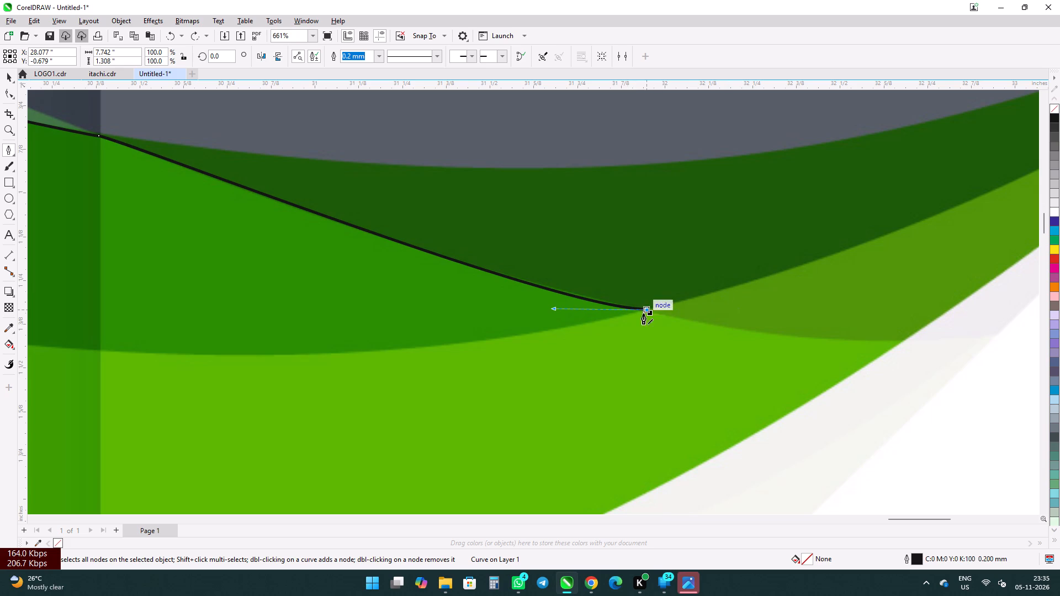
click(547, 334)
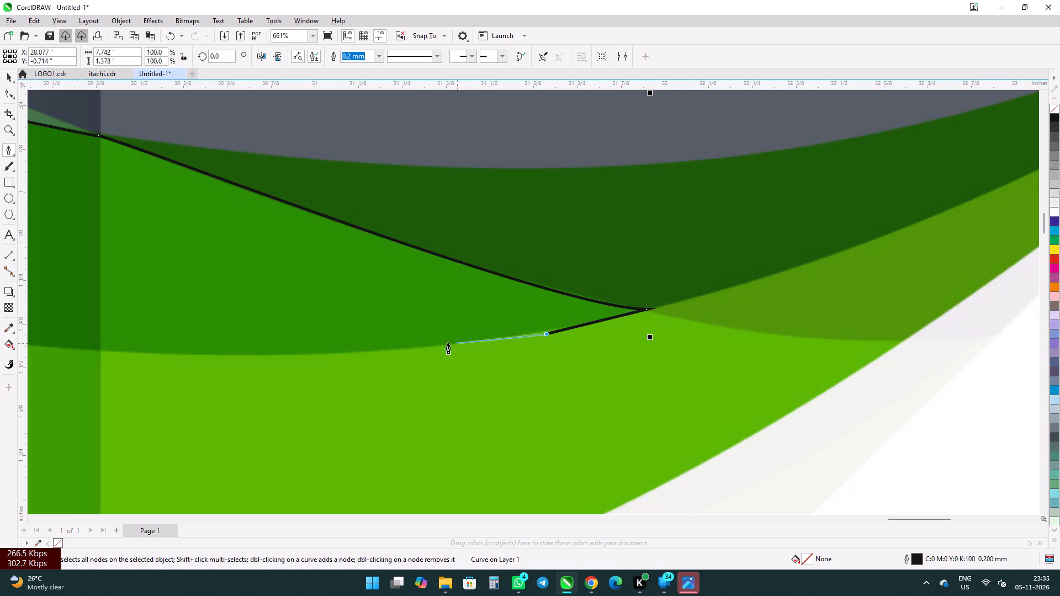
drag(398, 349, 361, 343)
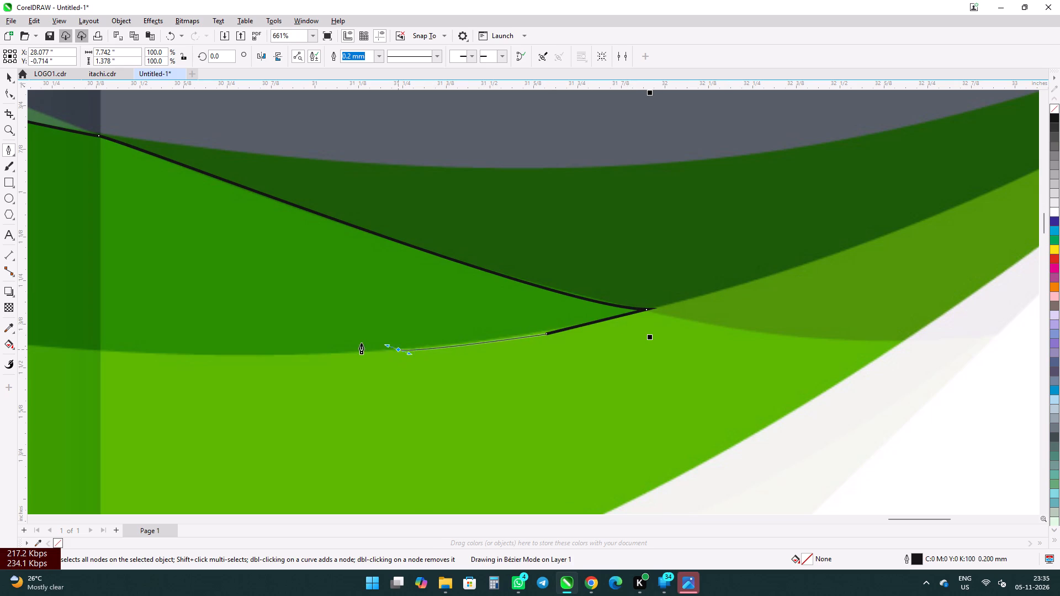
drag(361, 343, 349, 351)
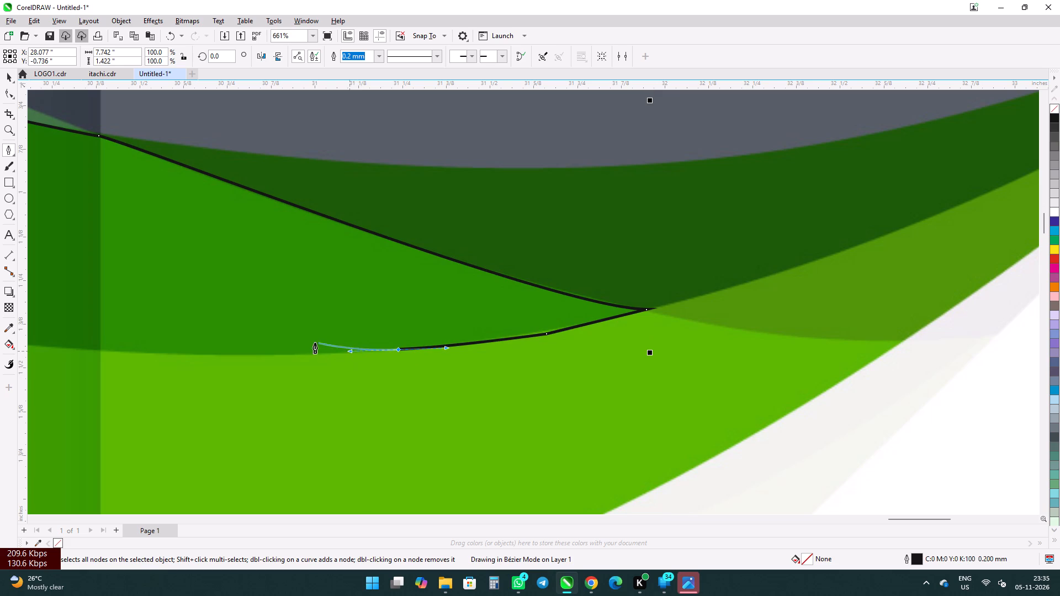
click(192, 358)
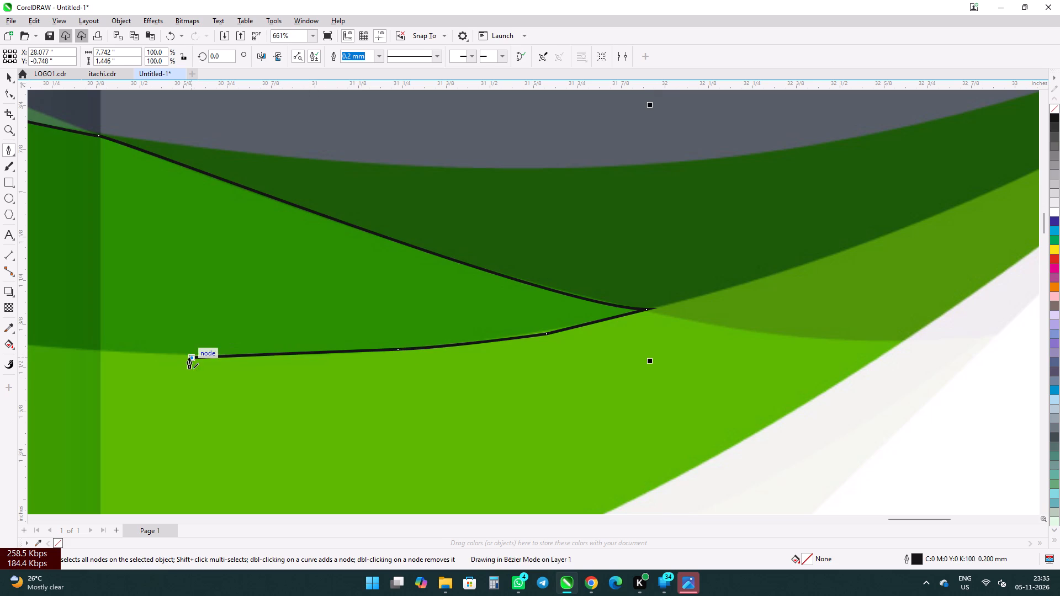
Extend the outline along the lower edge across the second fold with nodes at about 30.3 and 29.4 inches and a curved one at about 28.8 inches.
scroll(557, 356, down, 5)
scroll(263, 348, up, 4)
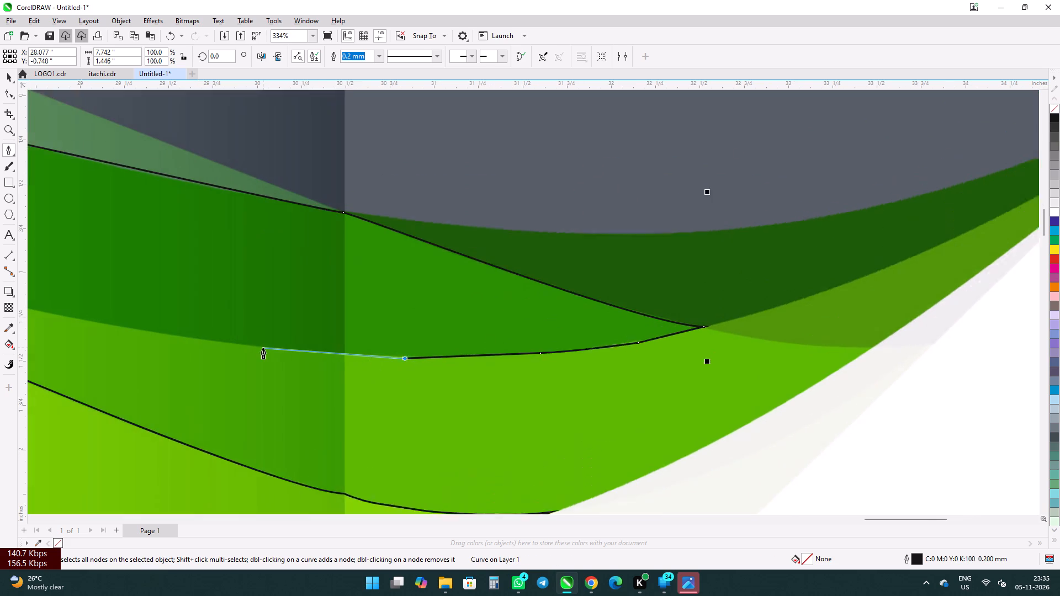
right_click(337, 354)
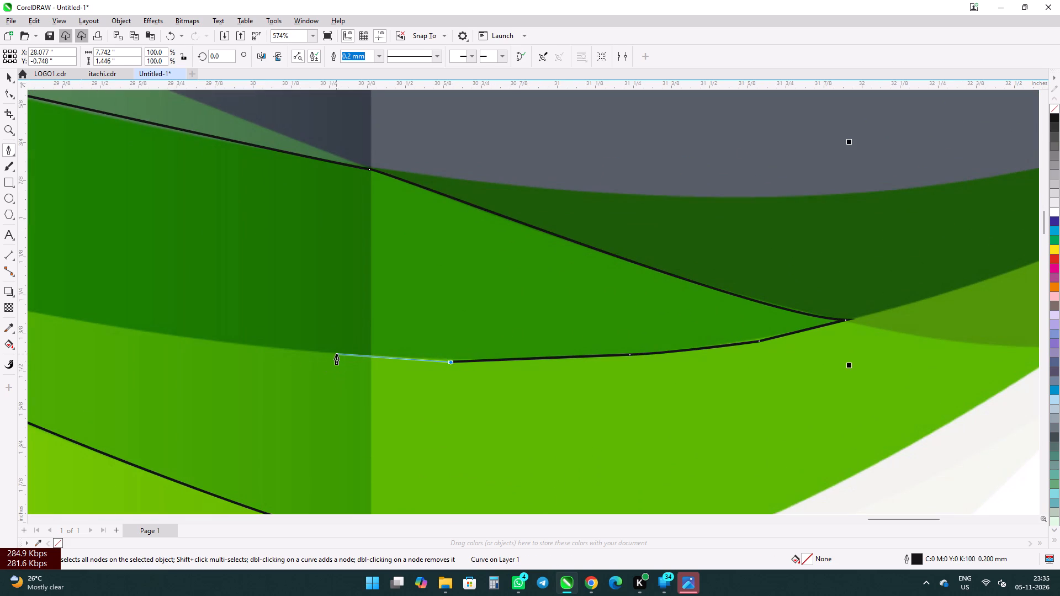
click(336, 354)
scroll(289, 348, down, 6)
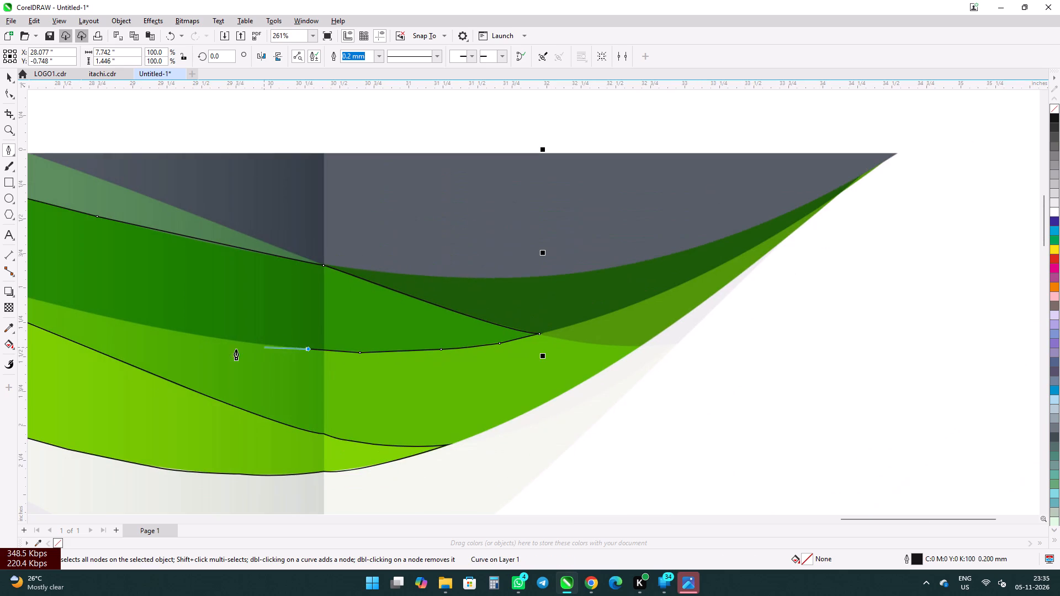
scroll(194, 348, up, 7)
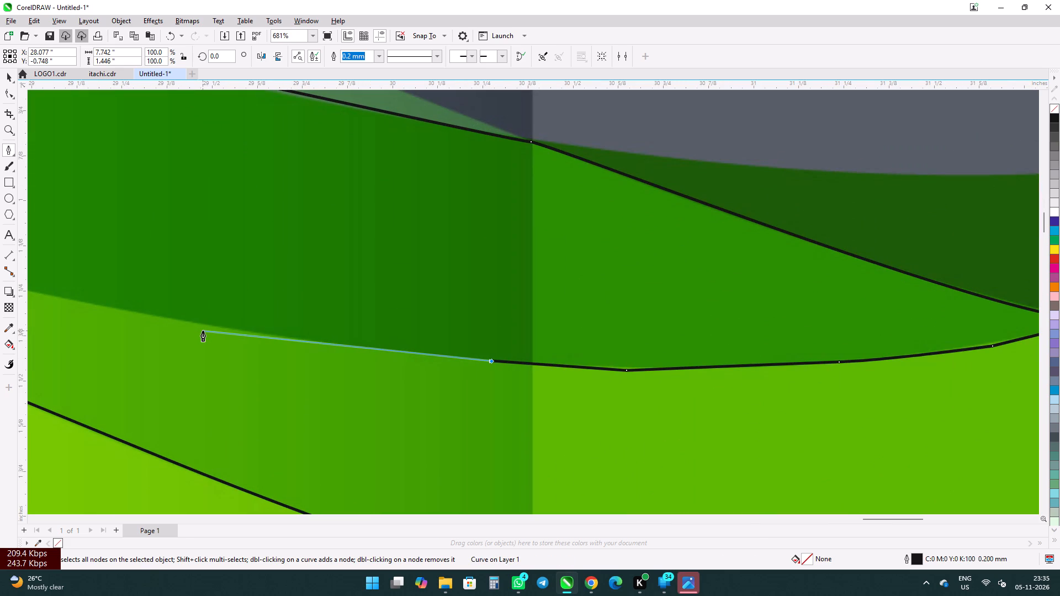
scroll(226, 333, down, 4)
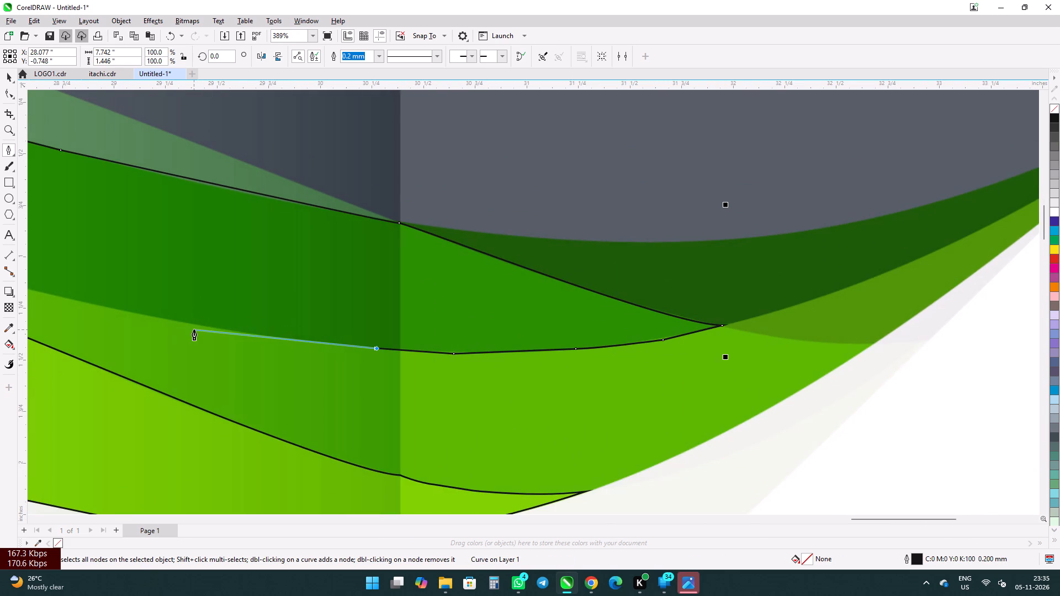
click(198, 329)
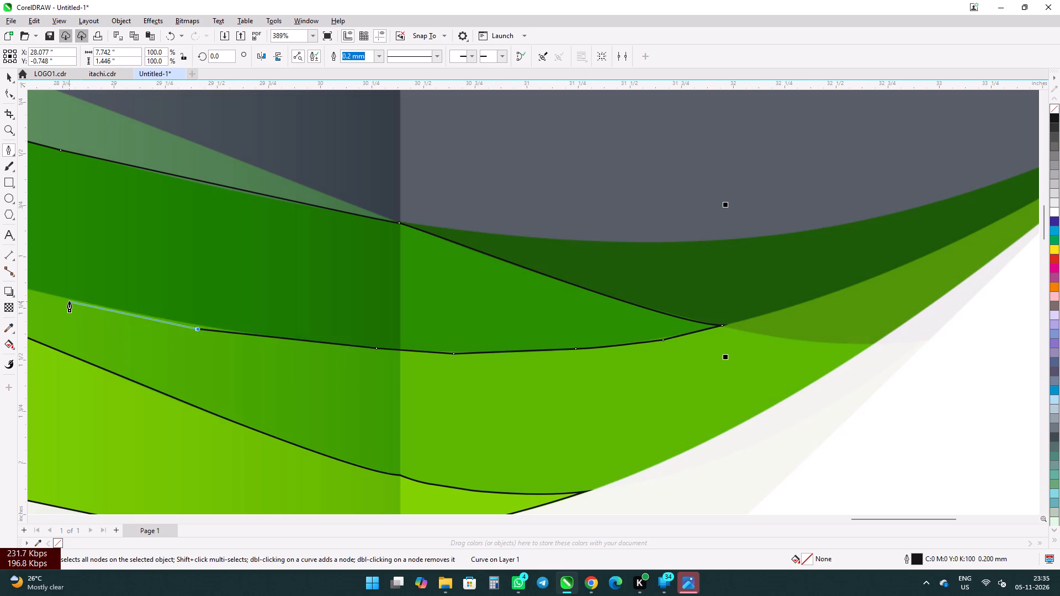
drag(69, 301, 44, 290)
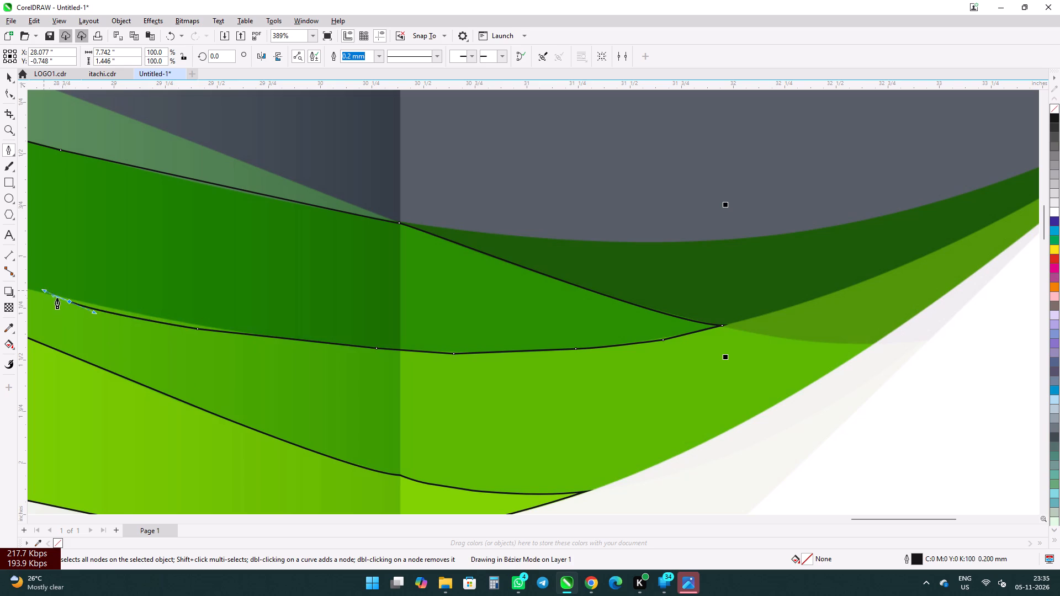
Continue the lower edge with a node at about 27.5 inches and one on the neighbouring outline at the crossing, about 27 inches.
scroll(57, 302, down, 7)
scroll(288, 323, down, 6)
scroll(199, 308, up, 11)
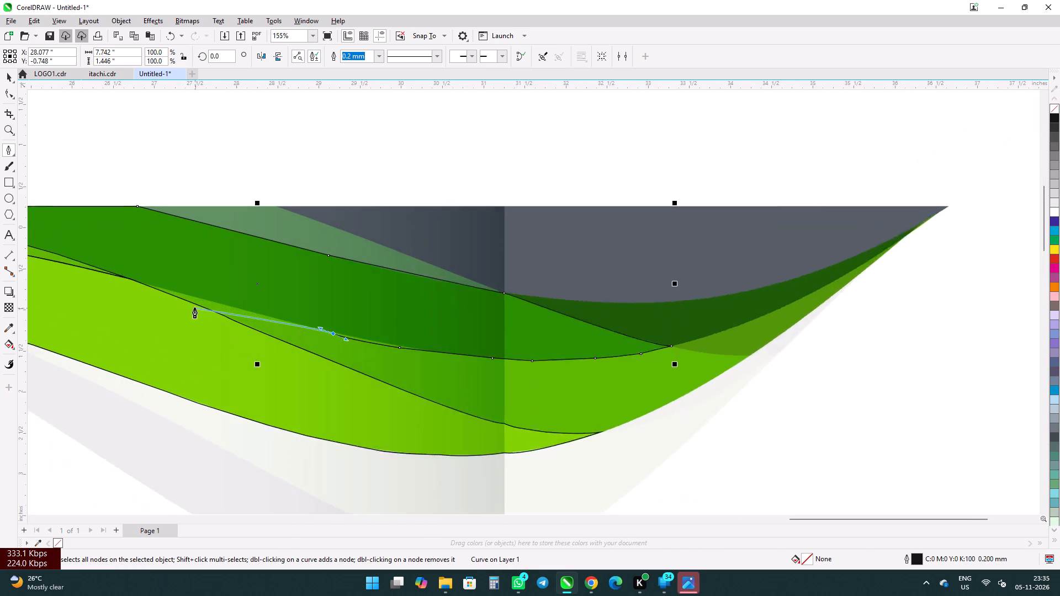
scroll(194, 307, up, 1)
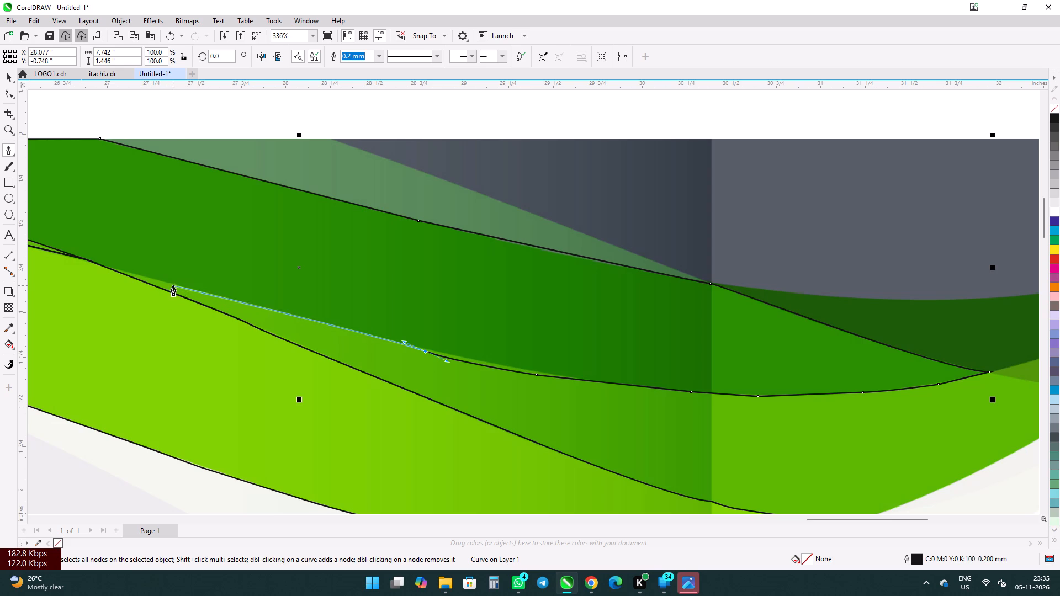
click(186, 288)
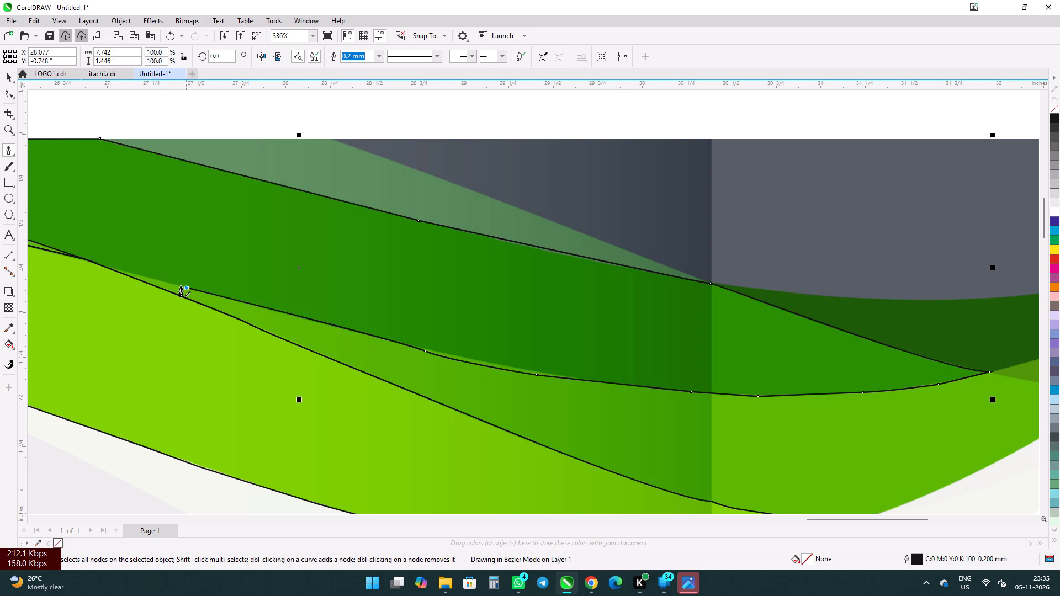
scroll(120, 279, up, 5)
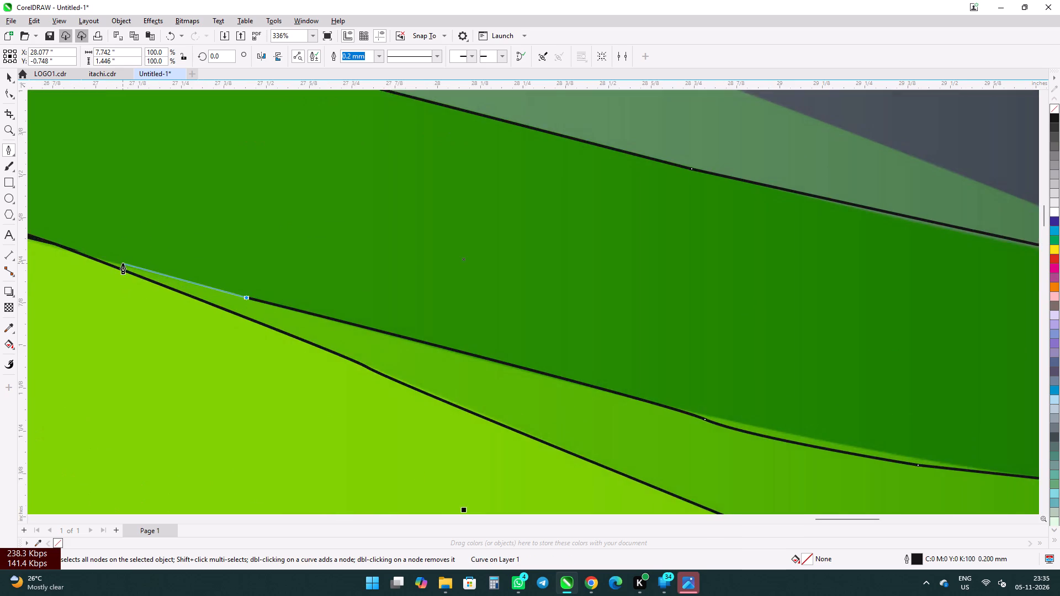
scroll(124, 262, up, 7)
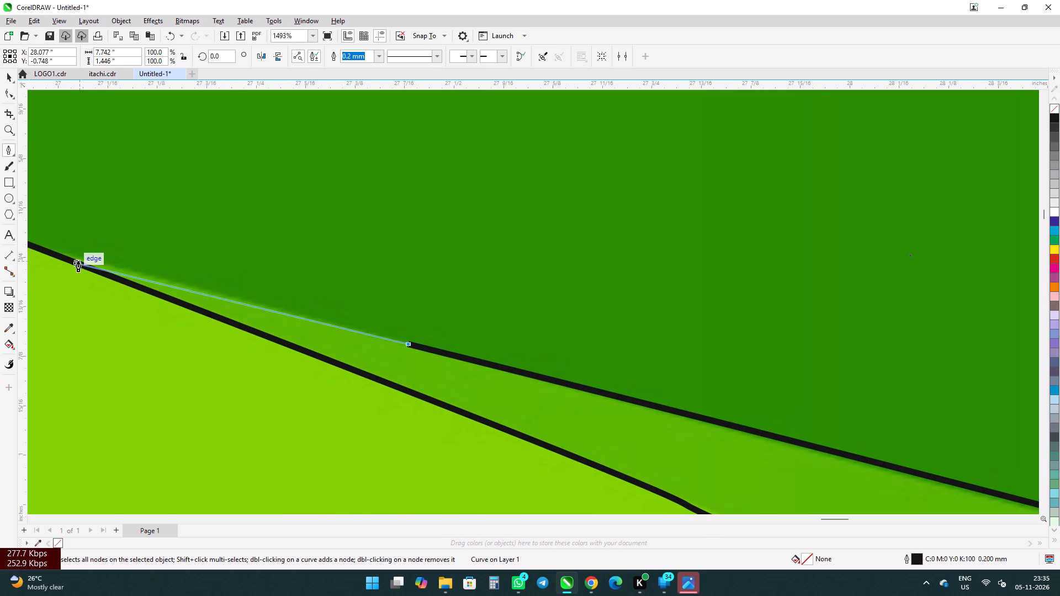
click(77, 261)
Follow the neighbouring outline along the dark-green band's lower edge with nodes at about 26.7, 26.6, 26.45 and 26.35 inches.
scroll(206, 260, down, 6)
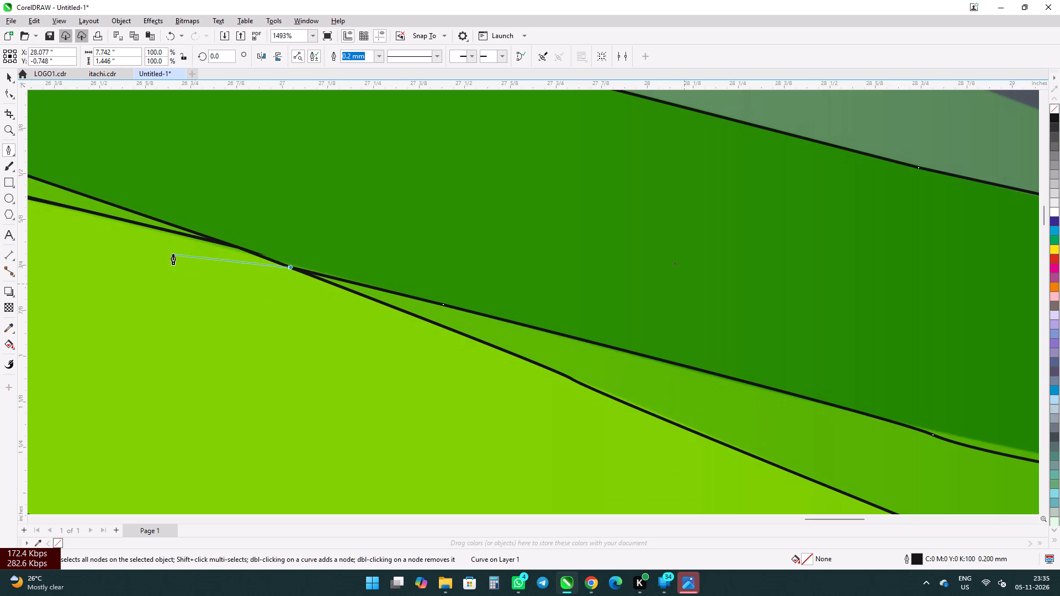
scroll(192, 248, down, 7)
scroll(285, 284, down, 6)
scroll(248, 261, up, 5)
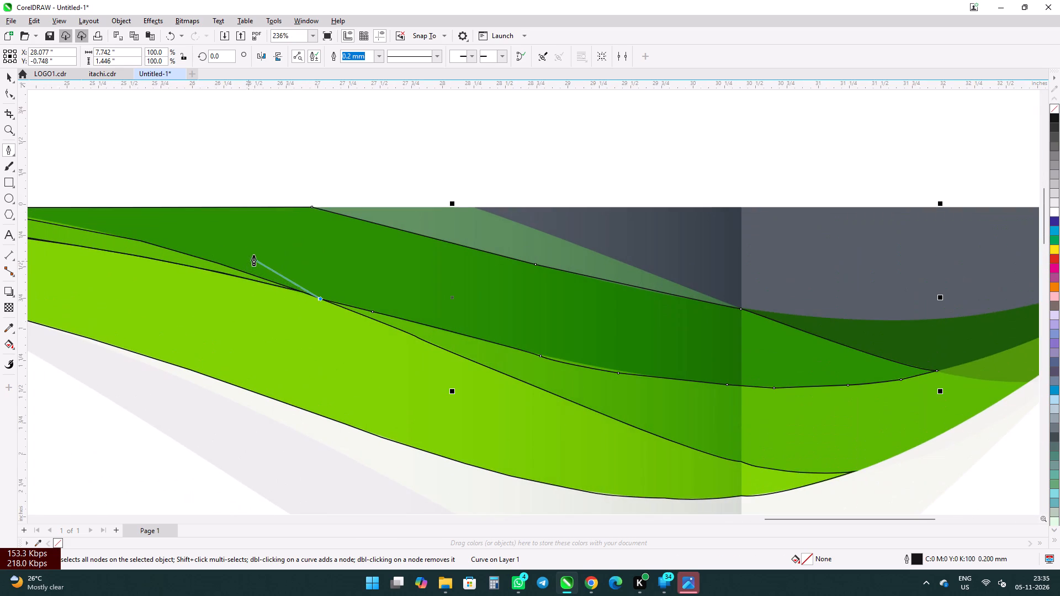
scroll(283, 290, up, 14)
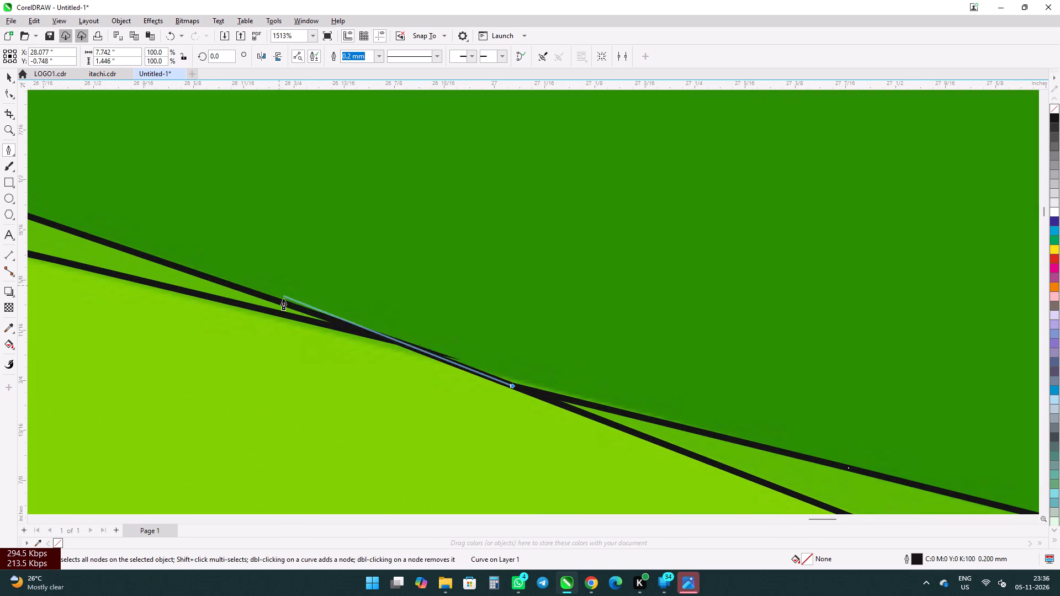
click(285, 304)
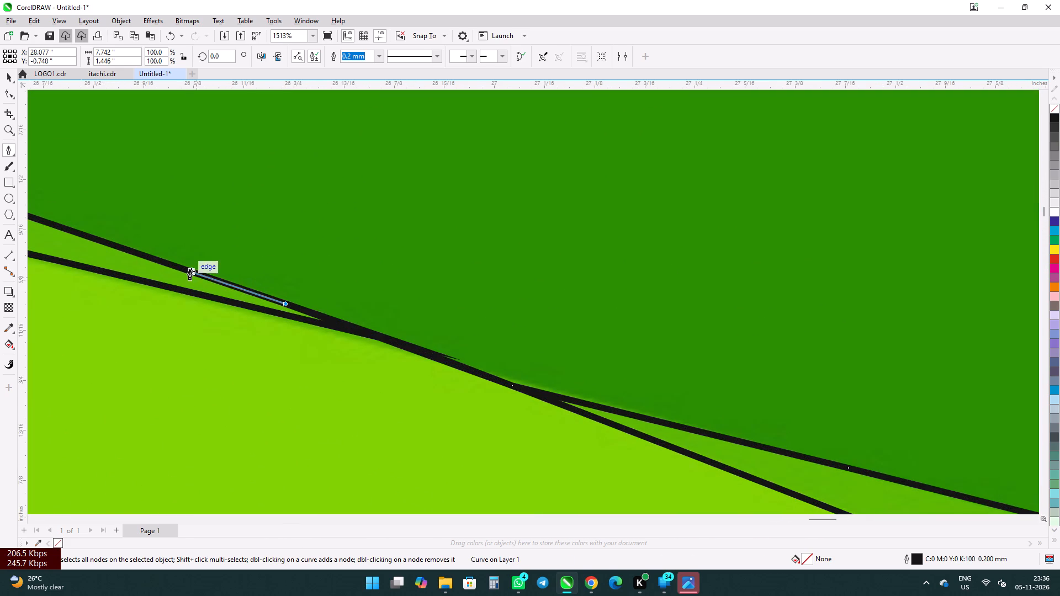
click(160, 260)
scroll(171, 260, down, 5)
scroll(204, 251, up, 4)
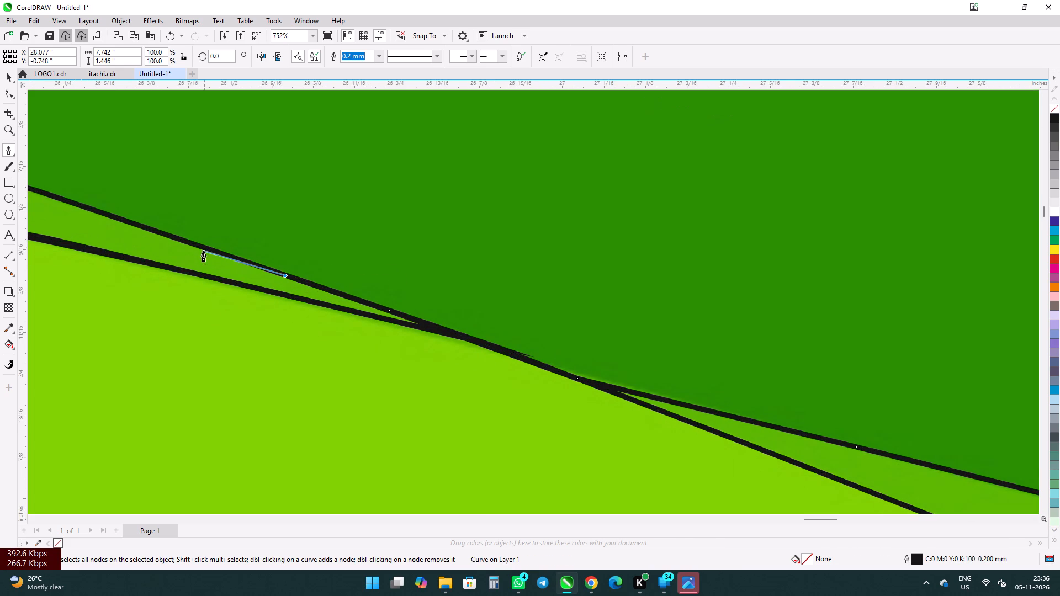
click(195, 247)
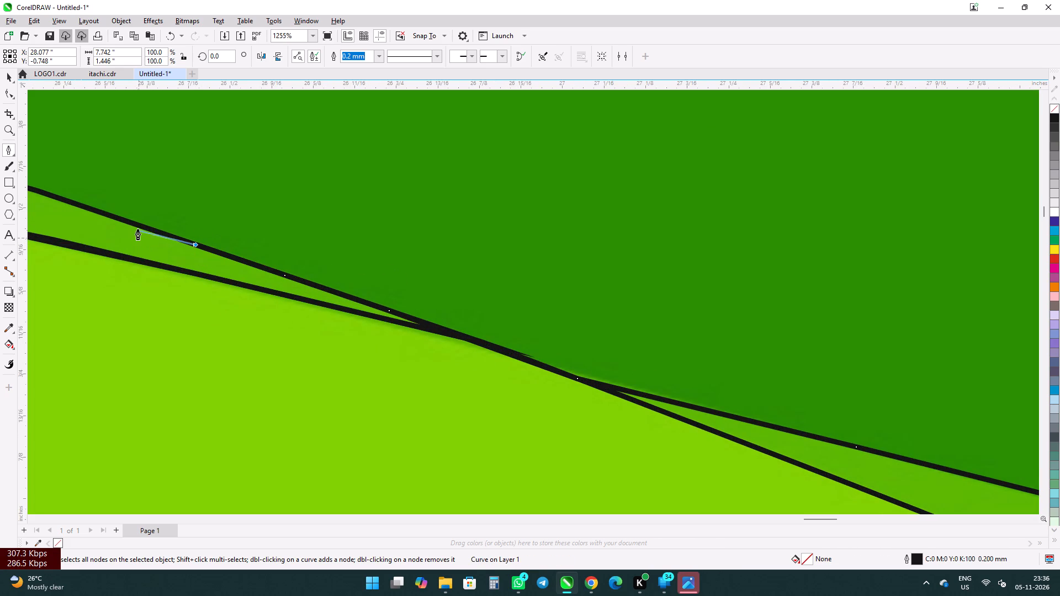
click(137, 225)
Continue the dark-green band's lower edge with nodes at about 26.2, 26.0, 25.8, 25.6 and 25.5 inches.
scroll(218, 240, down, 6)
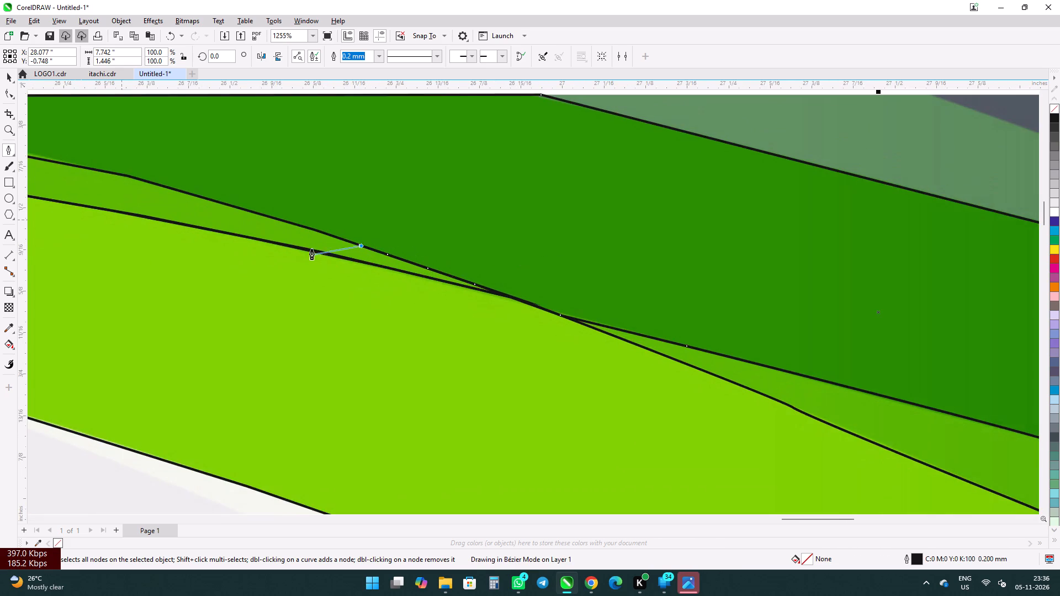
scroll(305, 220, up, 5)
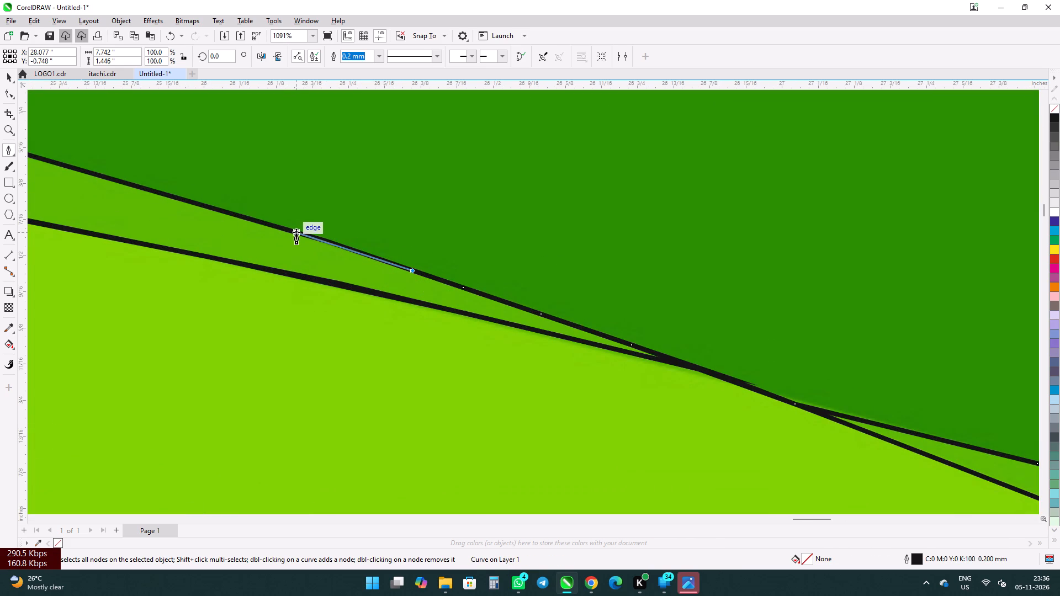
click(296, 233)
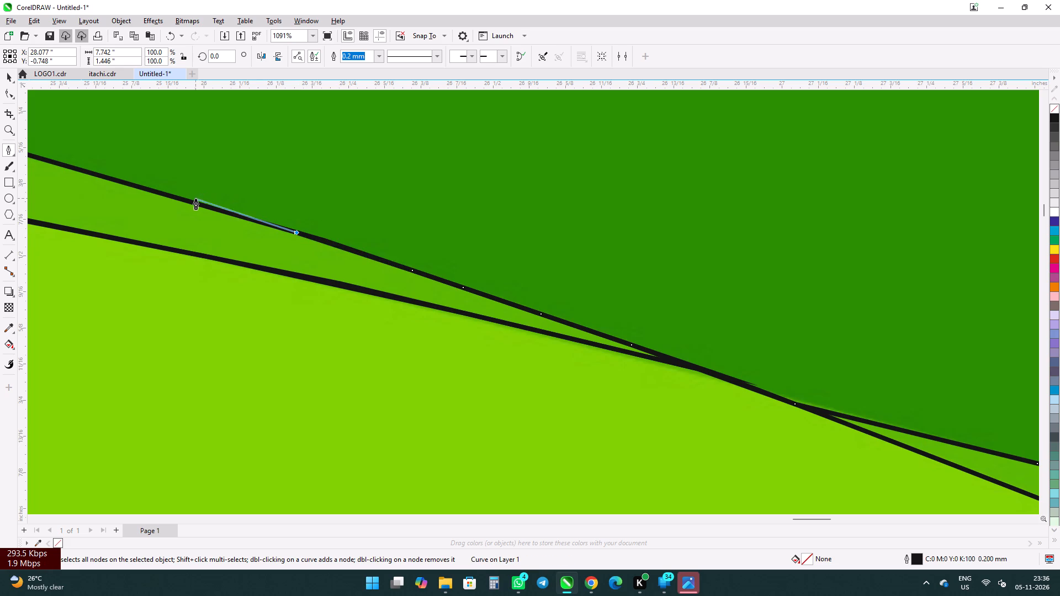
click(194, 204)
scroll(412, 201, down, 5)
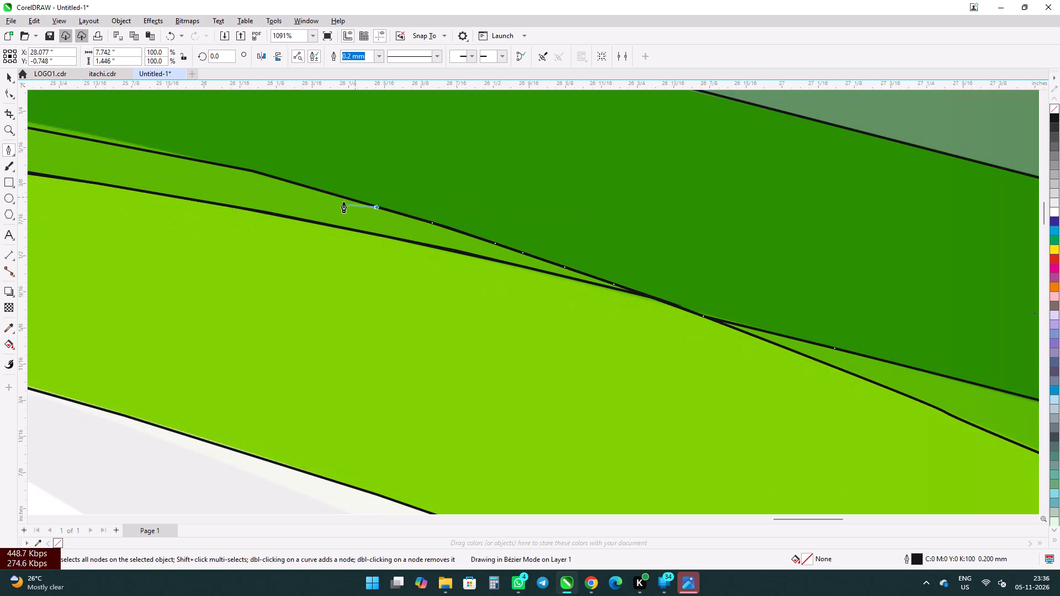
scroll(343, 201, up, 4)
click(306, 186)
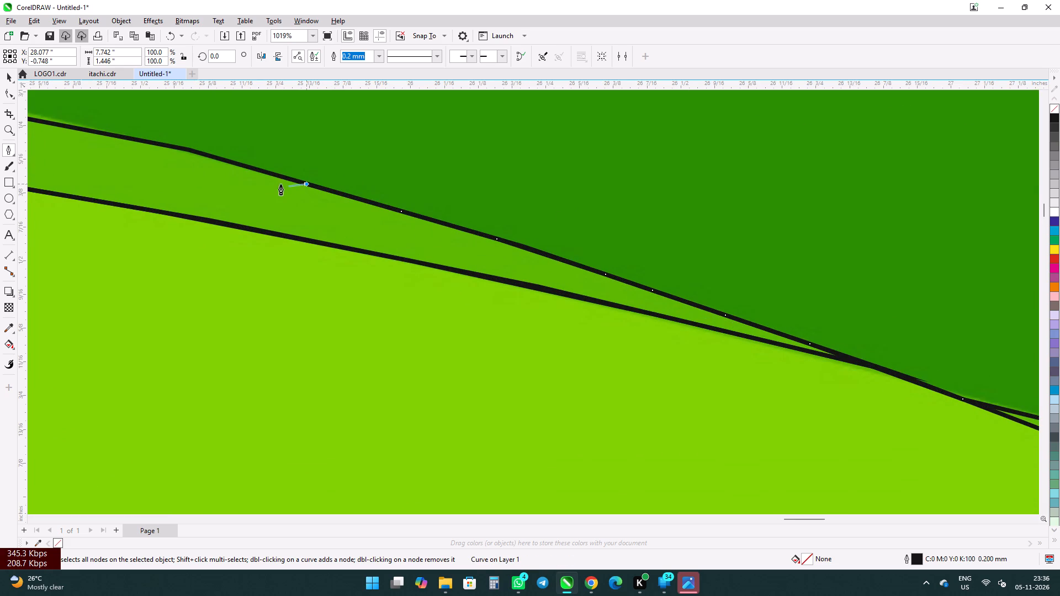
click(209, 157)
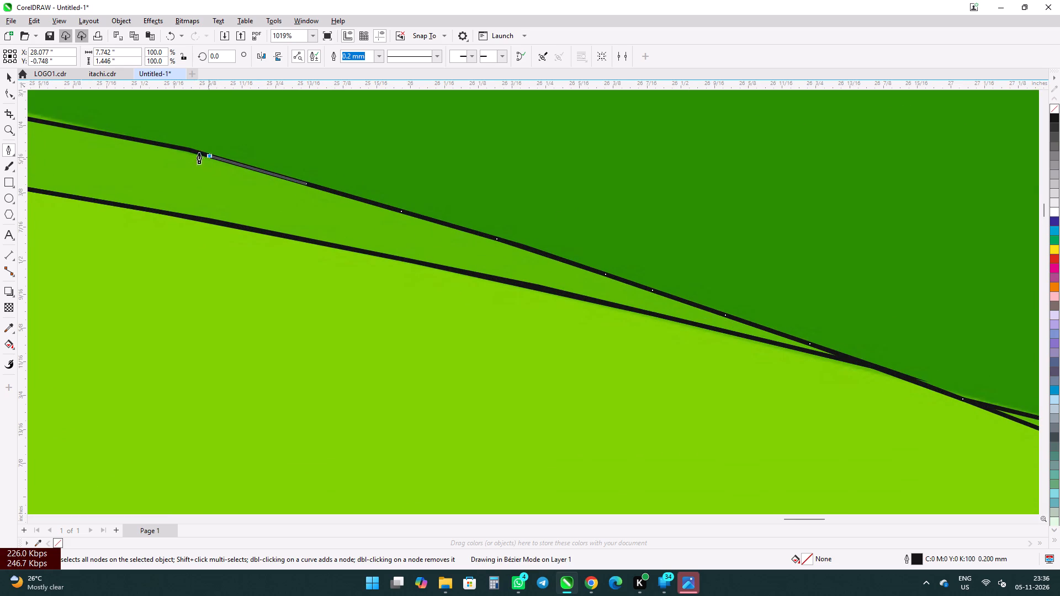
click(146, 142)
Bring the outline back to its starting tip at about 24.2 inches and join the two overlapping end nodes.
scroll(381, 187, down, 5)
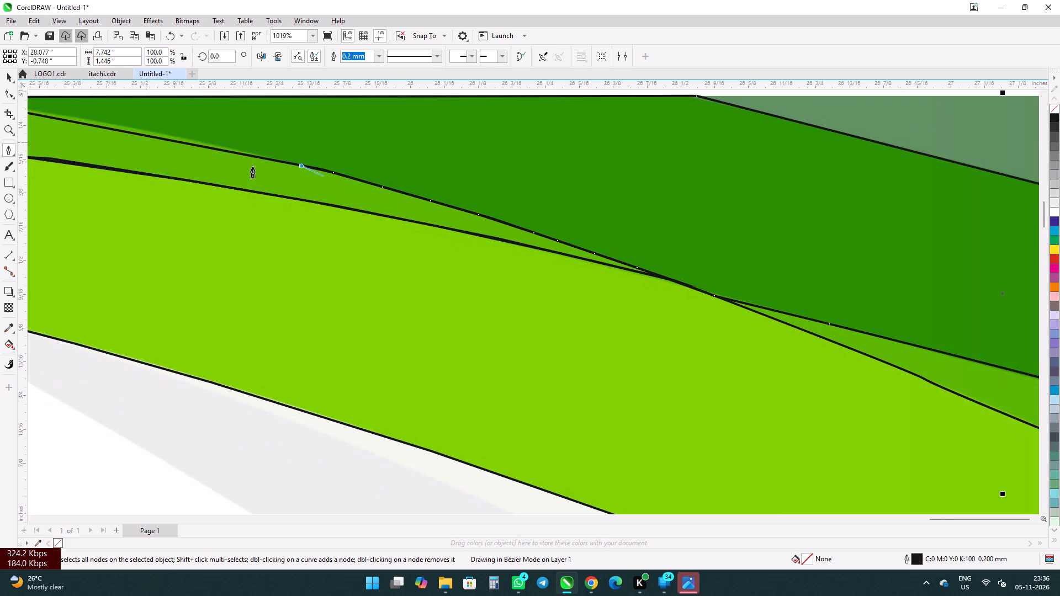
scroll(269, 172, down, 4)
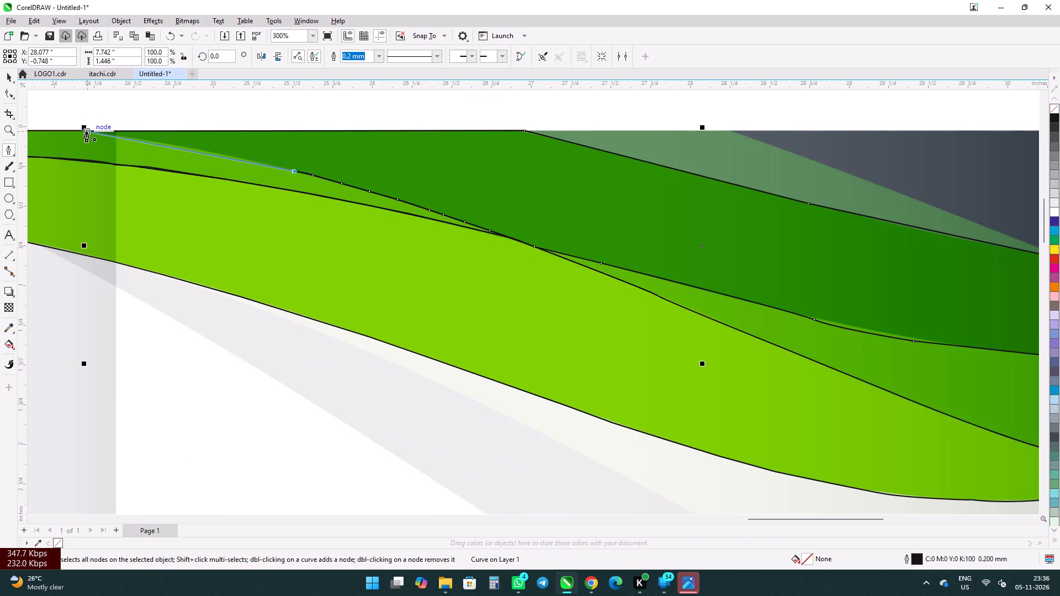
click(83, 131)
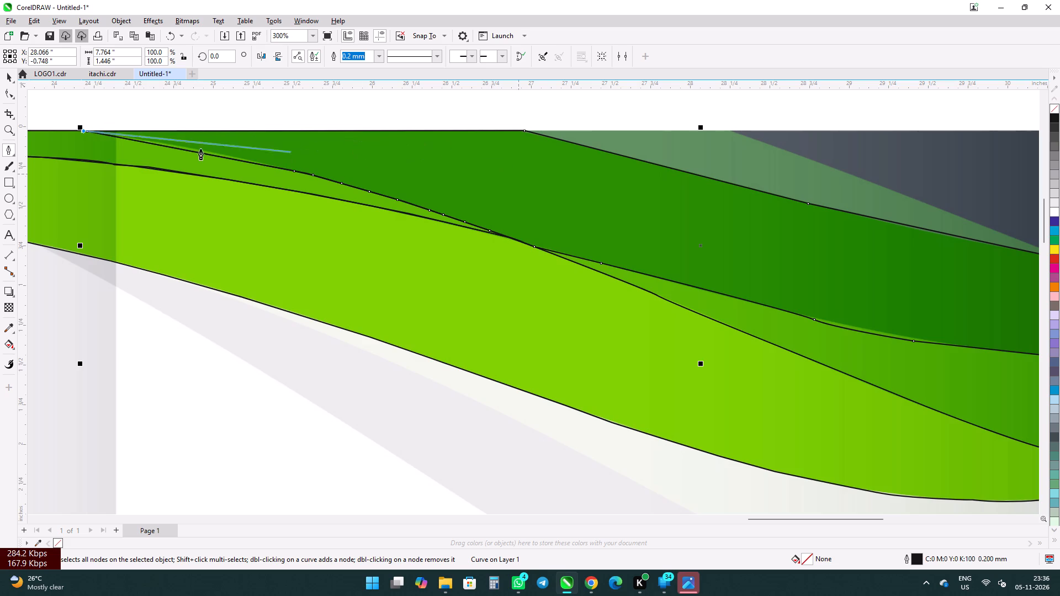
key(Escape)
click(13, 80)
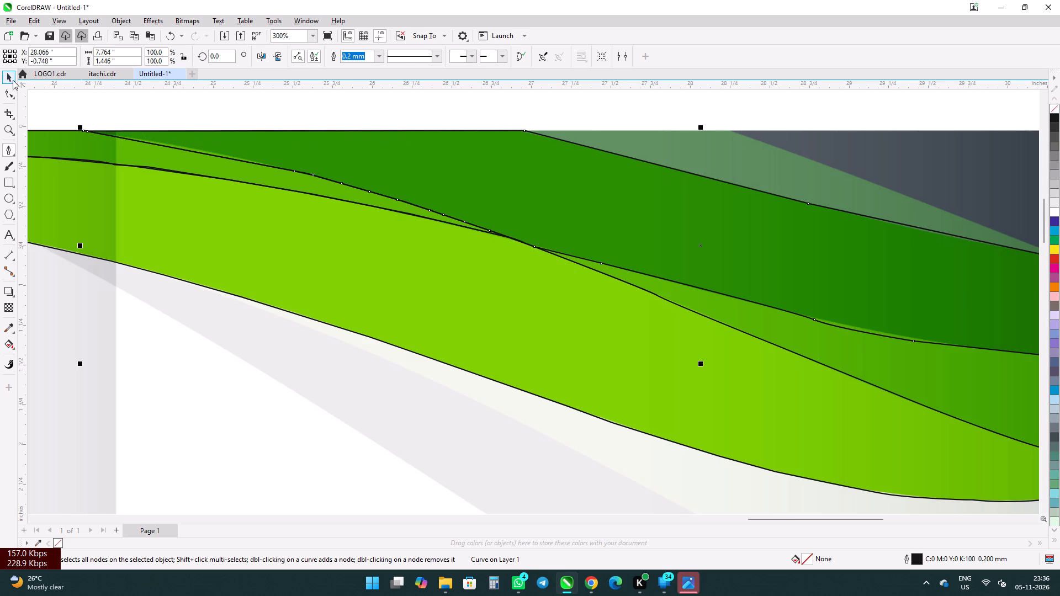
click(14, 89)
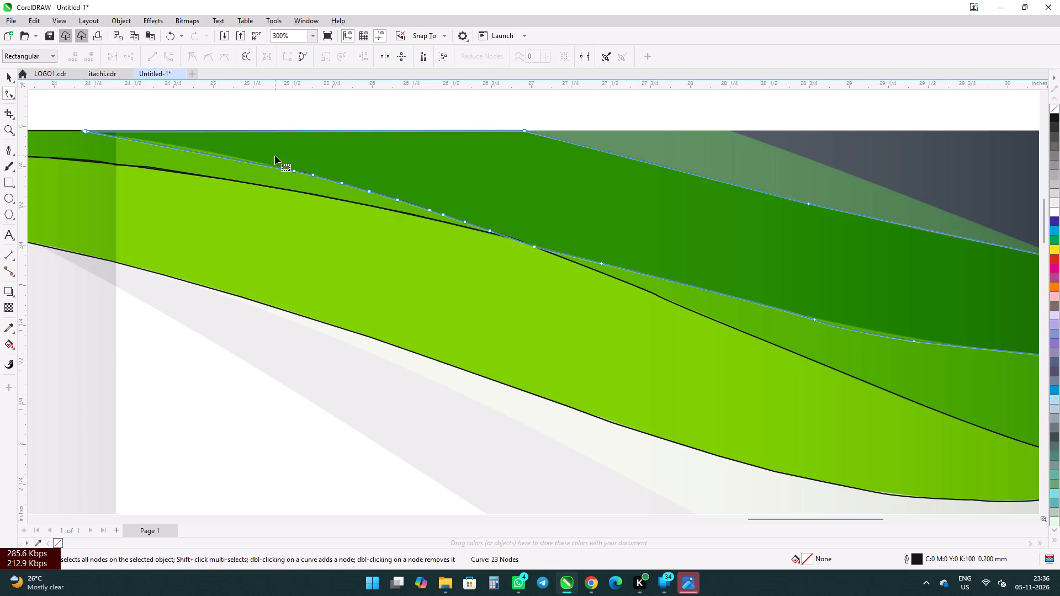
drag(57, 107, 112, 156)
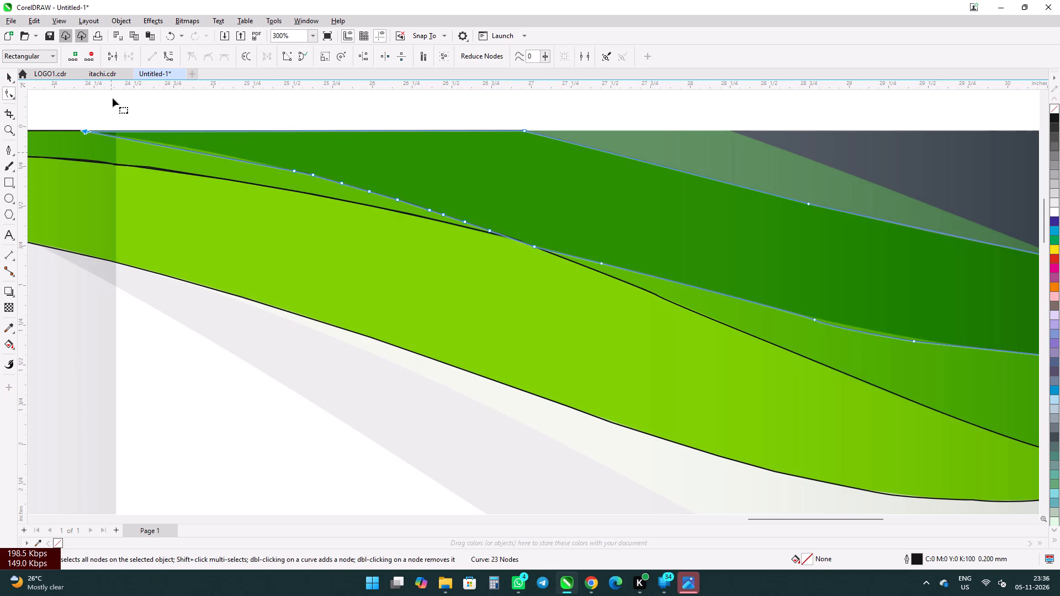
click(110, 56)
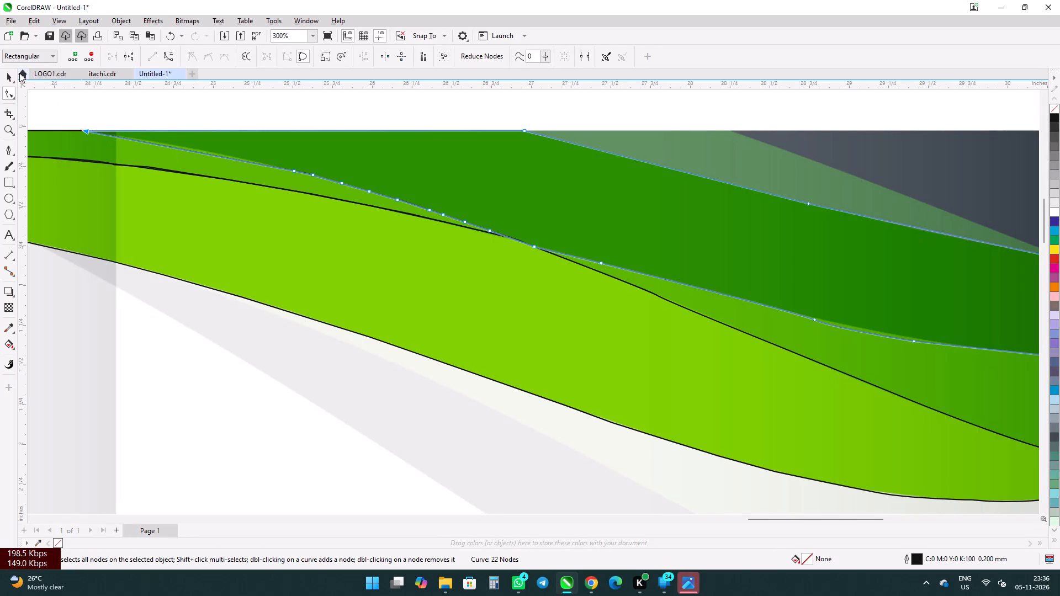
click(10, 76)
Make the lower-edge node at about 31.7 inches a cusp, convert its segment to a curve, and delete the node.
scroll(168, 139, down, 6)
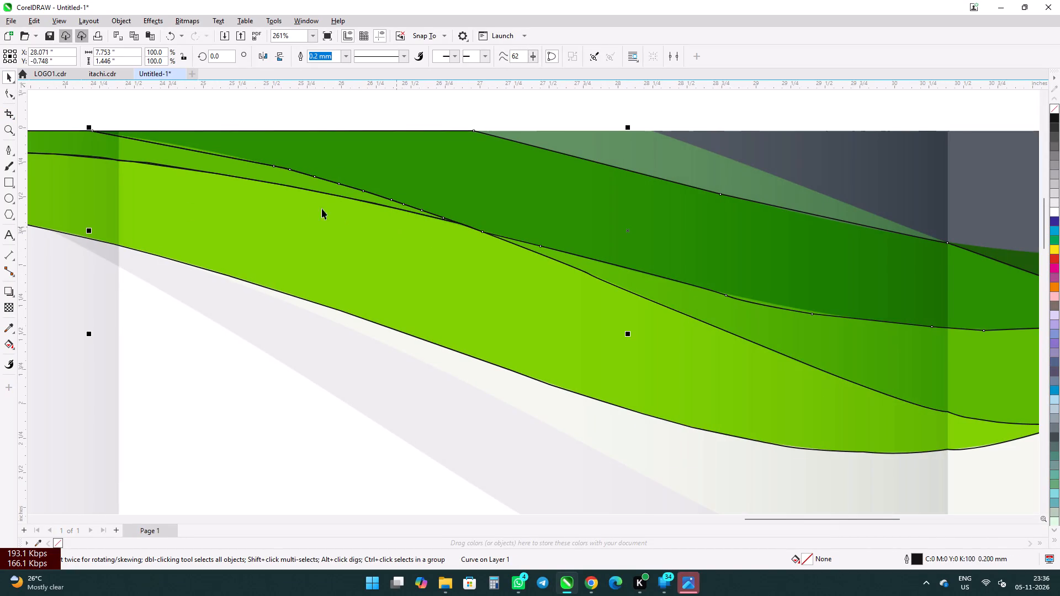
click(4, 92)
scroll(686, 248, up, 2)
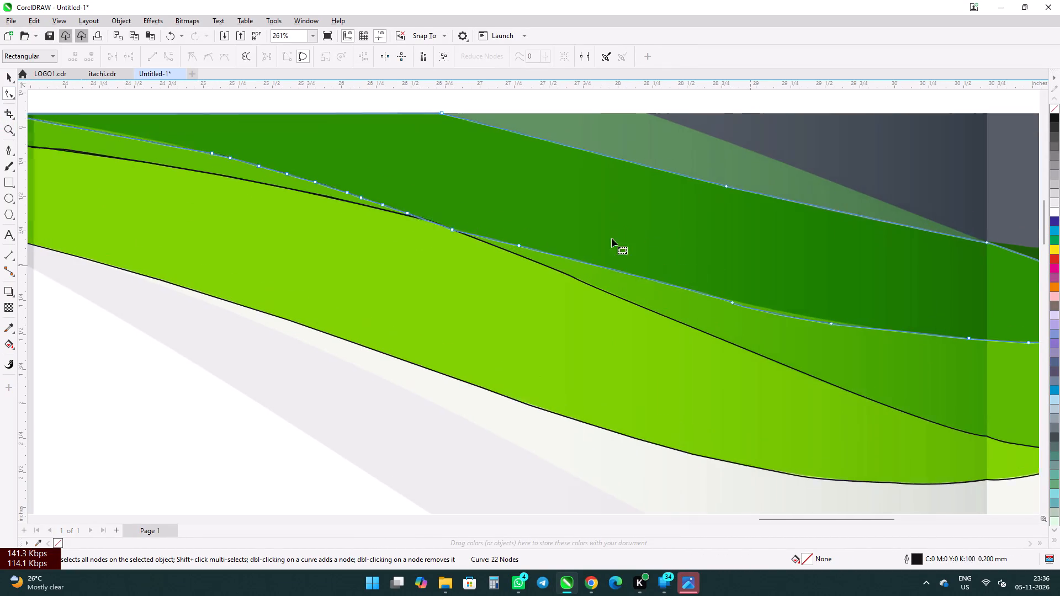
scroll(612, 238, up, 2)
scroll(384, 207, down, 6)
scroll(747, 288, up, 4)
scroll(699, 265, down, 6)
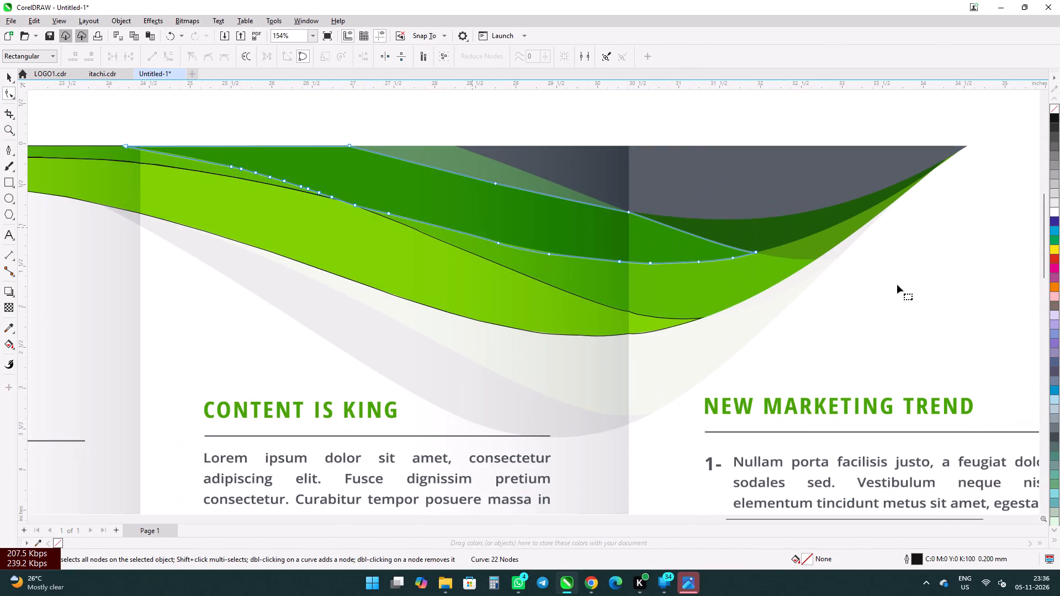
scroll(810, 272, up, 8)
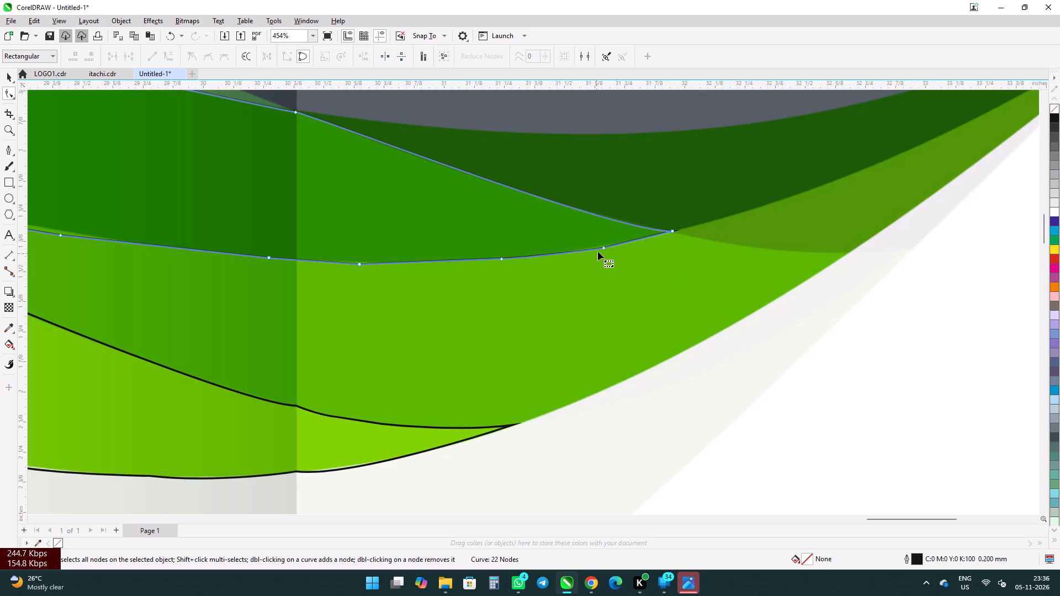
click(603, 247)
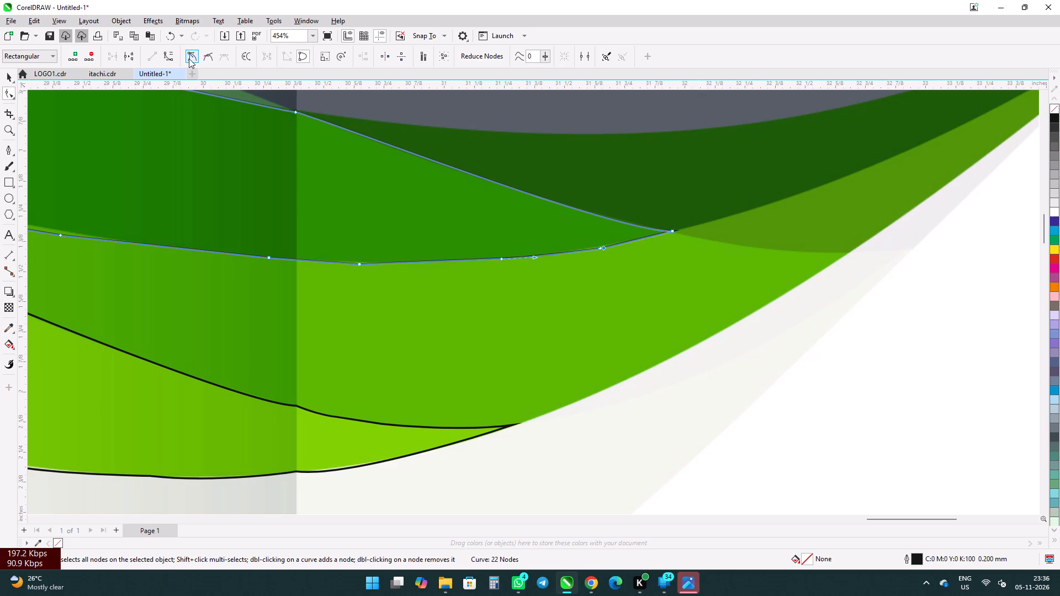
click(189, 58)
click(168, 60)
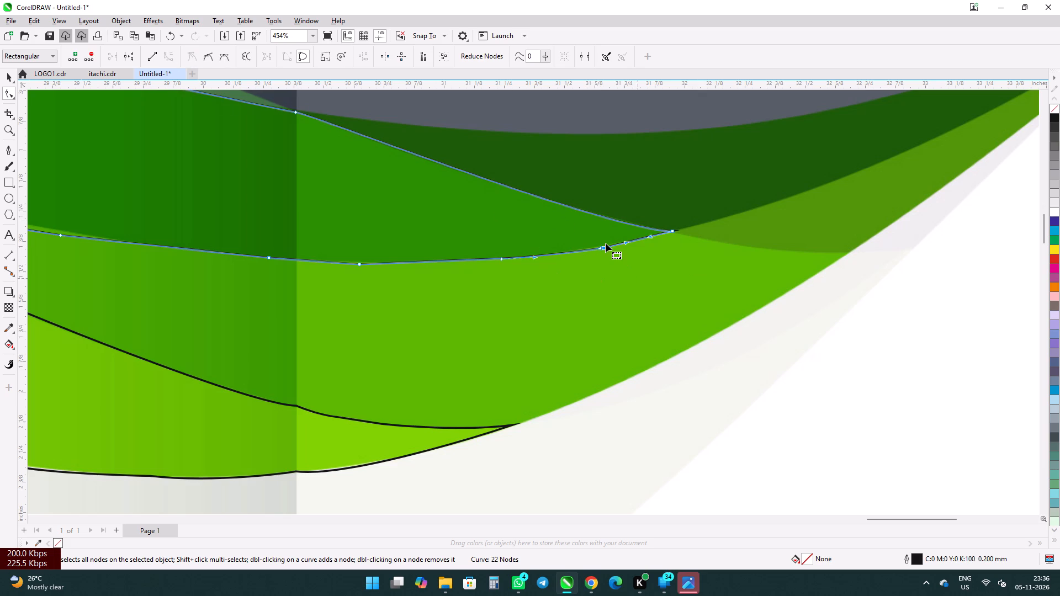
click(94, 57)
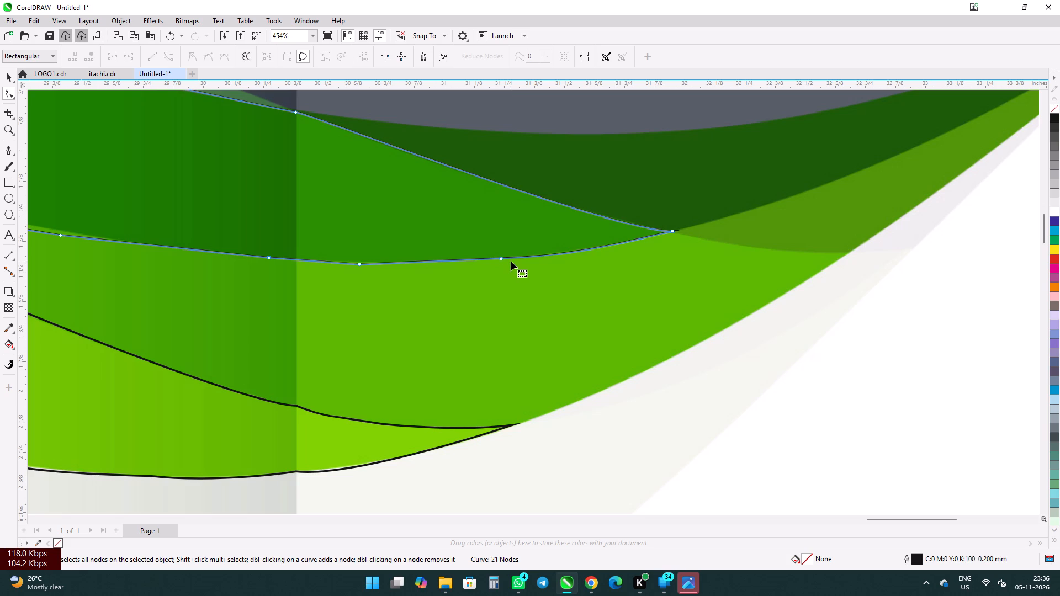
Make the lower-edge node at about 31.2 inches a cusp and delete the node at about 30.6 inches.
click(504, 257)
click(192, 61)
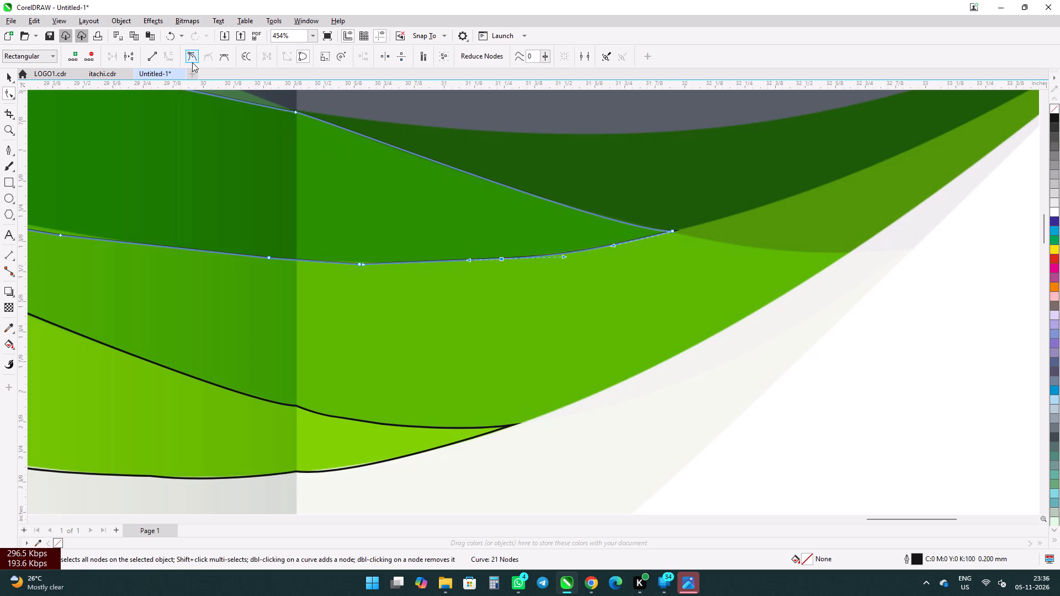
click(362, 264)
click(84, 54)
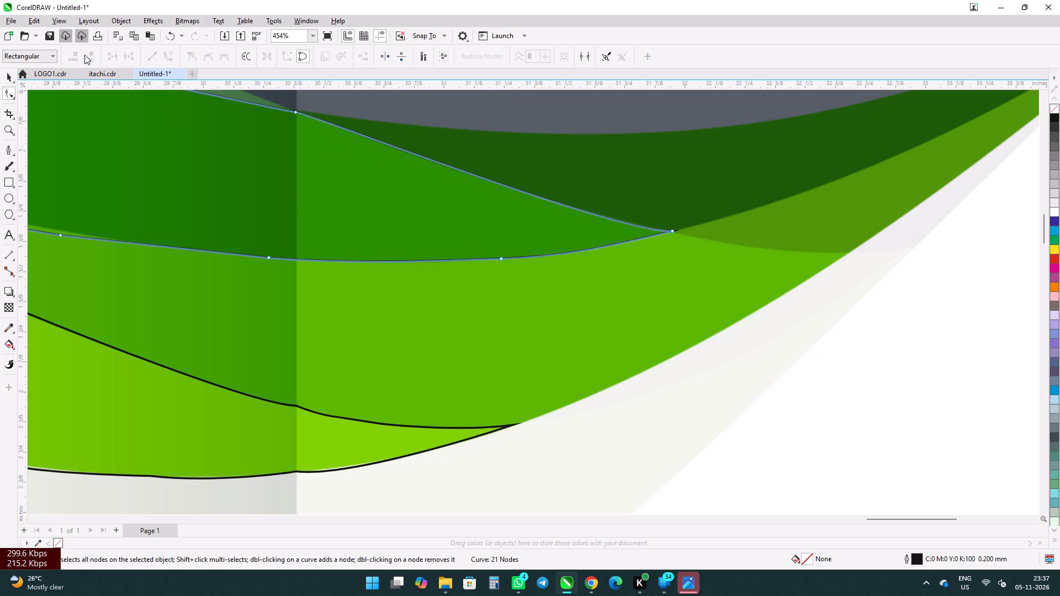
Move the lower-edge nodes at about 31.2 and 30.3 inches down slightly, by about 0.03 and 0.05 inch.
click(502, 256)
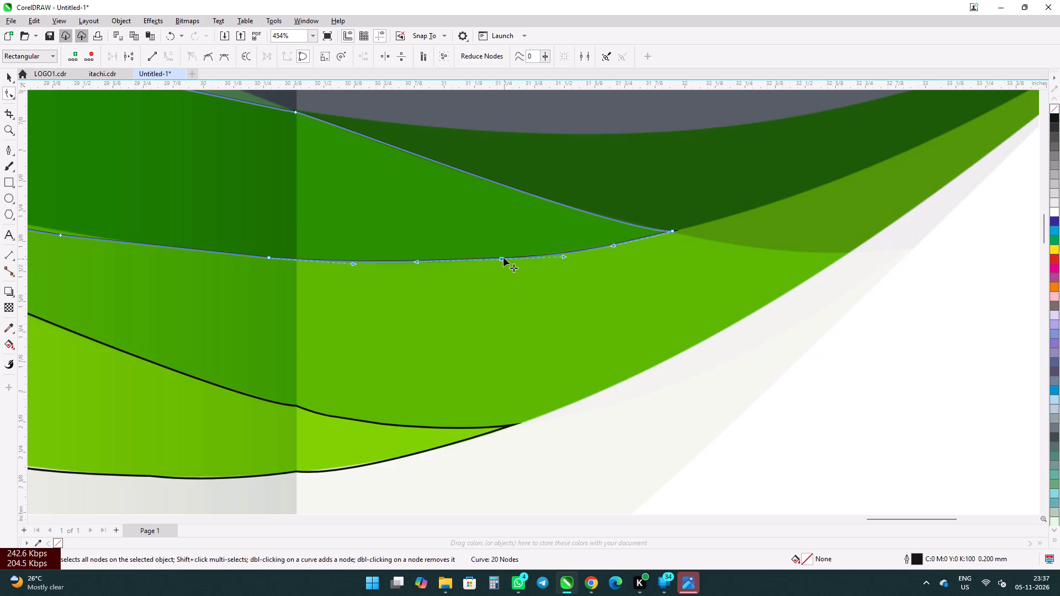
drag(502, 258, 501, 265)
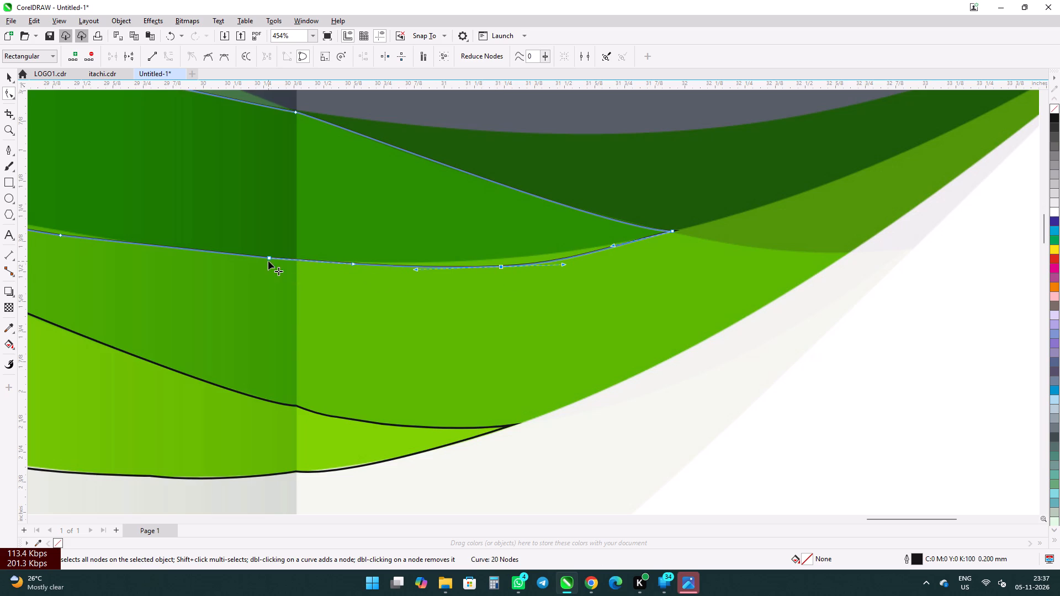
scroll(407, 276, down, 5)
scroll(381, 274, up, 3)
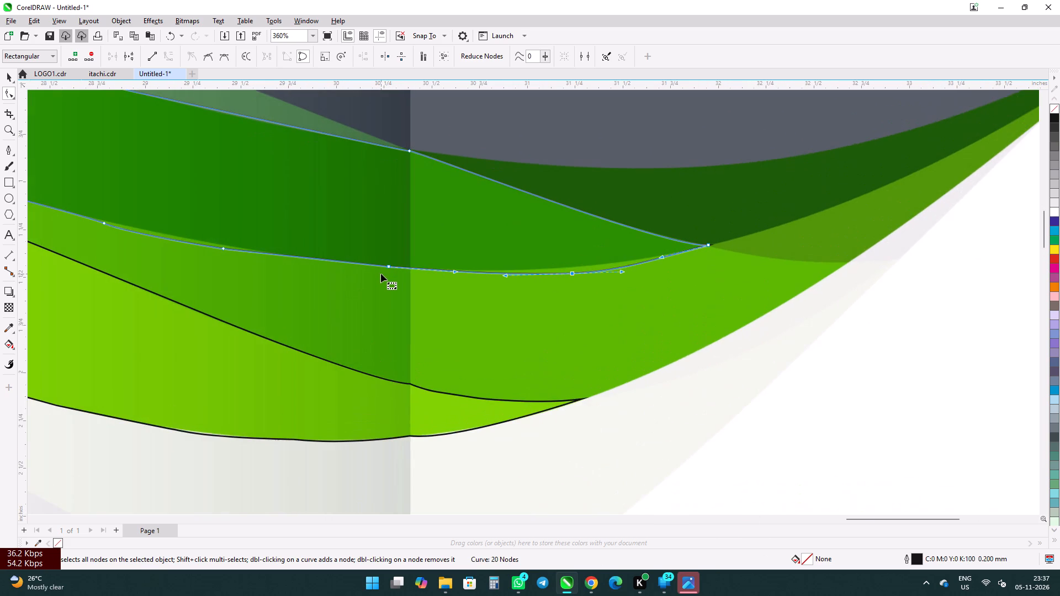
drag(390, 267, 390, 274)
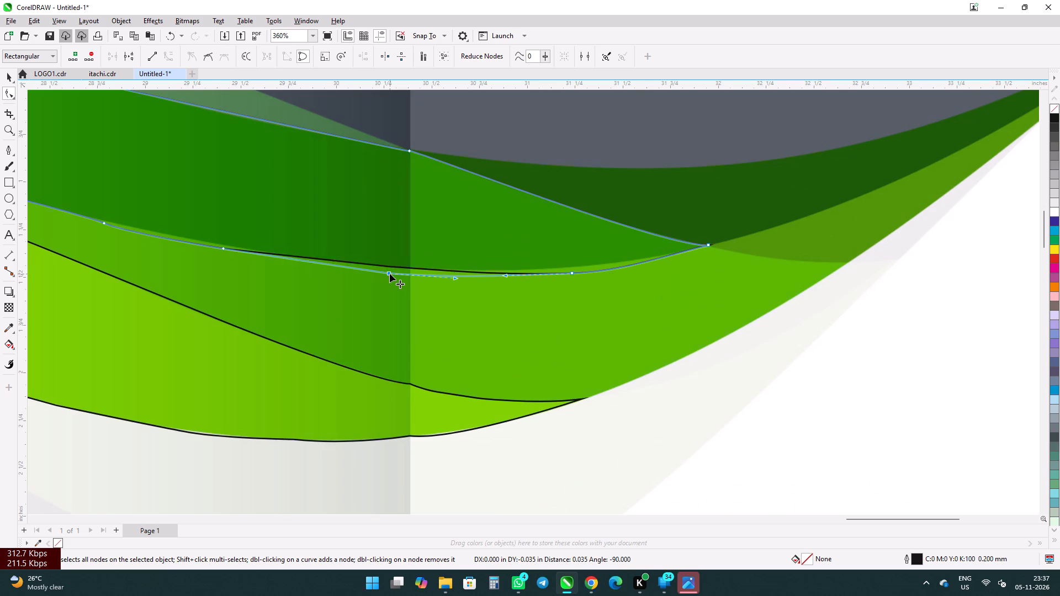
drag(390, 274, 389, 278)
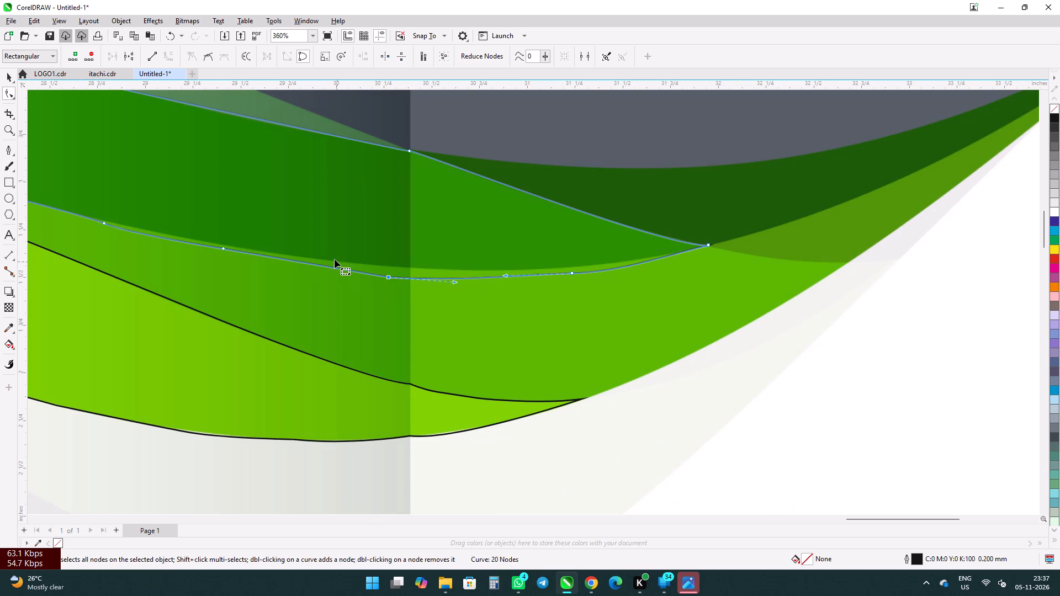
Delete the surplus nodes at about 25.5 and 26.0 inches from the dark-green band's lower edge.
scroll(472, 295, down, 5)
scroll(303, 273, down, 4)
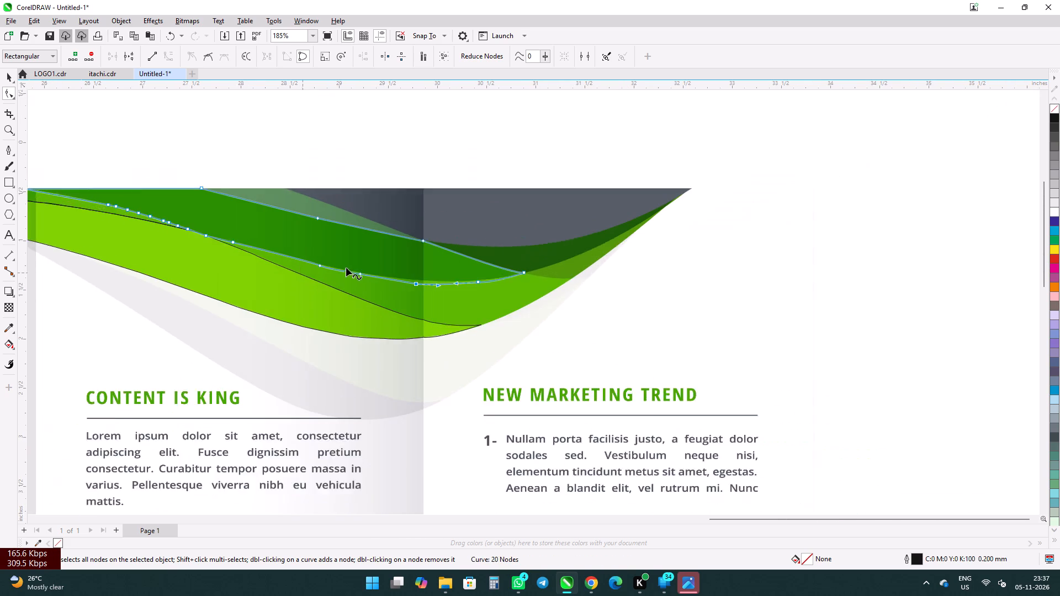
scroll(144, 211, up, 17)
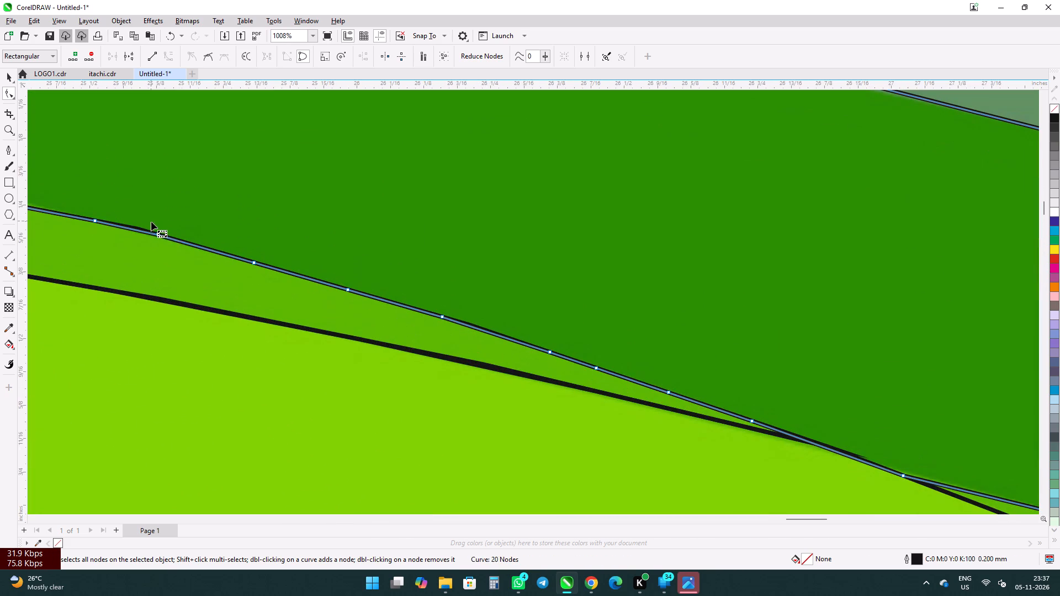
click(158, 235)
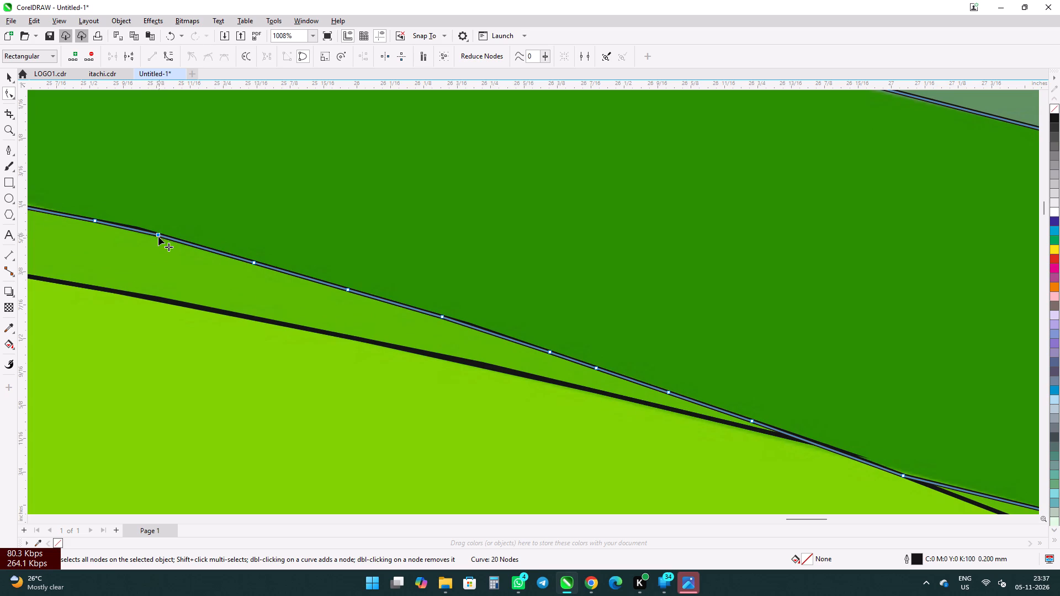
click(97, 221)
click(86, 58)
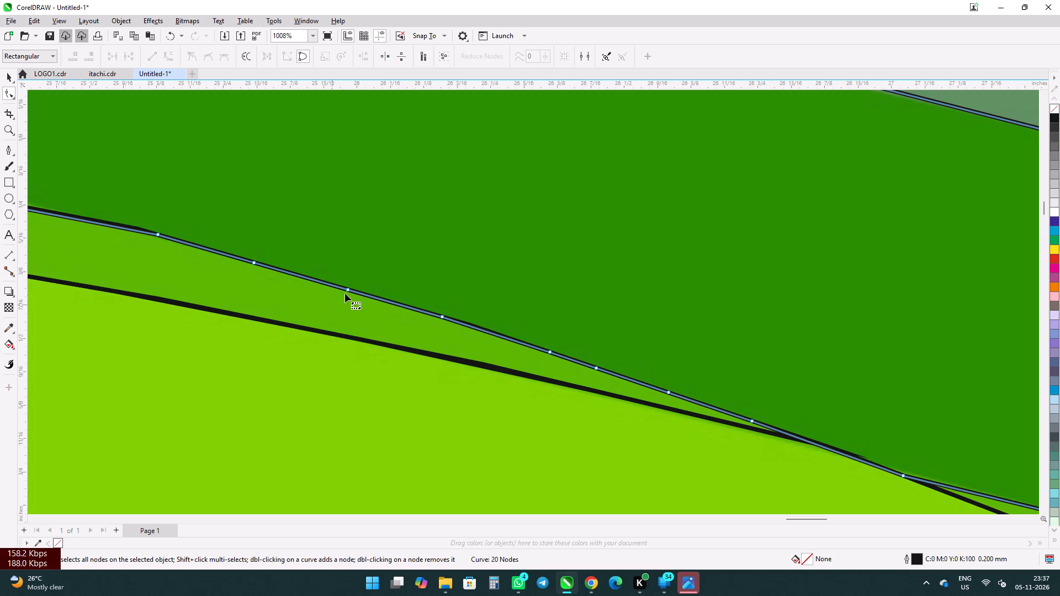
click(347, 291)
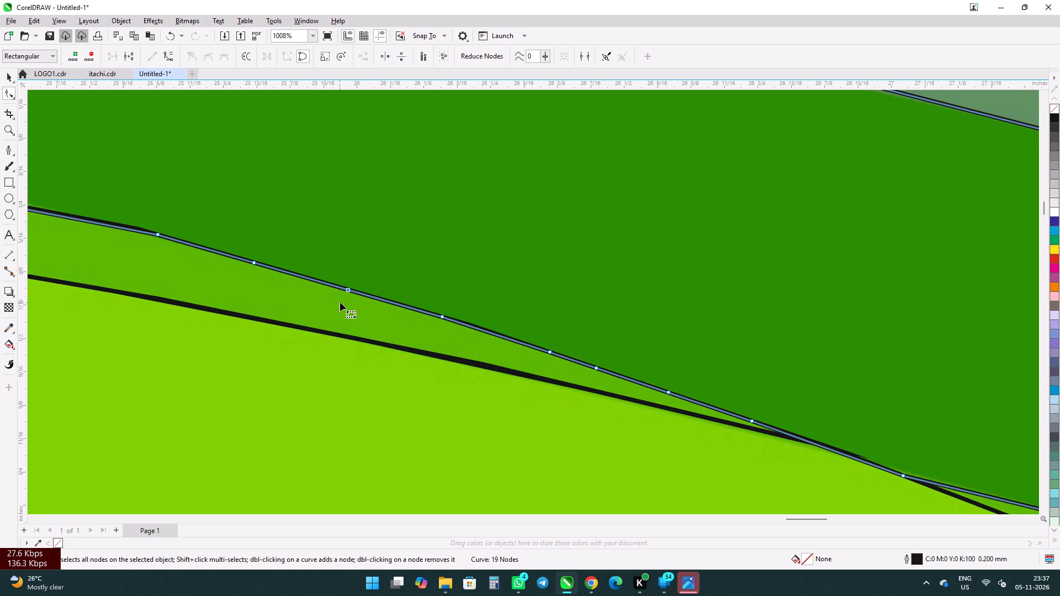
click(347, 289)
key(Delete)
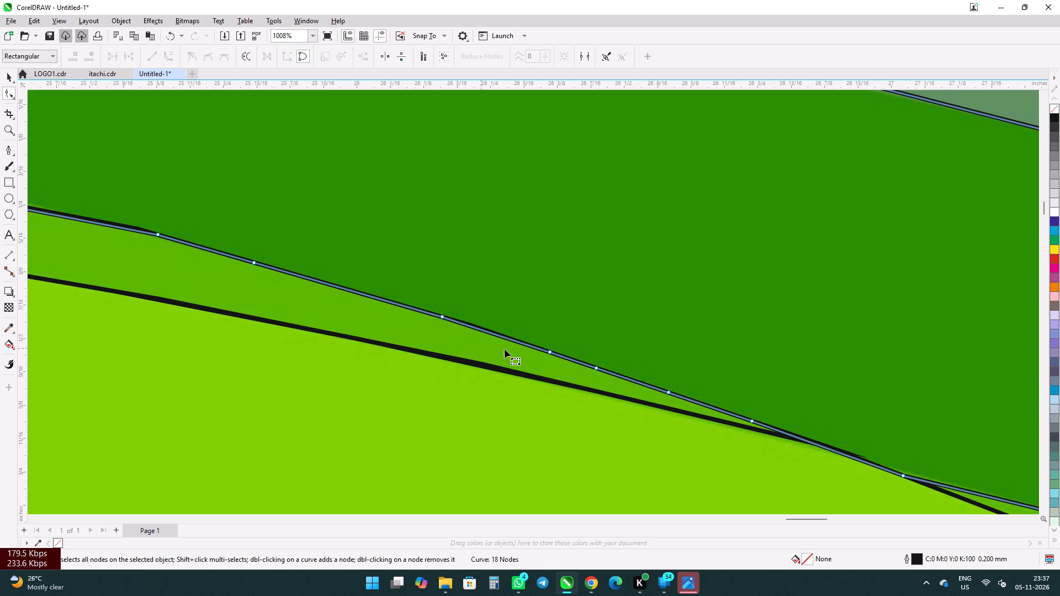
Delete the four surplus nodes between about 25.8 and 26.6 inches from the dark-green band's lower edge.
click(554, 351)
click(553, 354)
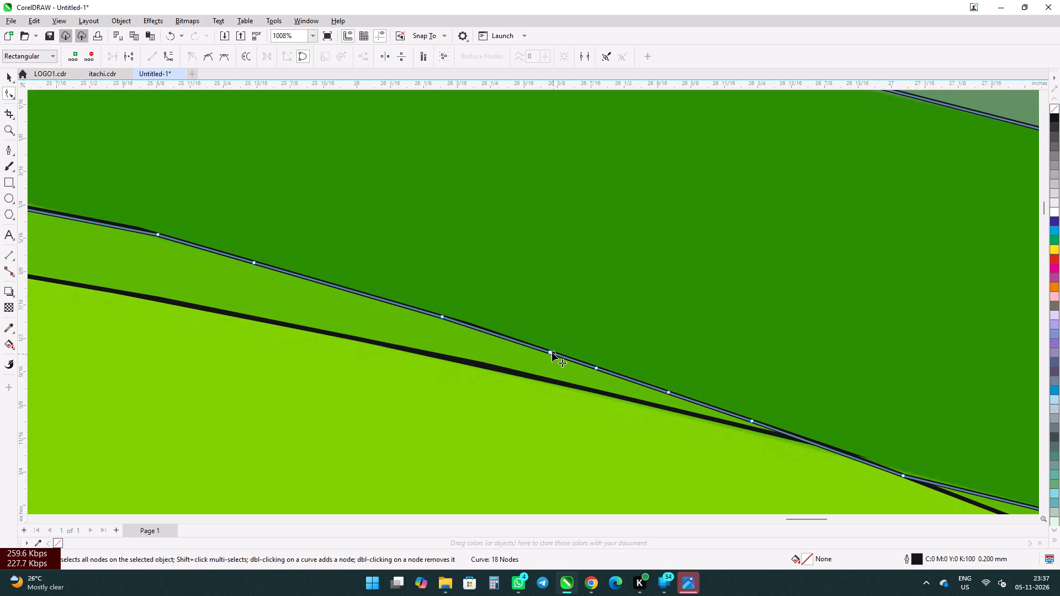
click(550, 354)
key(Delete)
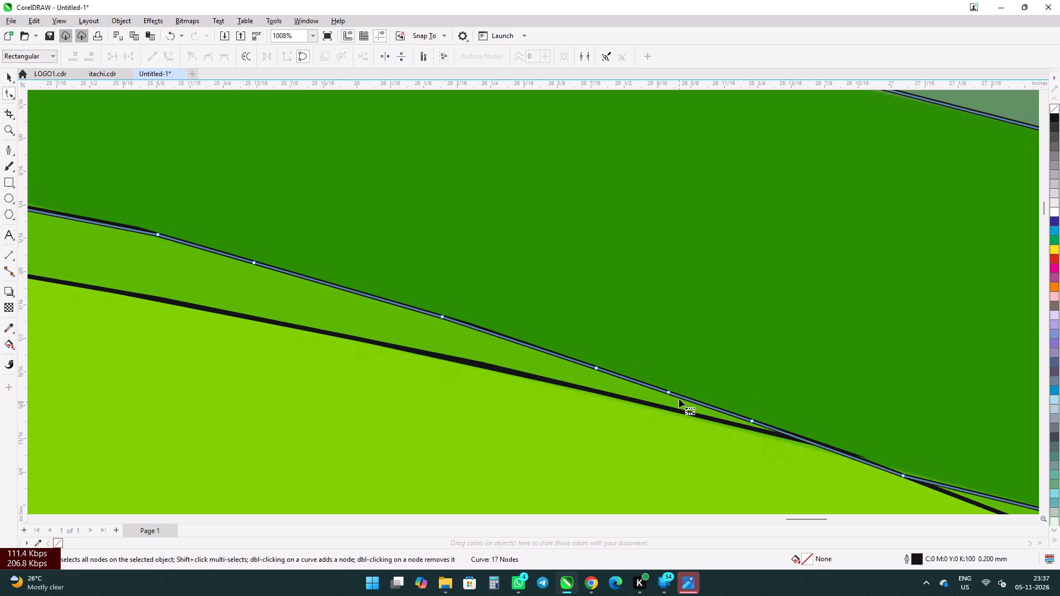
click(671, 393)
key(Delete)
click(599, 369)
key(Delete)
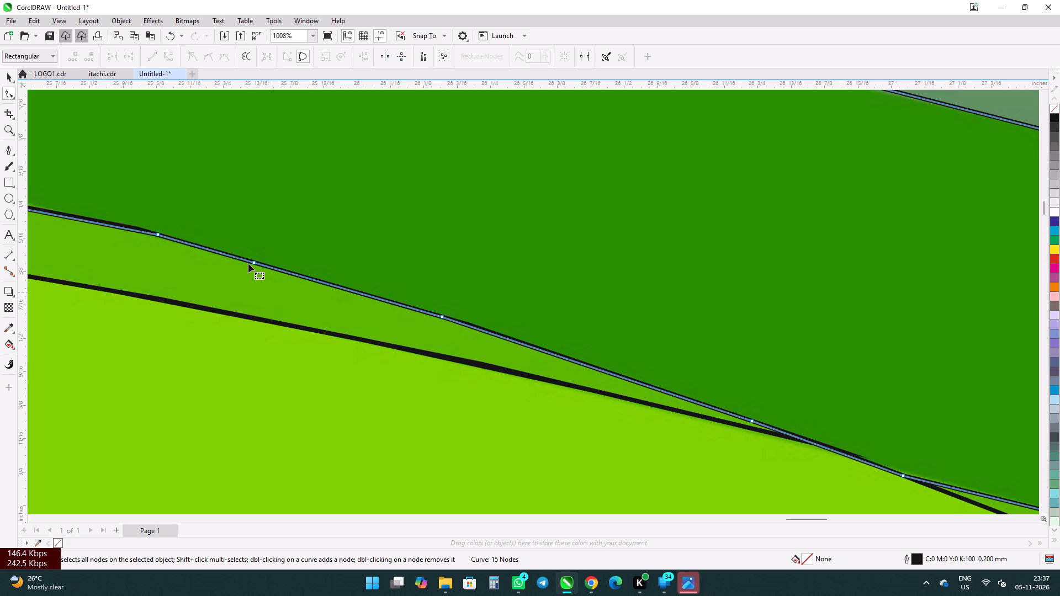
click(256, 263)
key(Delete)
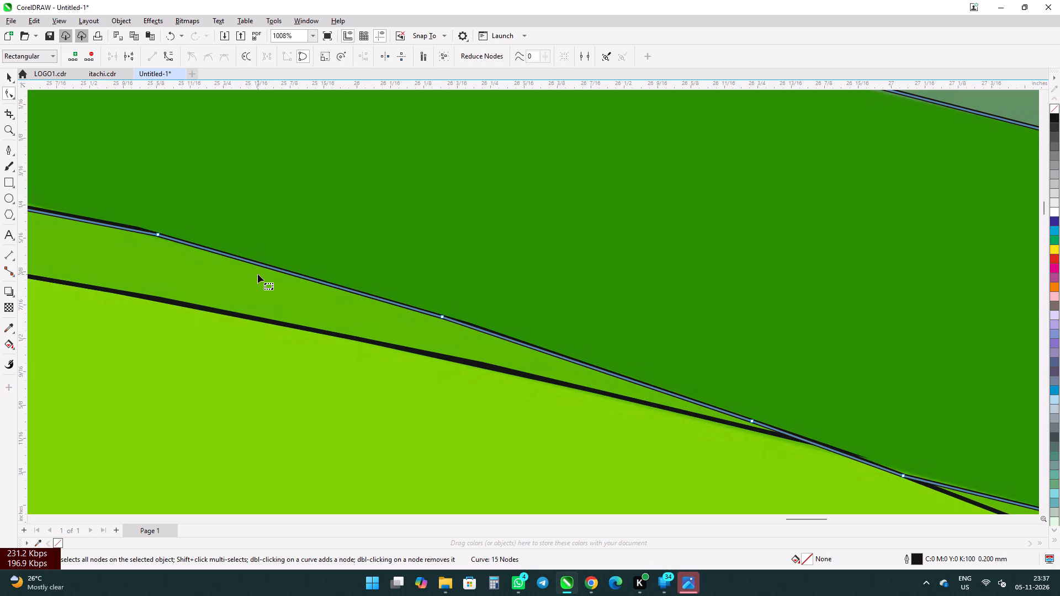
Lock the finished dark-green band outline.
scroll(392, 375, down, 3)
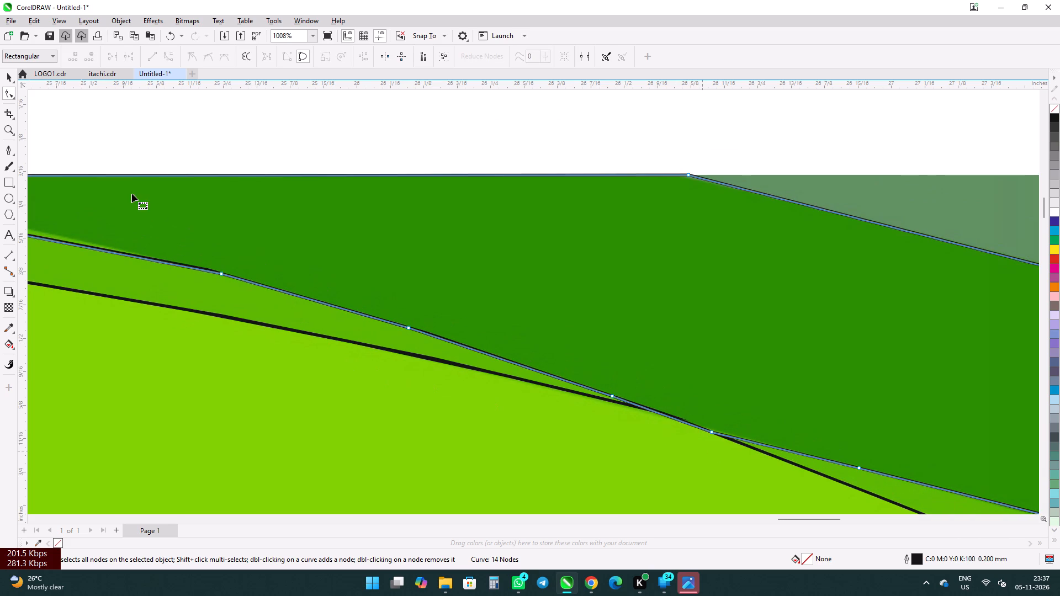
click(0, 77)
click(2, 76)
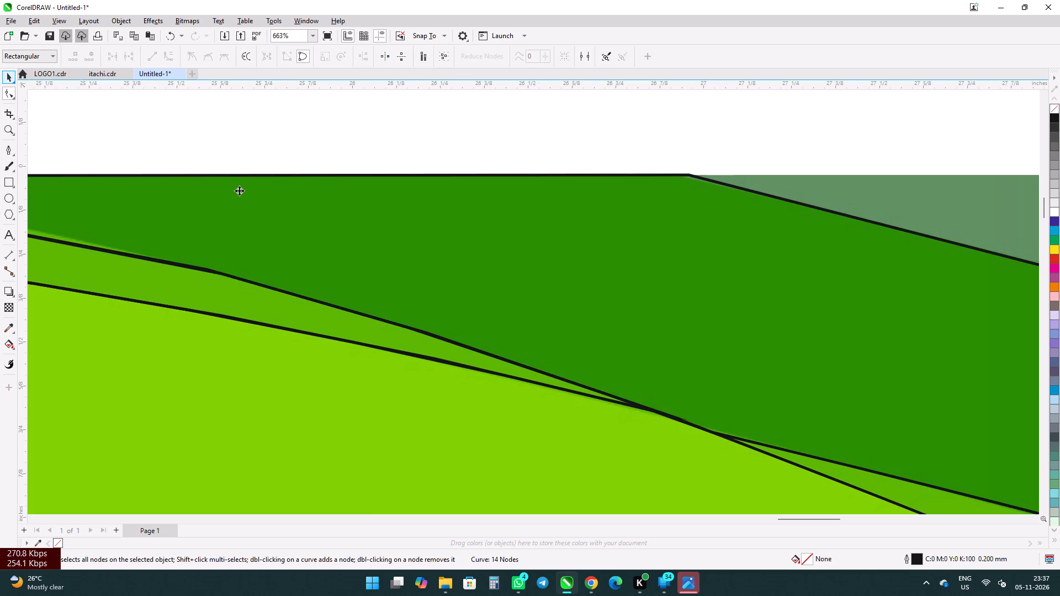
right_click(239, 190)
click(282, 305)
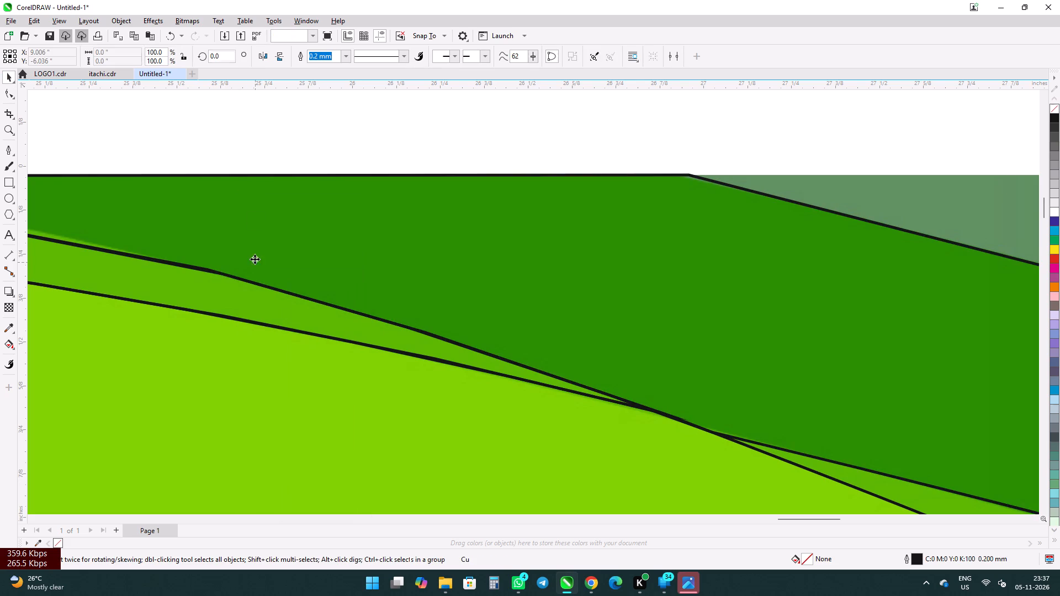
Start the mid-green band outline with the Pen tool, placing upper-edge points at about 27.1, 29.3, 32.0 and 32.7 inches.
scroll(215, 193, down, 5)
scroll(28, 145, down, 5)
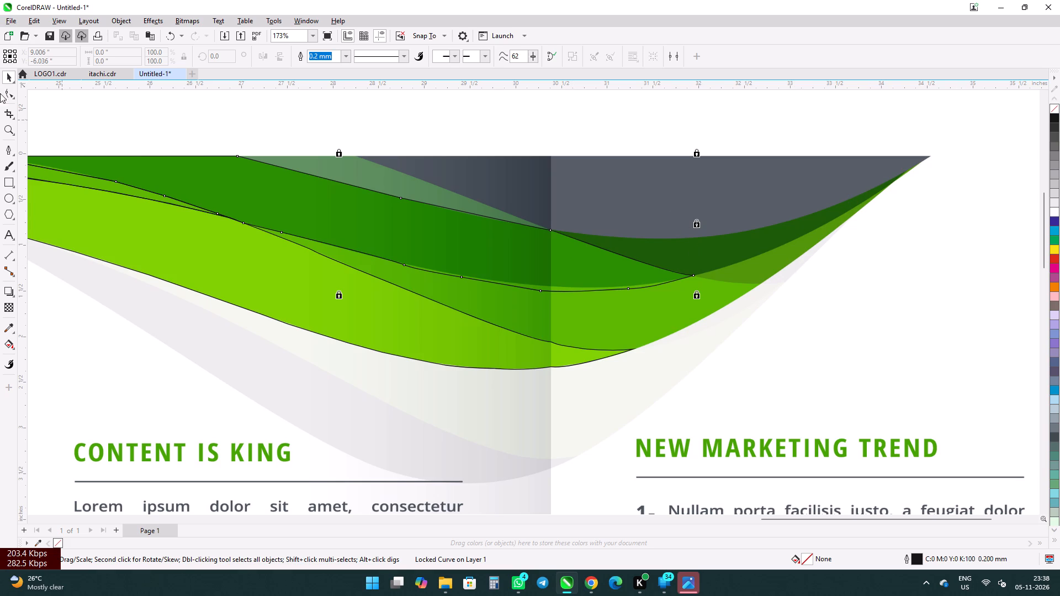
click(8, 147)
scroll(275, 240, up, 2)
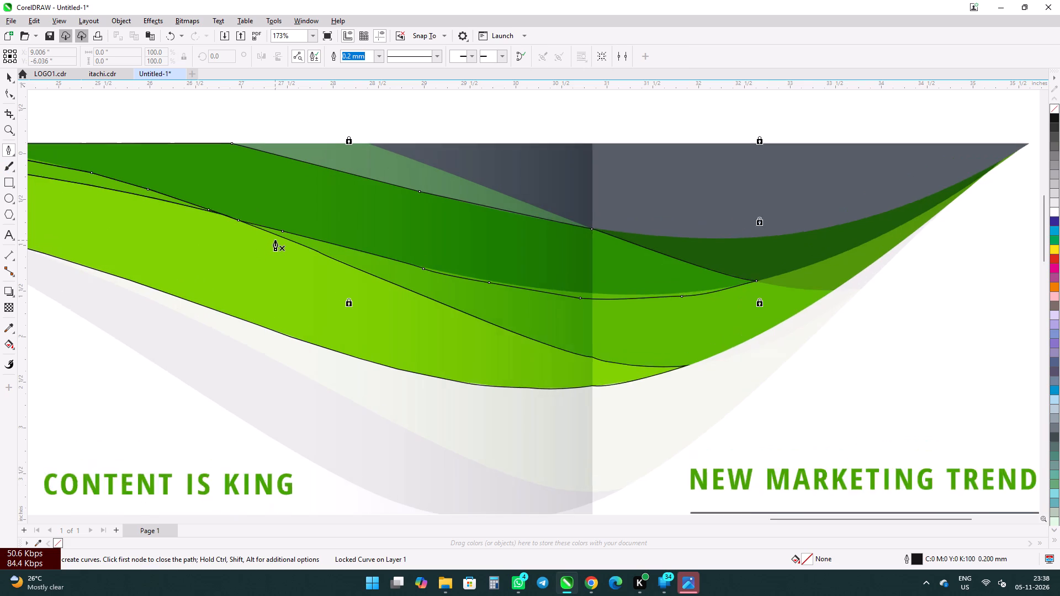
scroll(275, 240, up, 2)
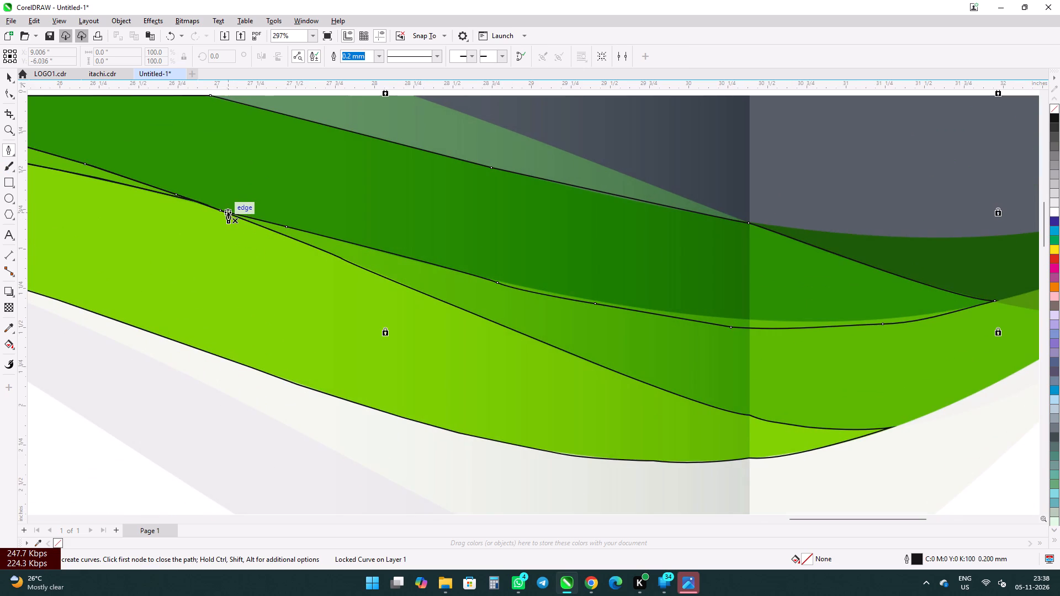
click(227, 214)
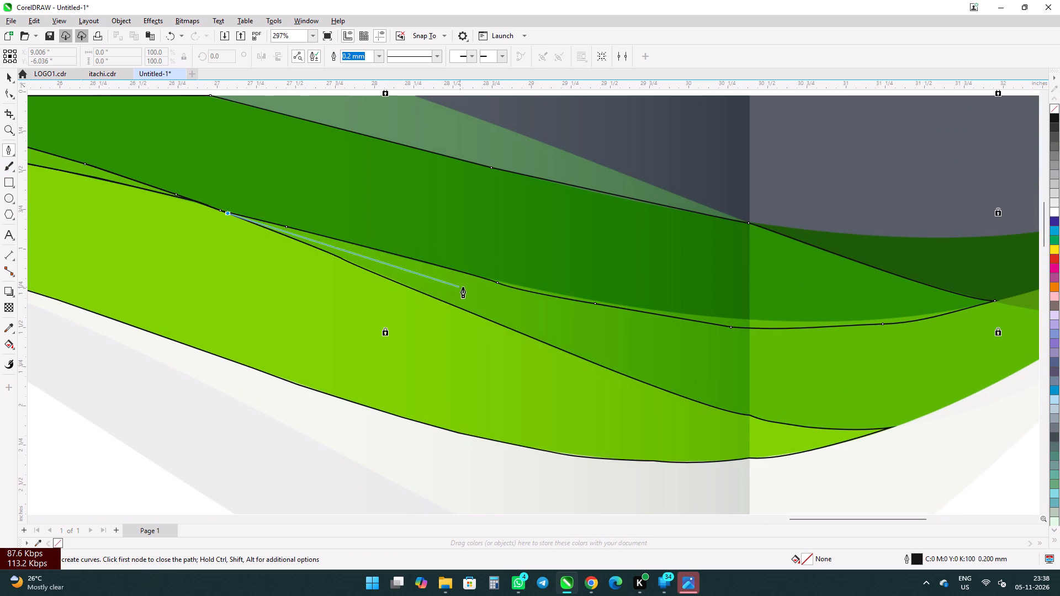
click(573, 298)
scroll(340, 279, down, 4)
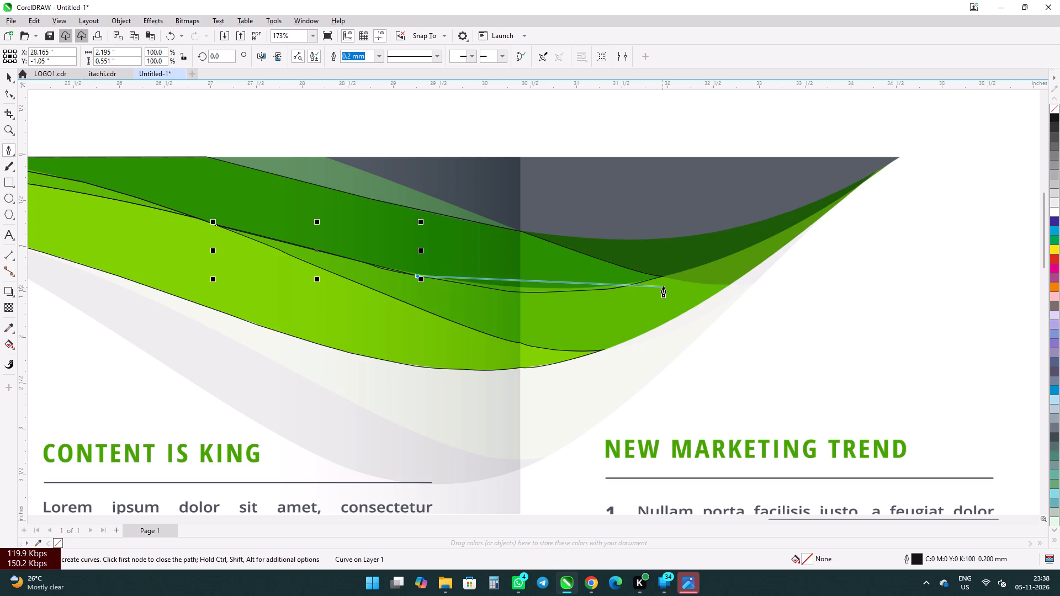
click(663, 280)
scroll(723, 292, up, 2)
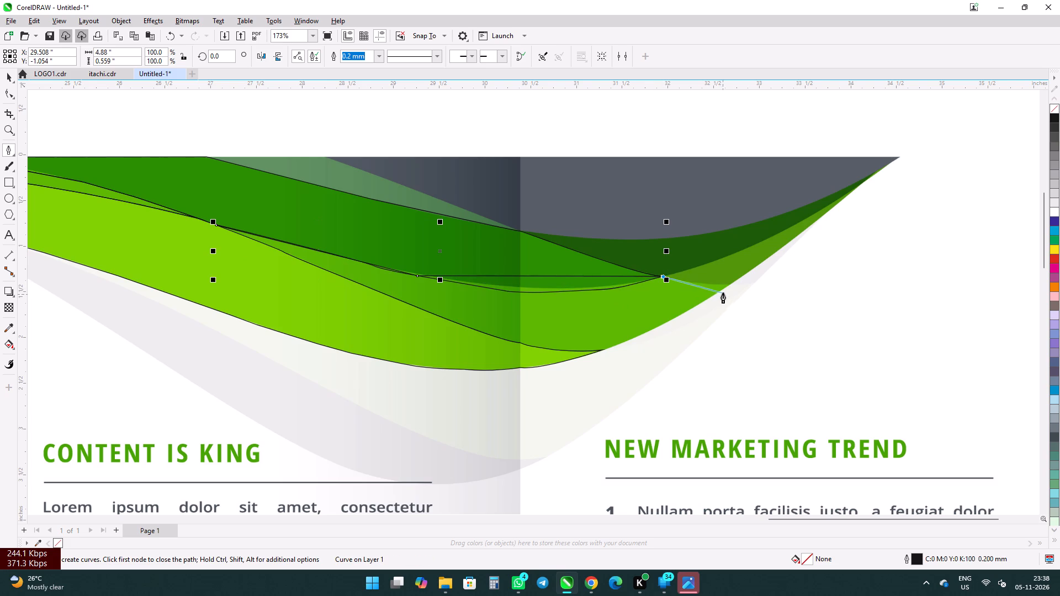
scroll(723, 292, up, 2)
click(734, 280)
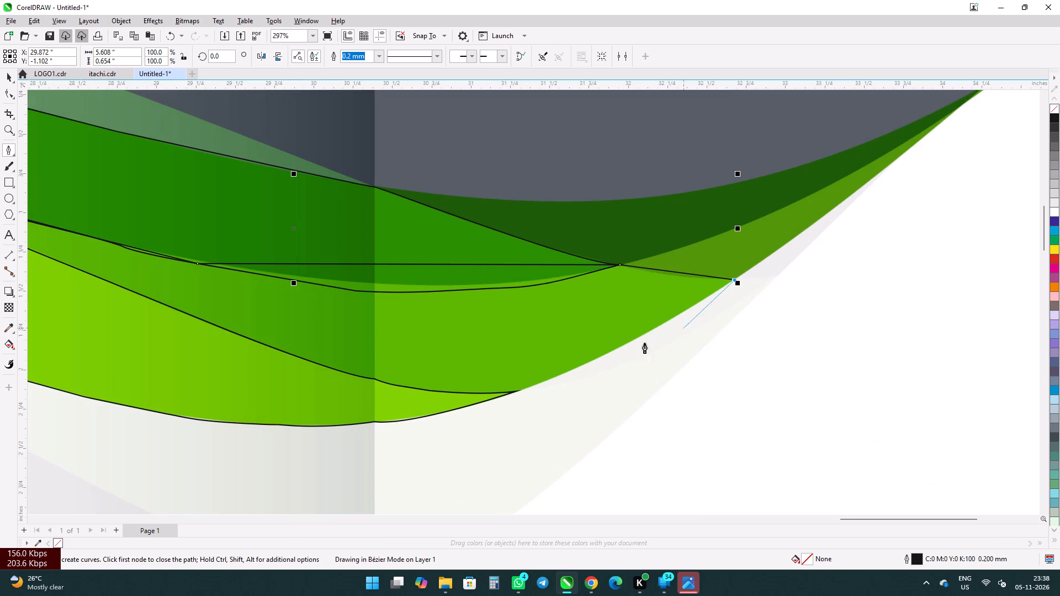
Continue the outline back along the mid-green band's lower edge with curved points at about 31.3 and 29.3 inches, ending in a cusp.
drag(520, 390, 467, 393)
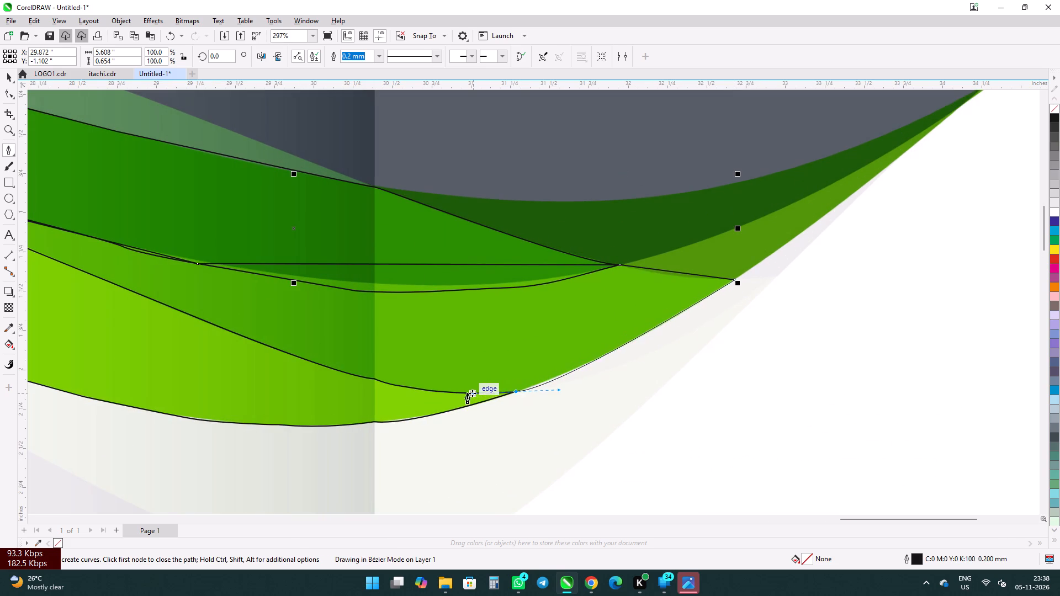
drag(467, 393, 467, 398)
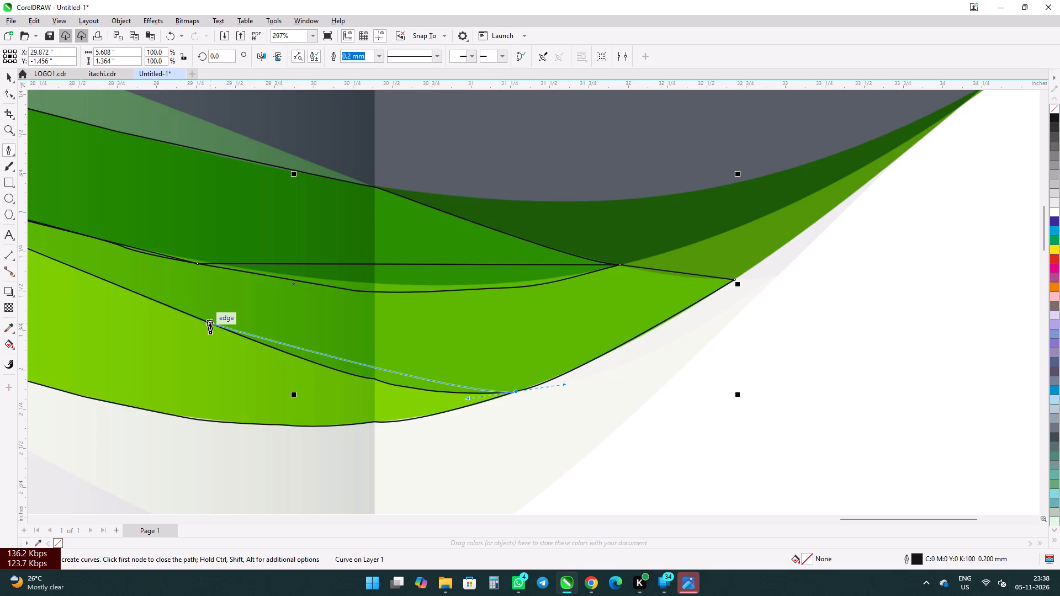
drag(210, 323, 155, 264)
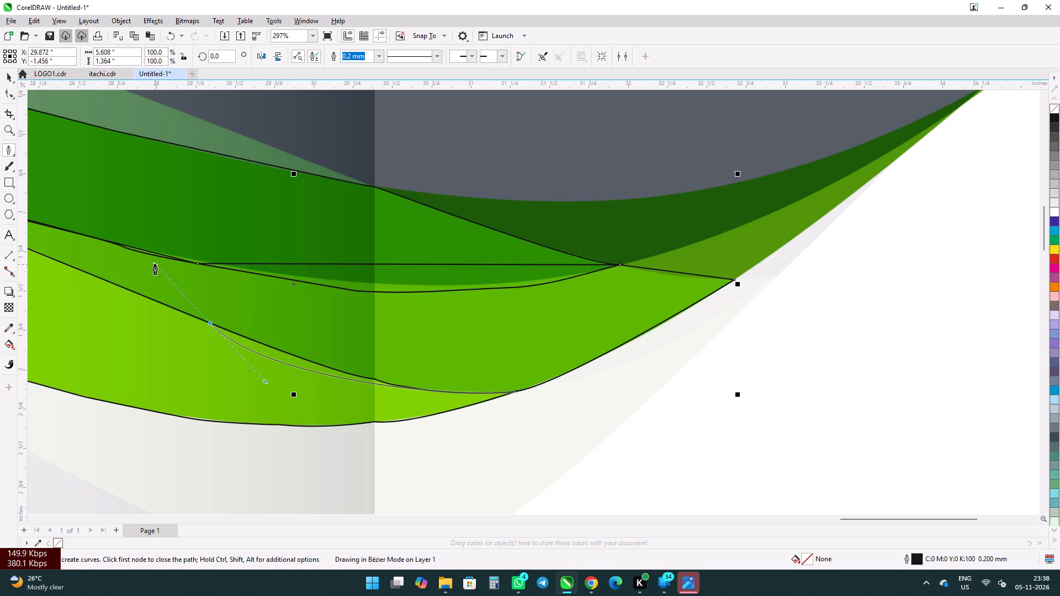
drag(155, 264, 126, 248)
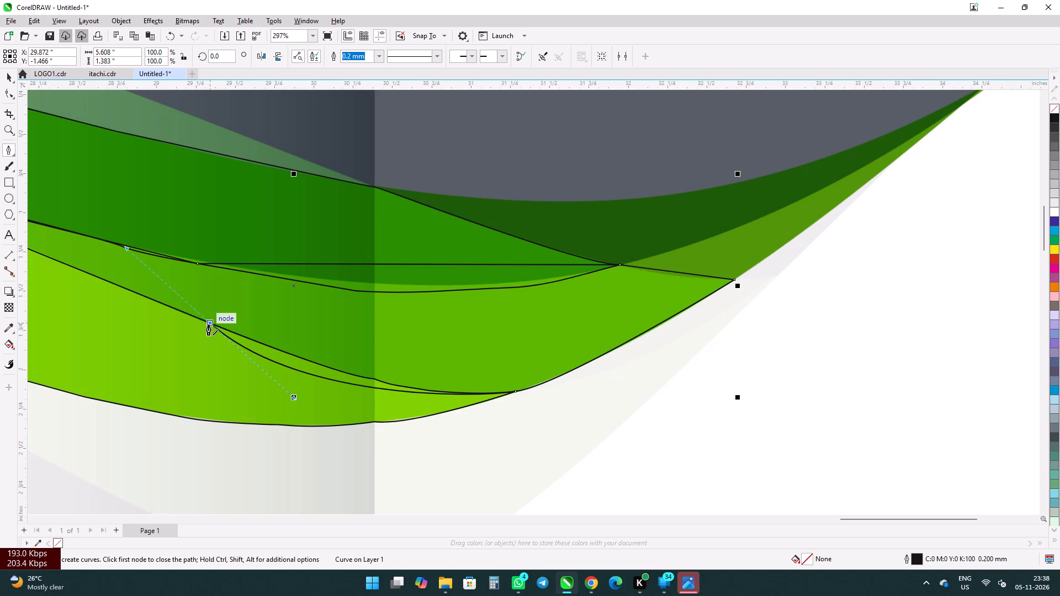
alt+click(208, 324)
alt+click(209, 319)
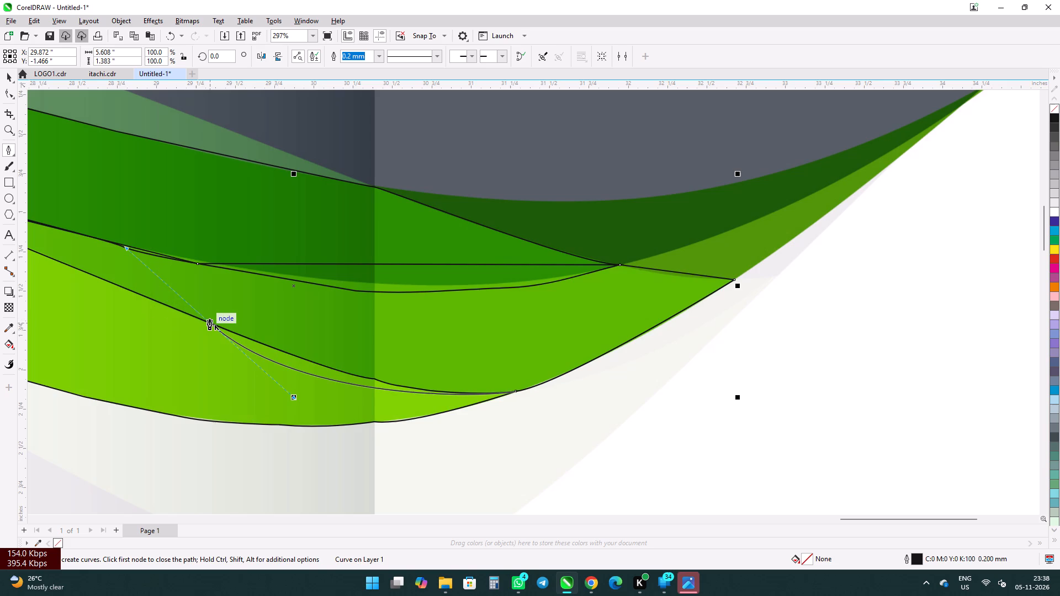
Add a lower-edge point at about 27.8 inches and close the mid-green outline at its starting node near 27.1 inches.
scroll(212, 317, down, 5)
scroll(145, 288, up, 1)
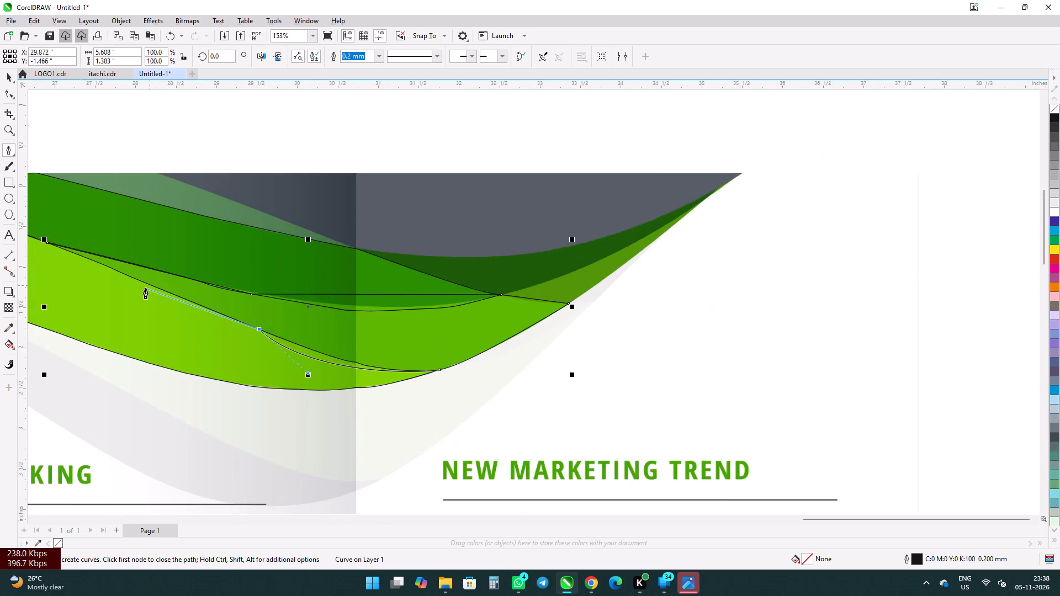
scroll(145, 288, up, 2)
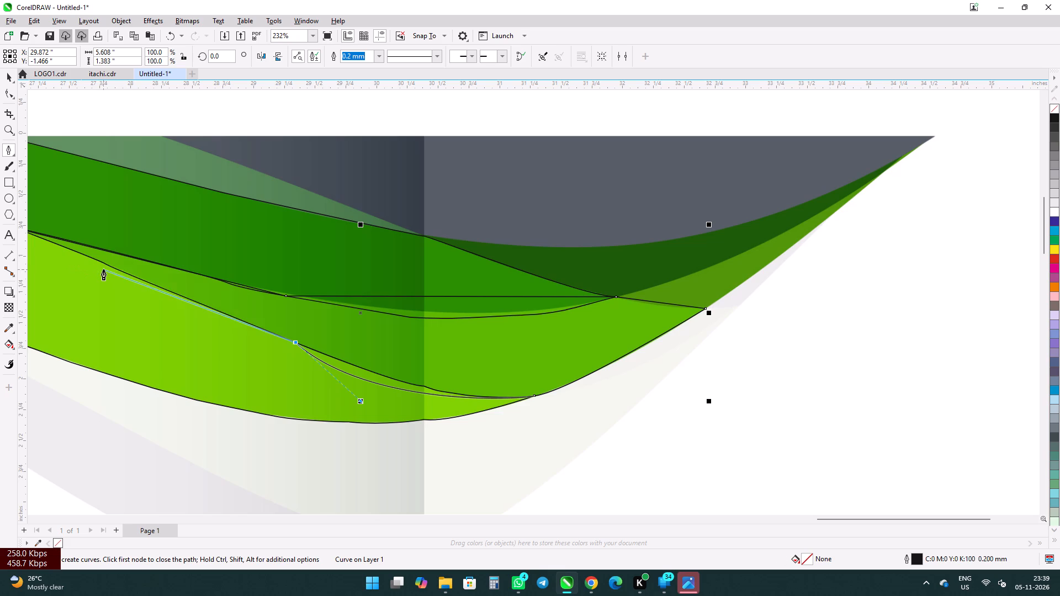
click(109, 268)
scroll(209, 281, down, 4)
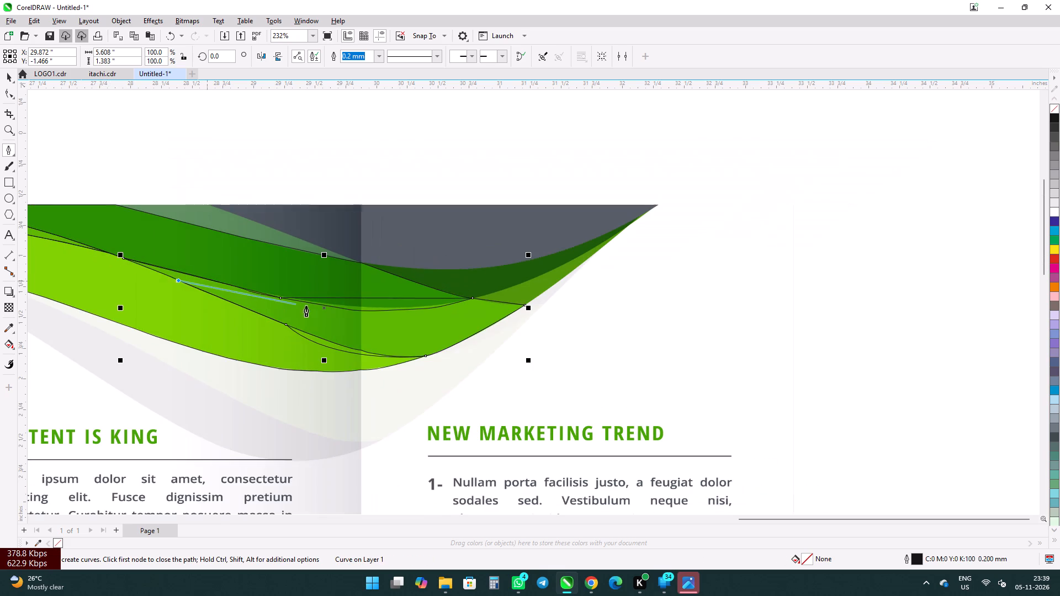
scroll(121, 263, up, 9)
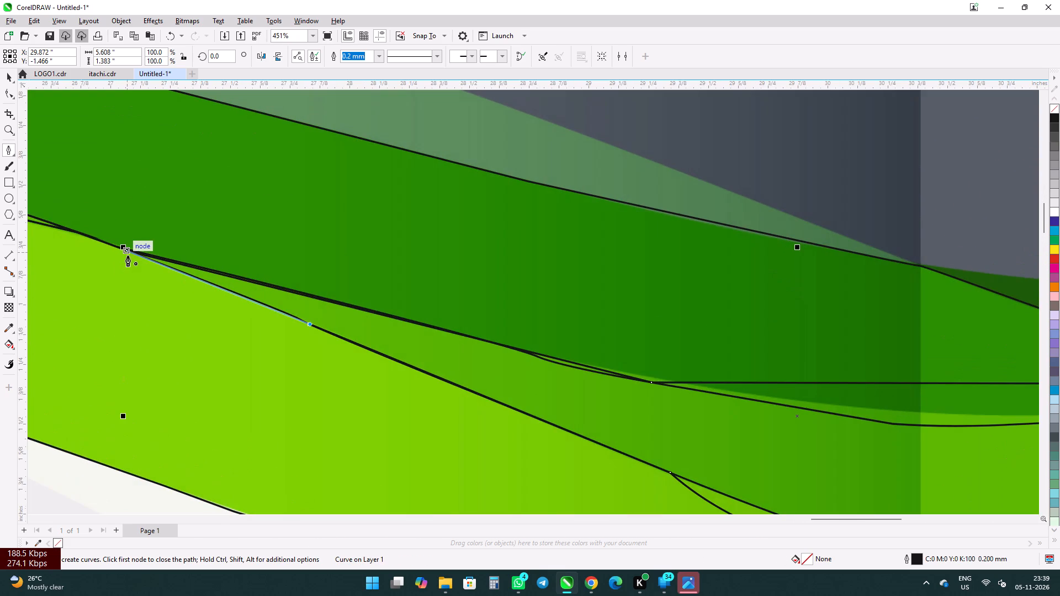
click(124, 246)
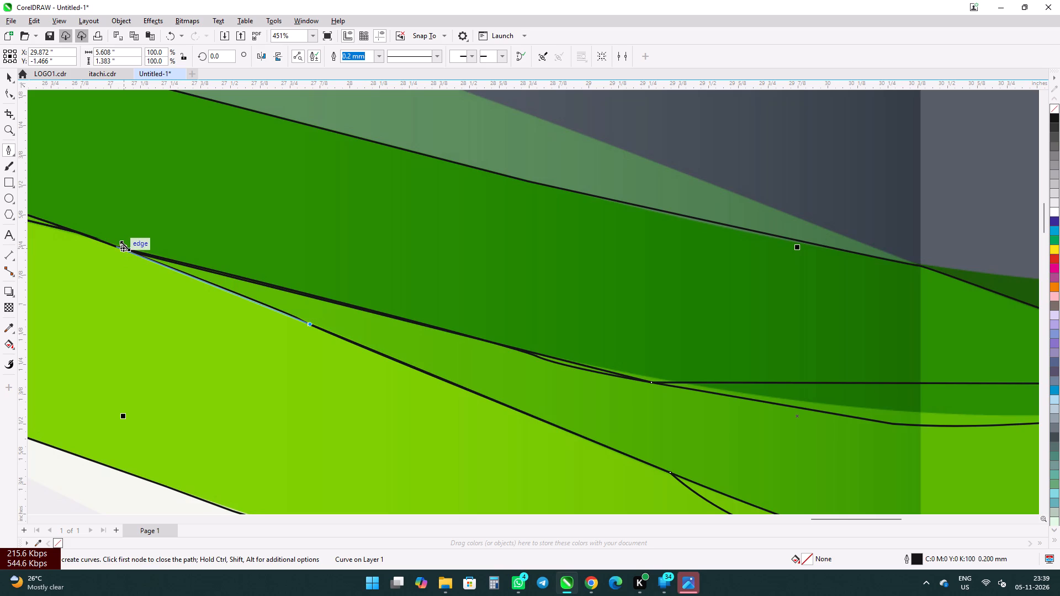
click(125, 246)
click(129, 250)
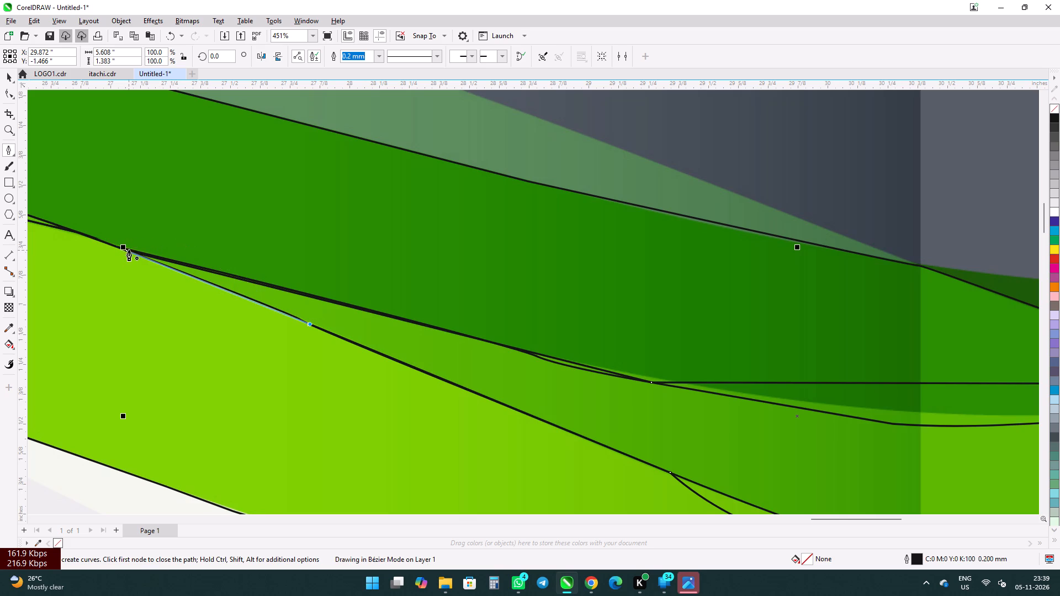
Lock the closed mid-green band outline and deselect it.
click(7, 71)
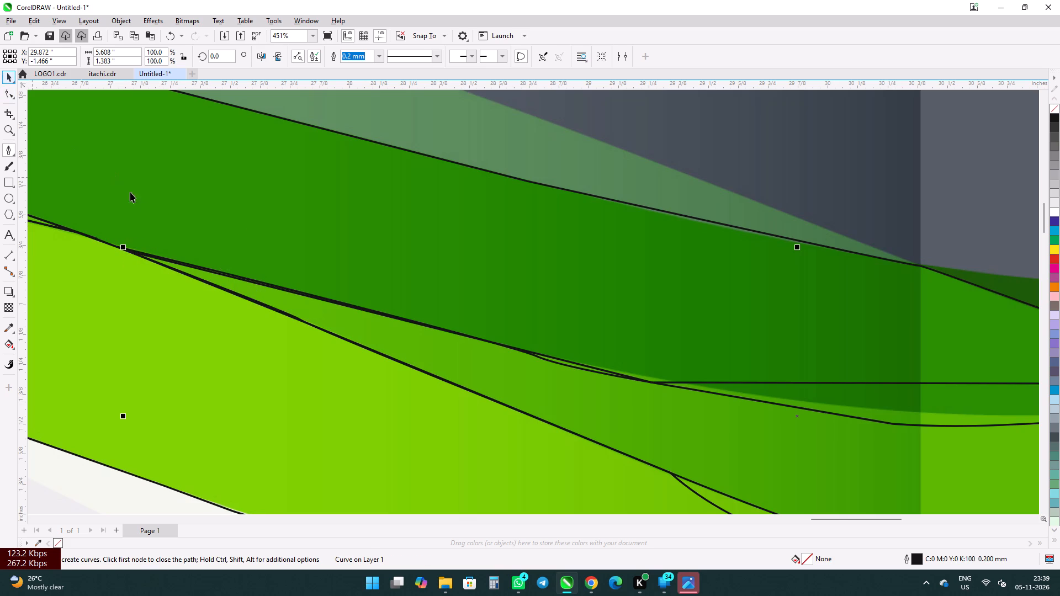
click(1, 93)
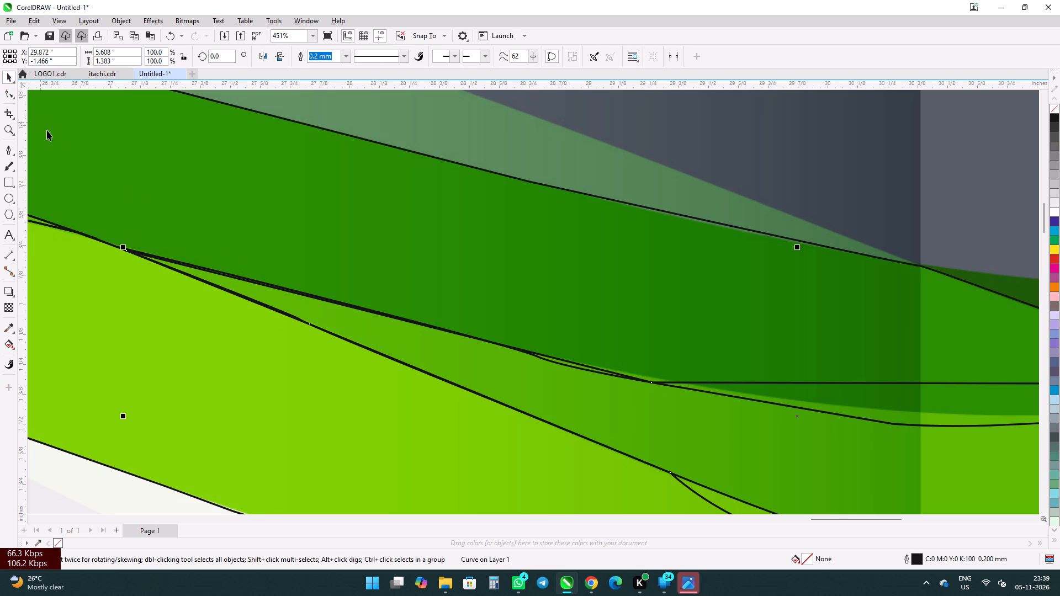
click(10, 96)
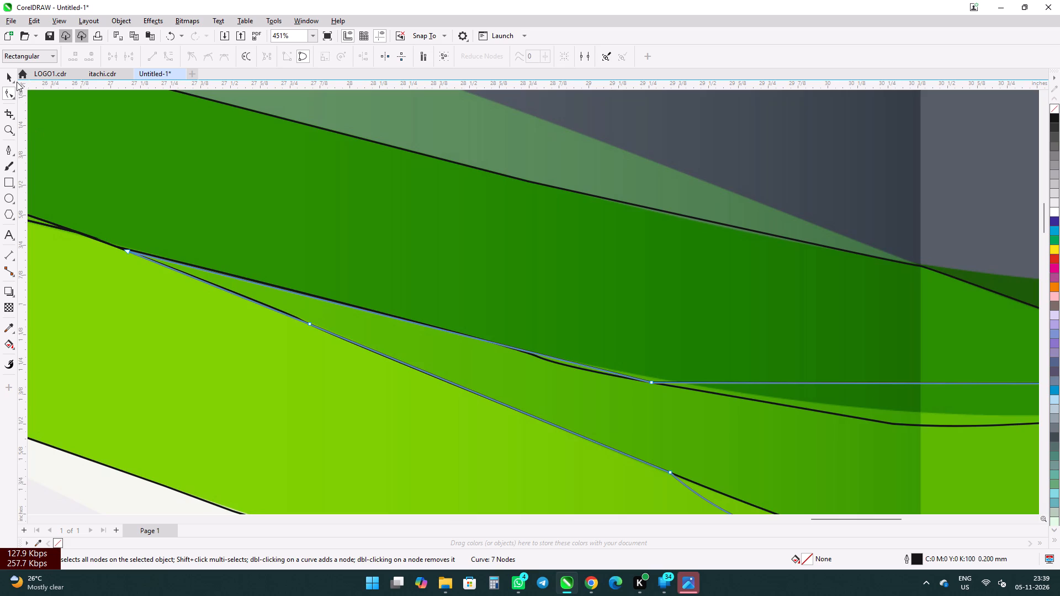
click(13, 79)
scroll(66, 177, down, 5)
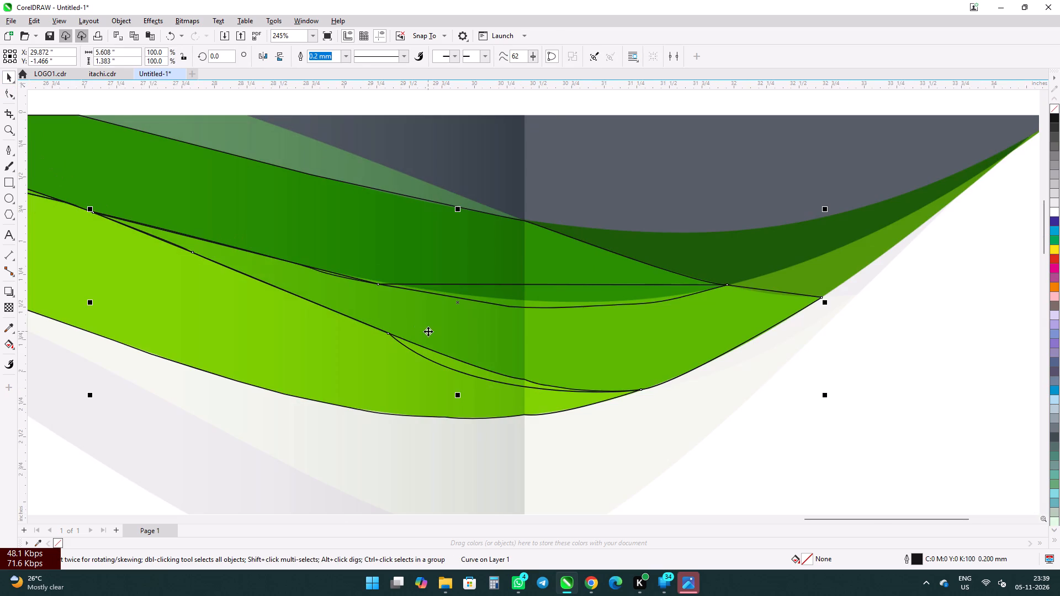
right_click(428, 331)
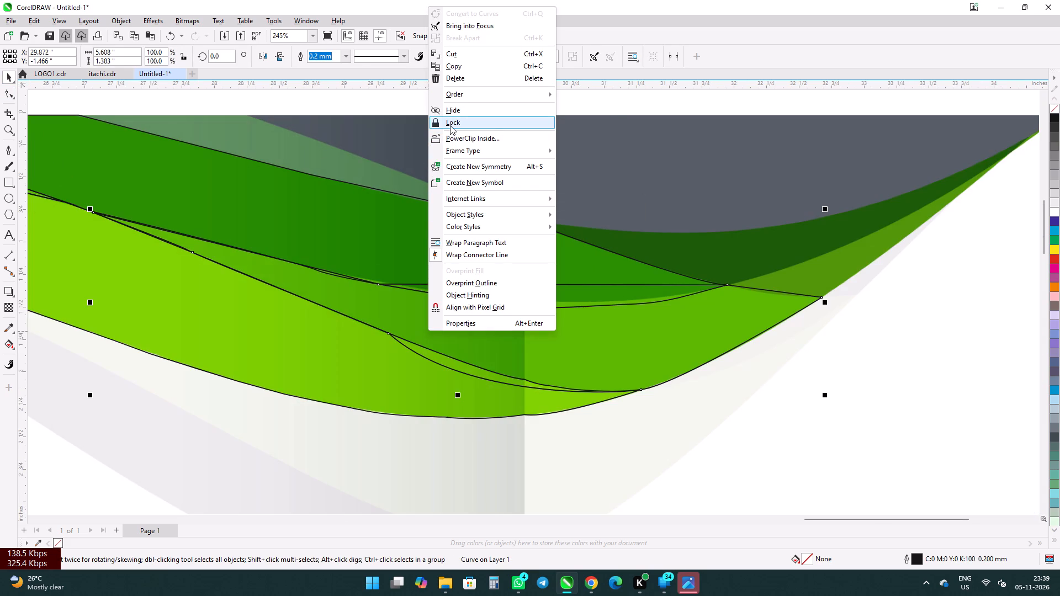
click(450, 125)
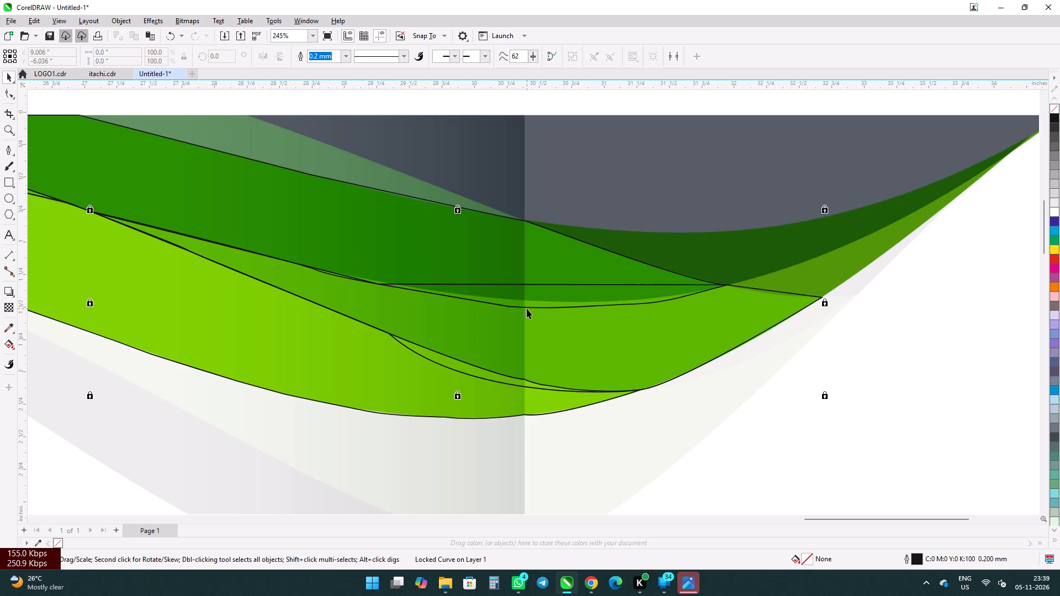
scroll(532, 291, down, 5)
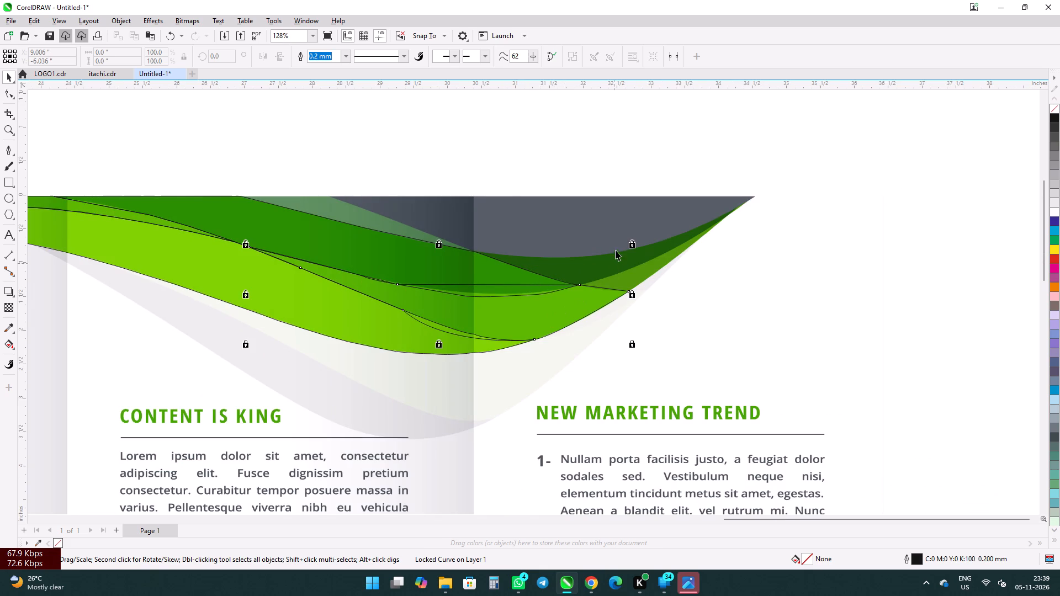
click(402, 155)
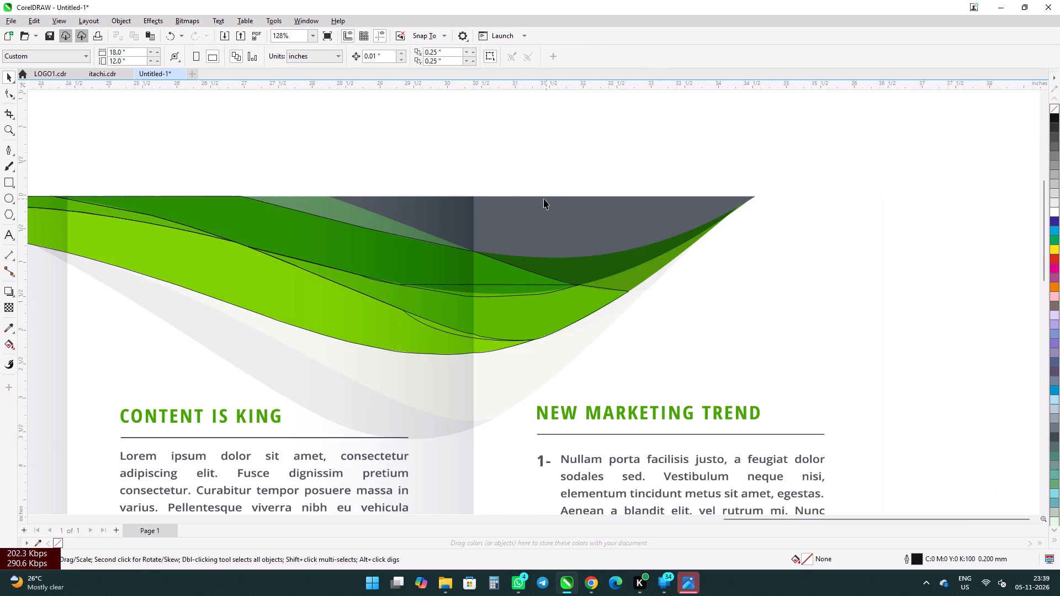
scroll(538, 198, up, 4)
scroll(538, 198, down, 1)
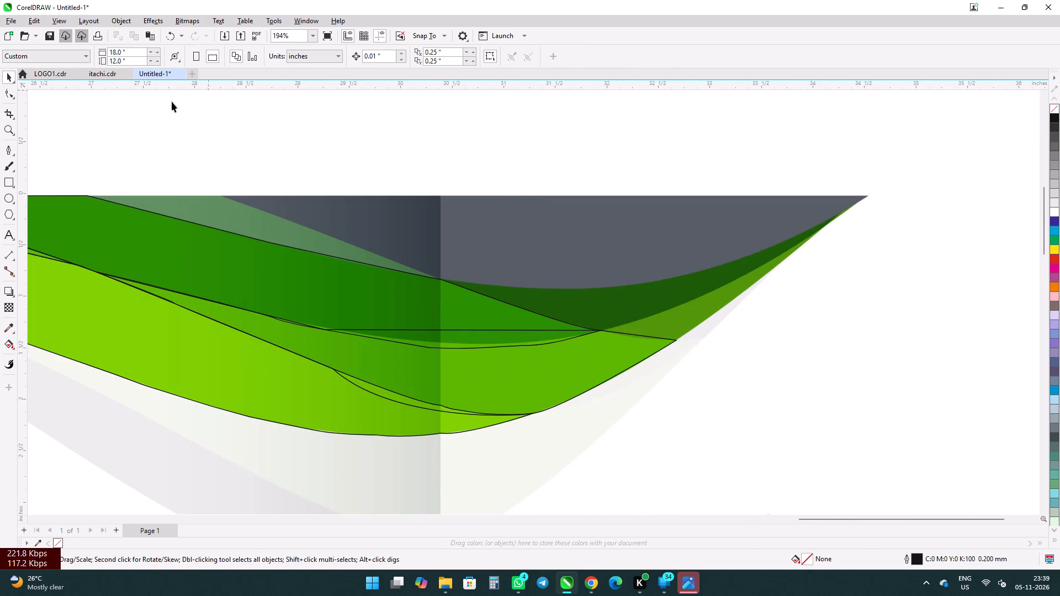
Trace the pale green wedge with the Pen tool through points at about 30.4, 28.3 and 27.0 inches, closing it with a slight curve.
click(4, 146)
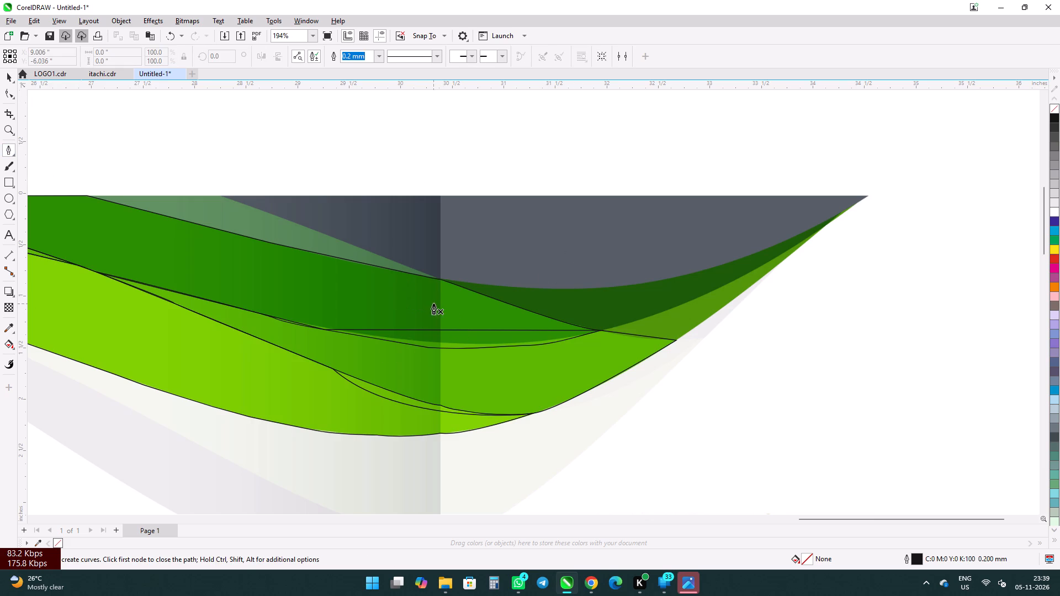
scroll(425, 291, up, 1)
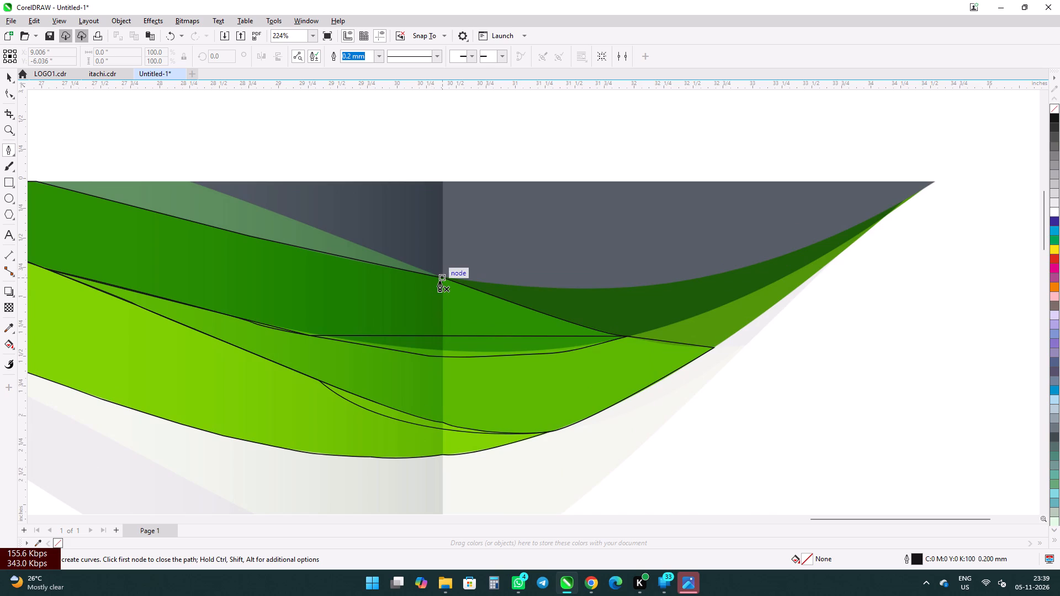
click(439, 281)
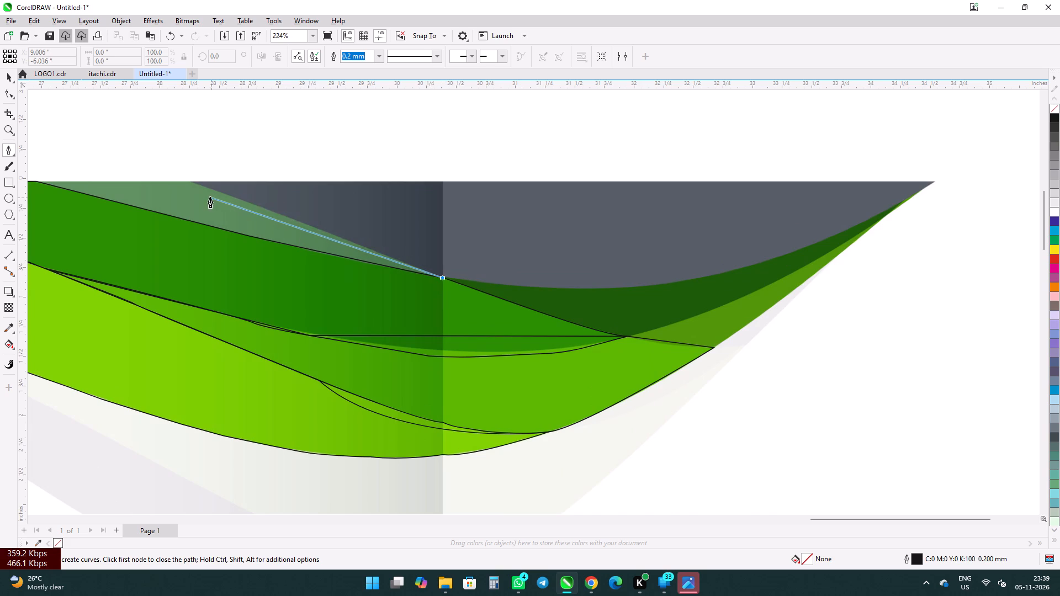
click(193, 182)
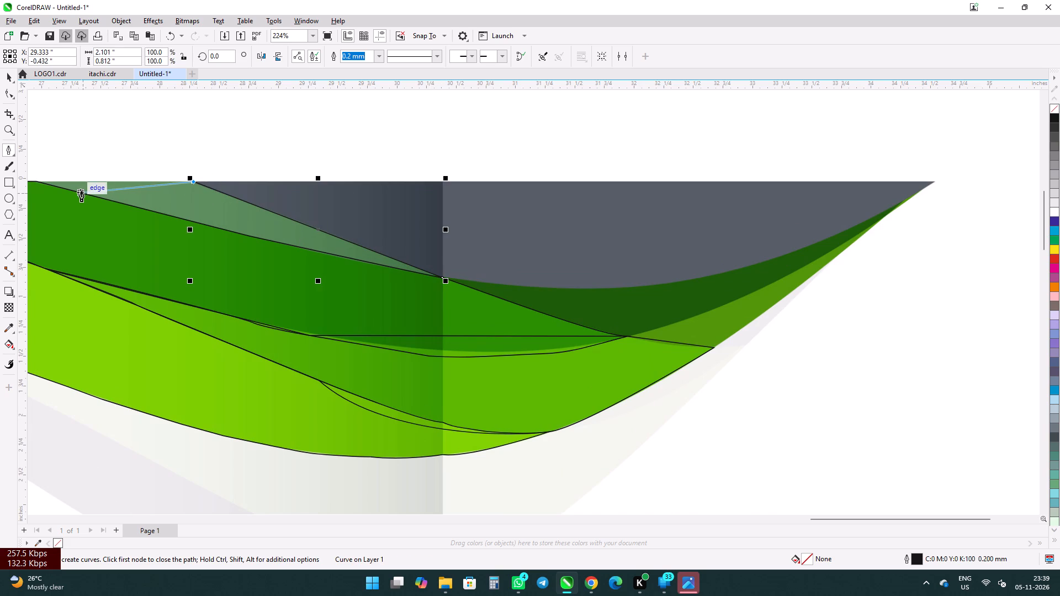
click(36, 180)
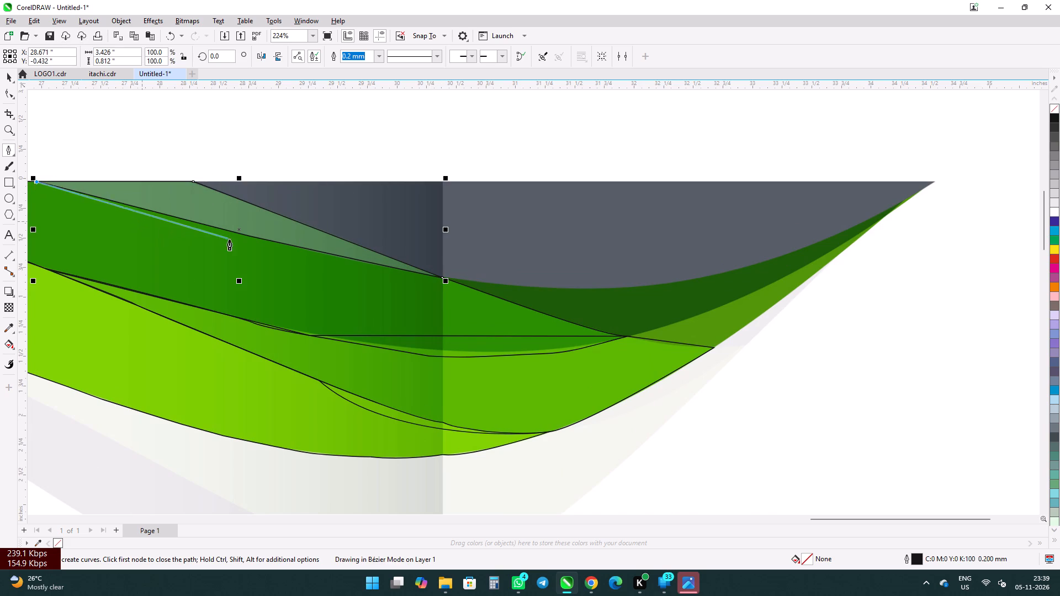
click(440, 278)
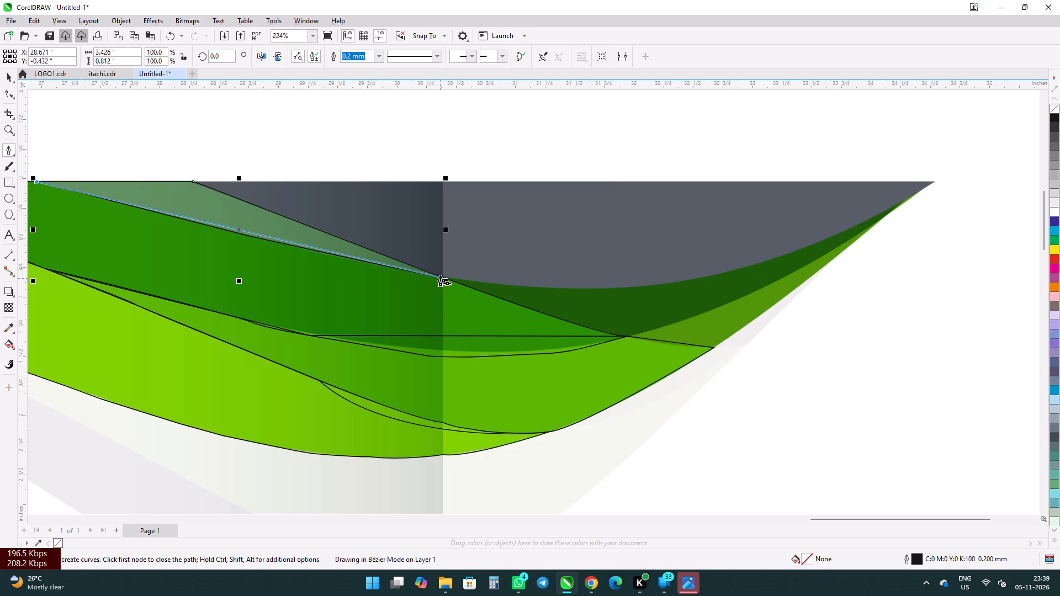
key(ctrl+z)
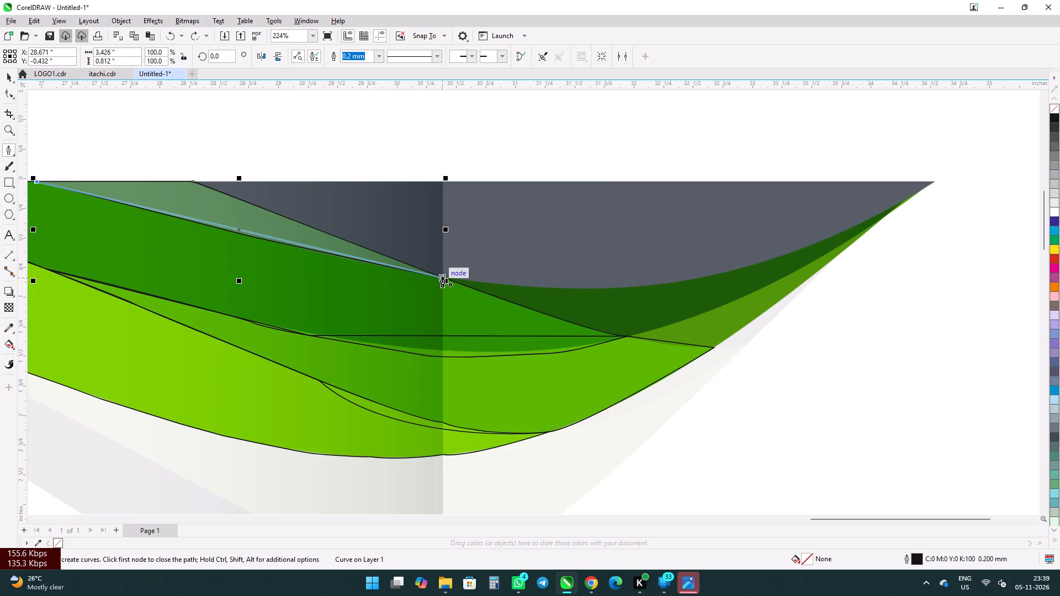
drag(442, 276, 452, 292)
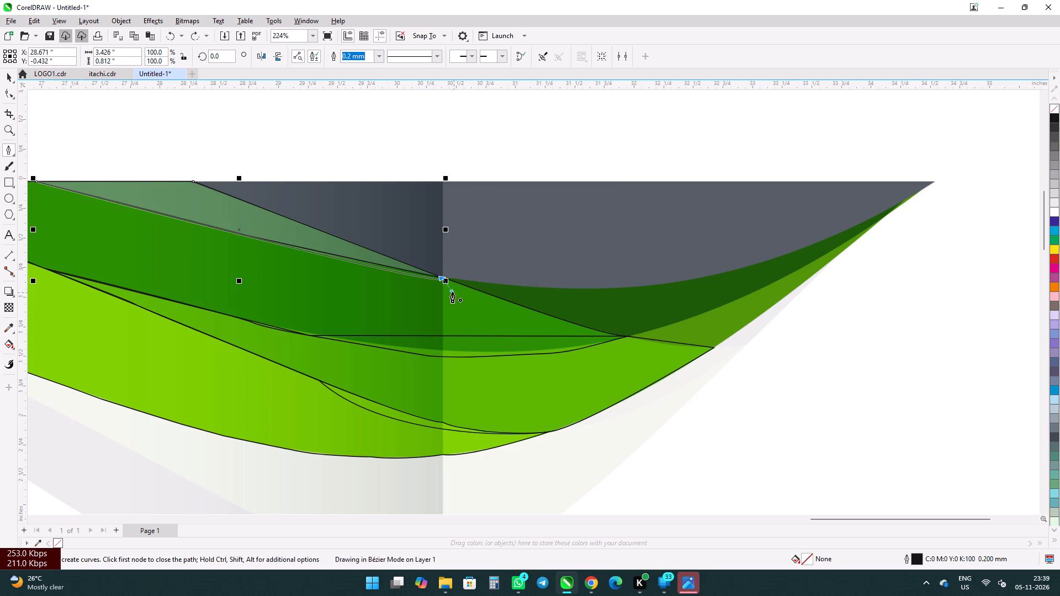
drag(452, 292, 446, 291)
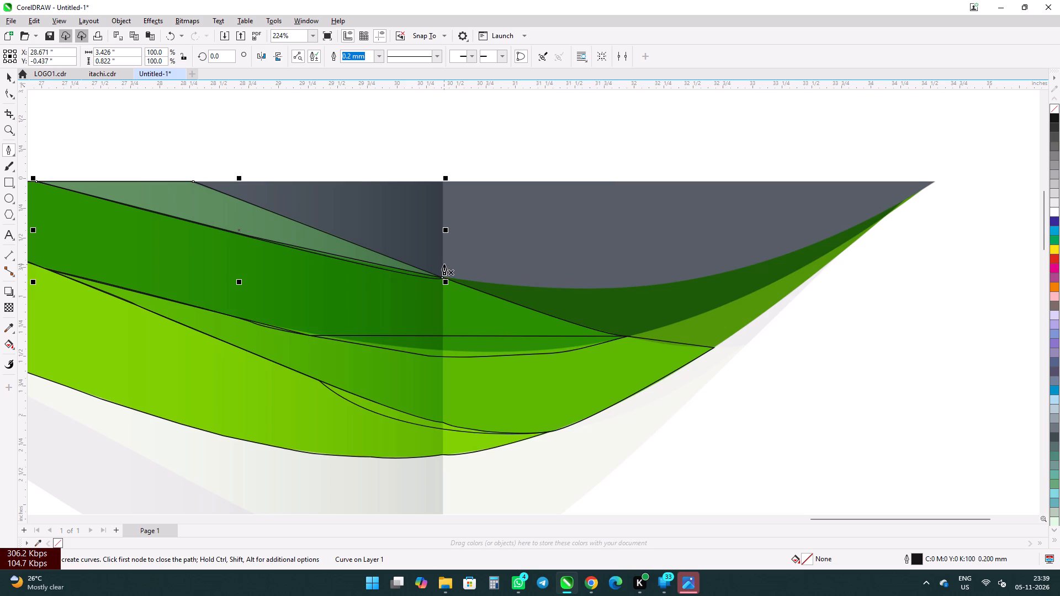
Lock the closed pale green wedge outline.
click(9, 70)
right_click(161, 210)
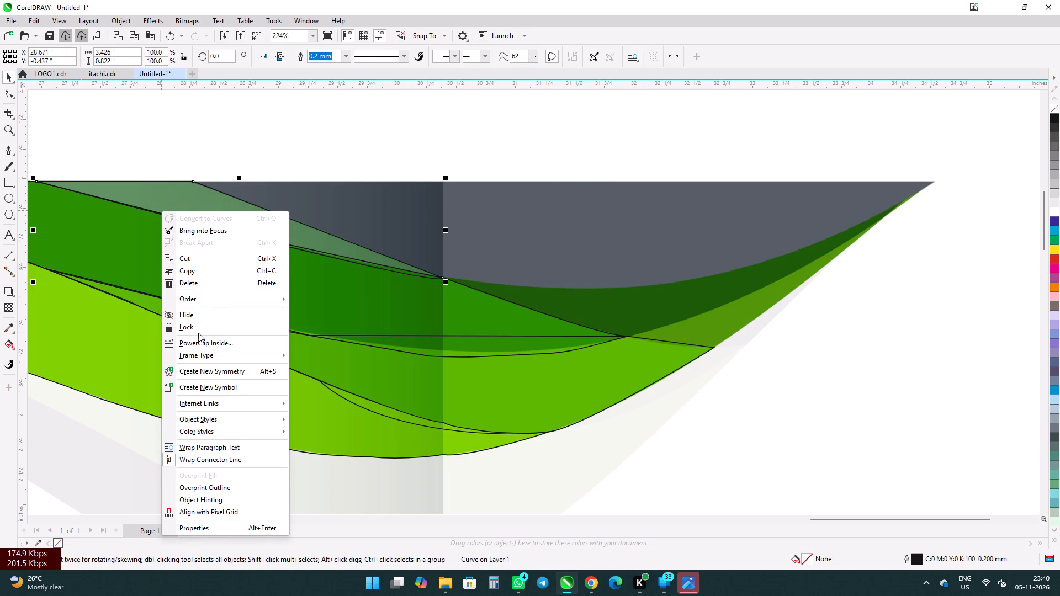
click(198, 323)
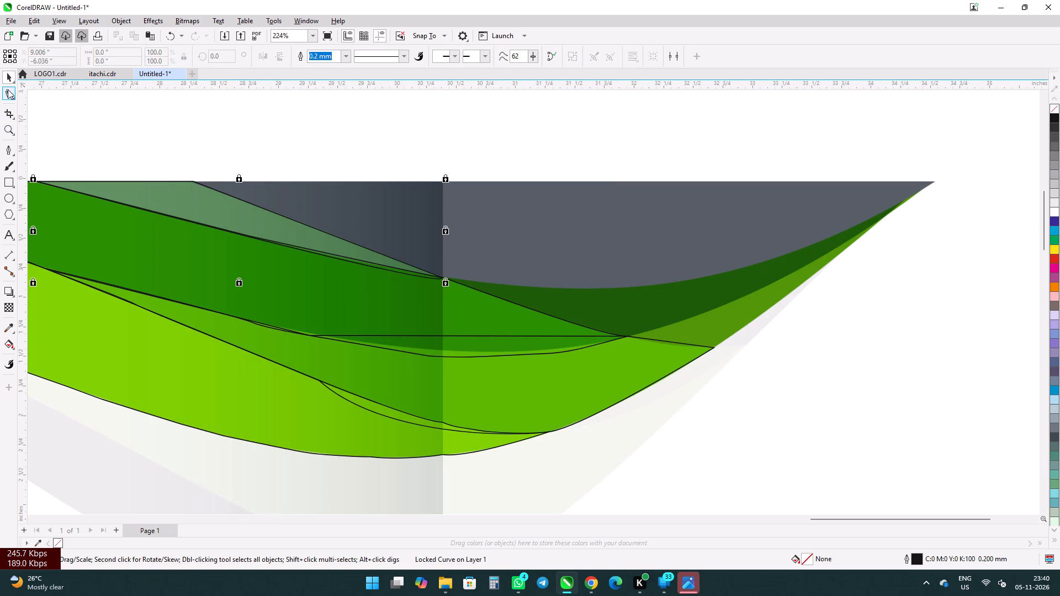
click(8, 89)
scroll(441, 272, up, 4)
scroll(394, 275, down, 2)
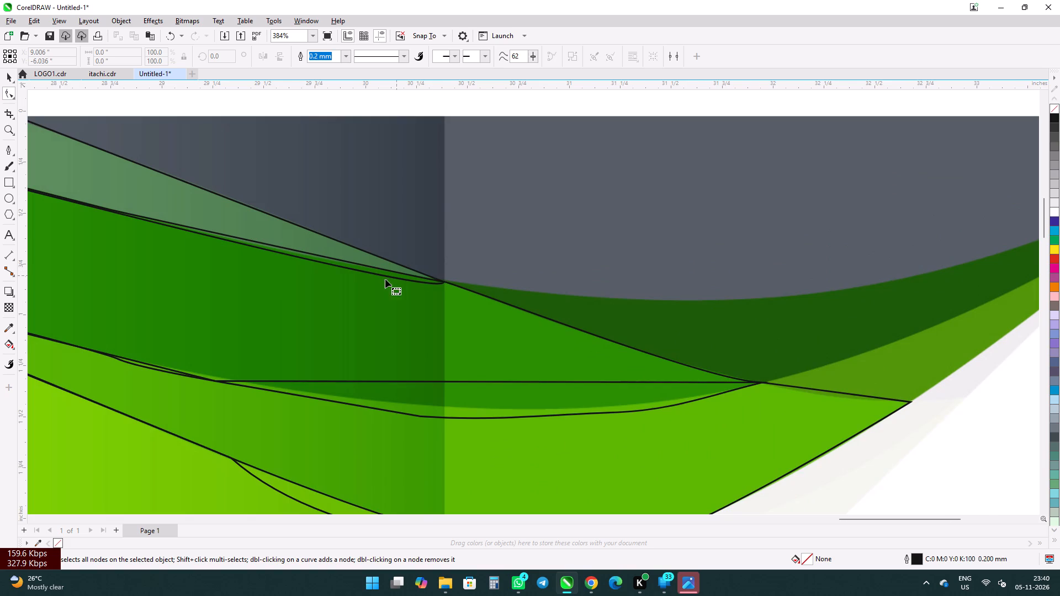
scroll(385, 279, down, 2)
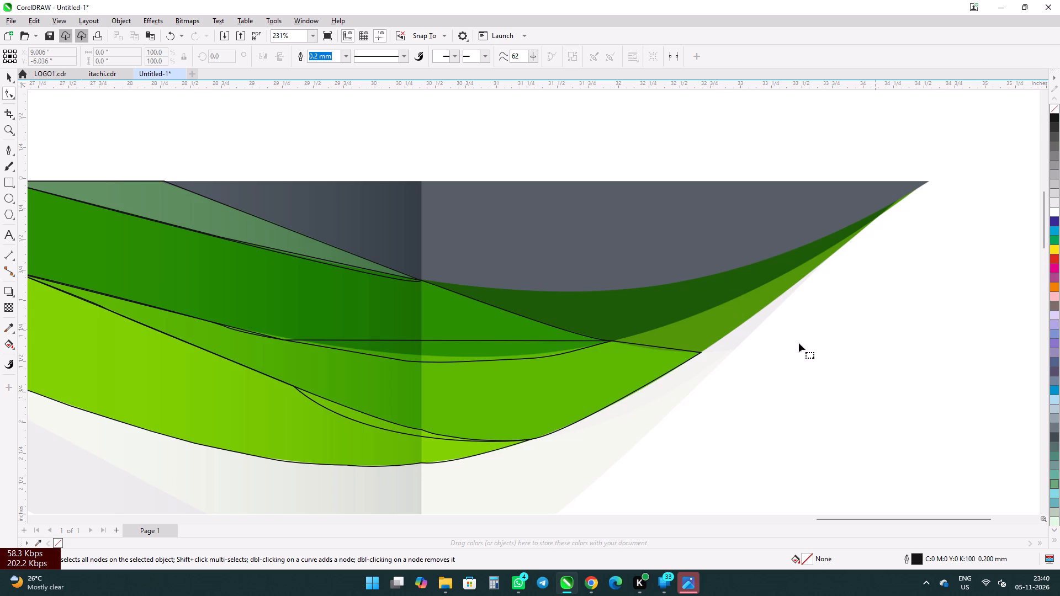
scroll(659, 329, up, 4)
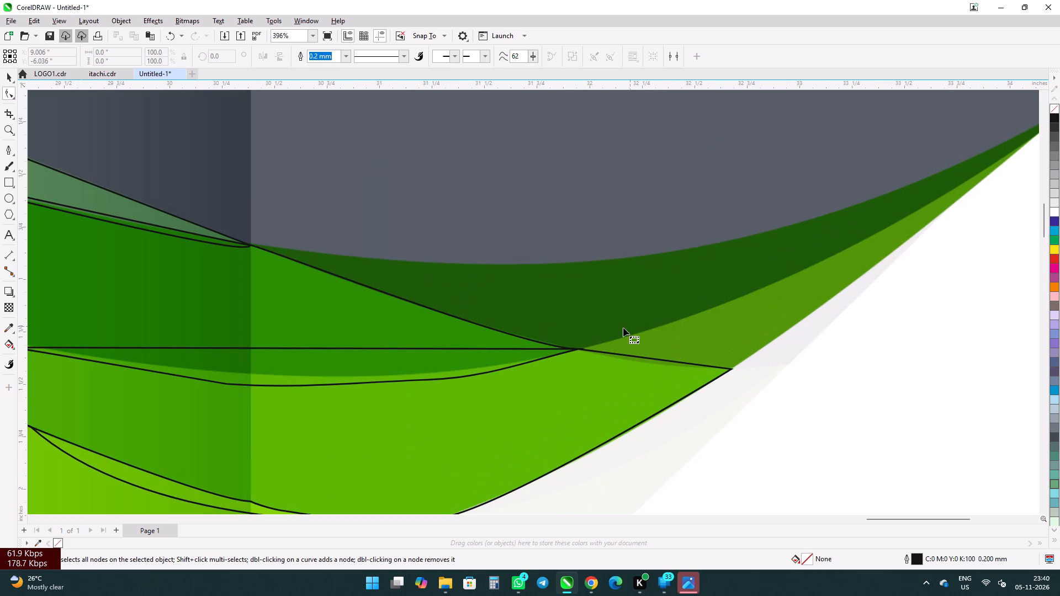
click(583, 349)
Start the olive-green wedge outline with the Pen tool at about 34.1 inches, through a curved cusp at 32.7, to a point at 31.95 inches.
scroll(534, 188, down, 5)
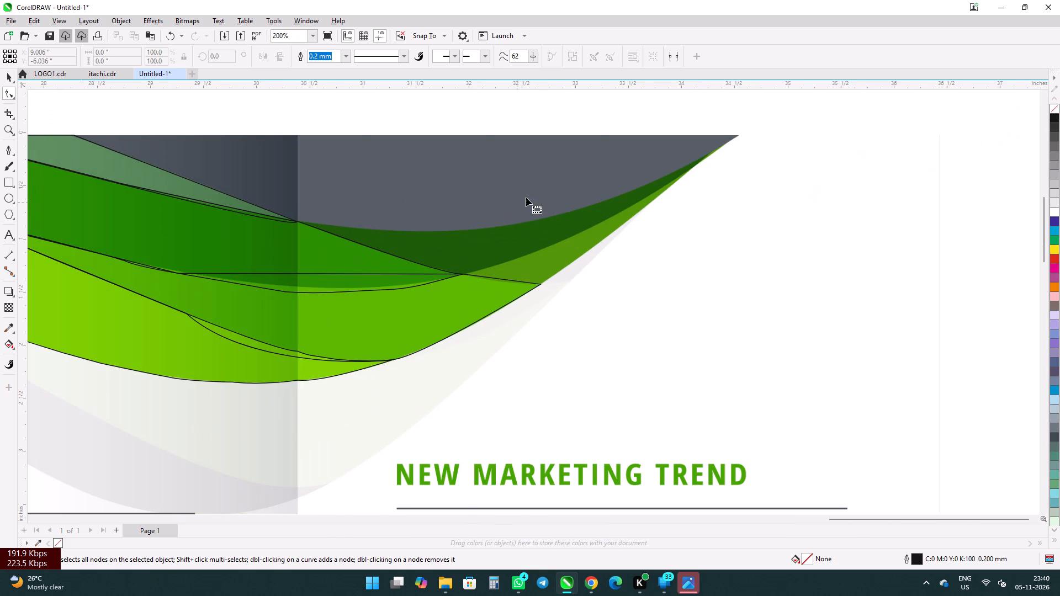
scroll(529, 196, up, 3)
scroll(750, 166, up, 7)
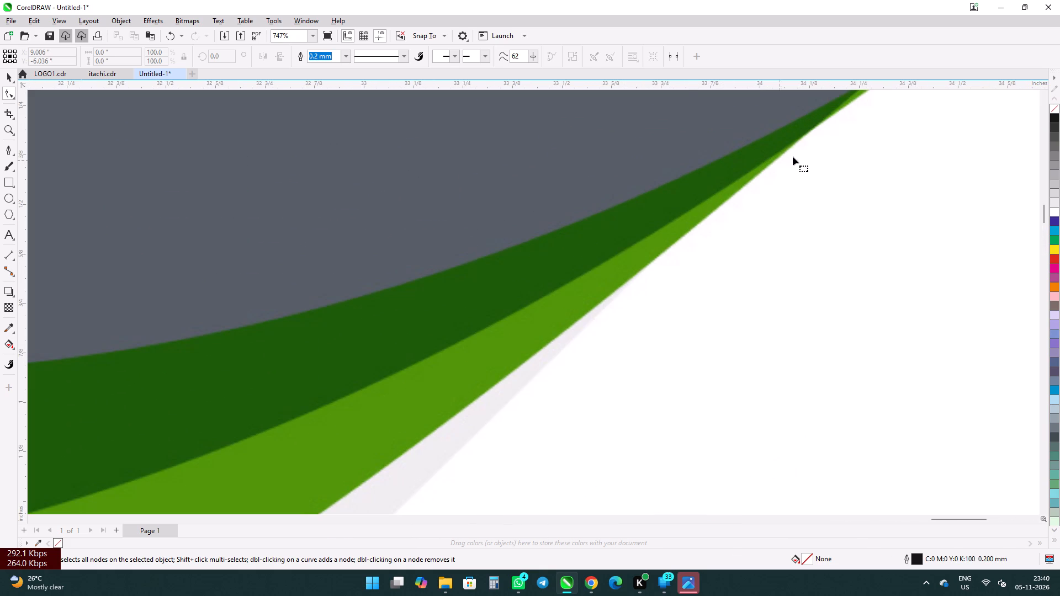
scroll(797, 140, up, 4)
scroll(766, 161, down, 6)
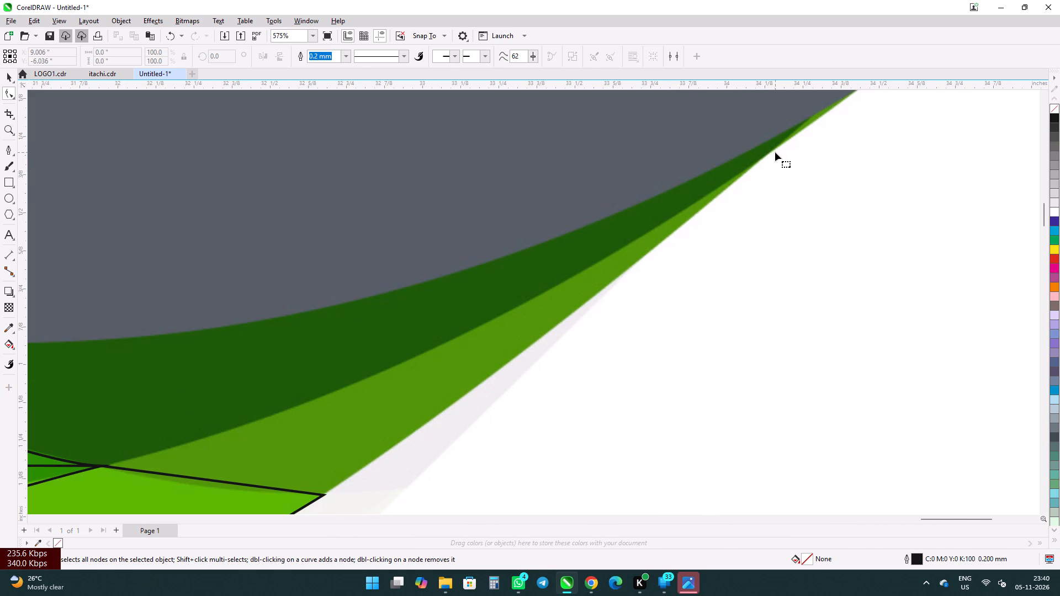
click(750, 167)
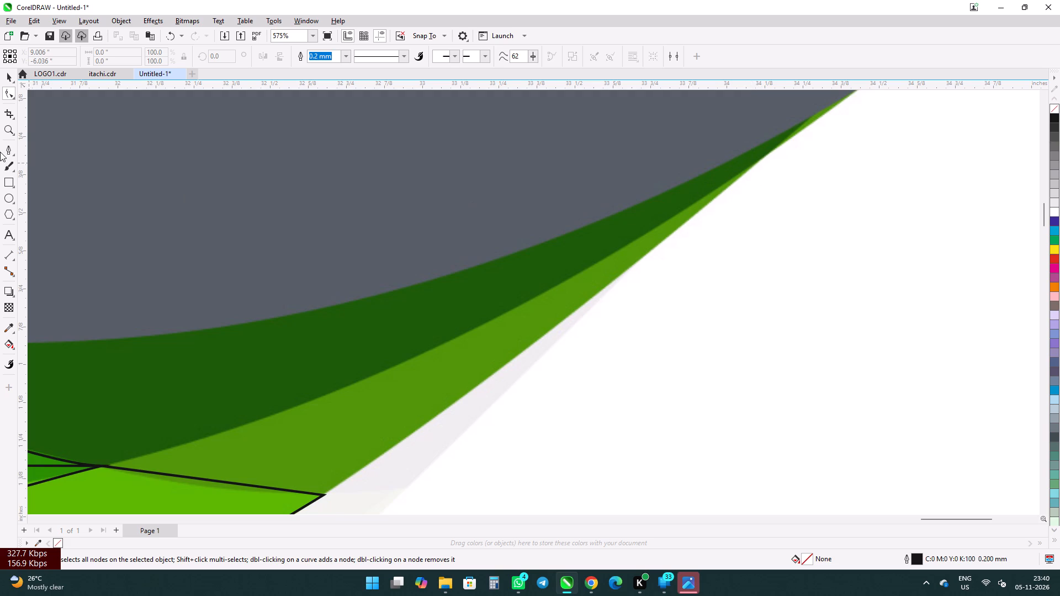
click(12, 147)
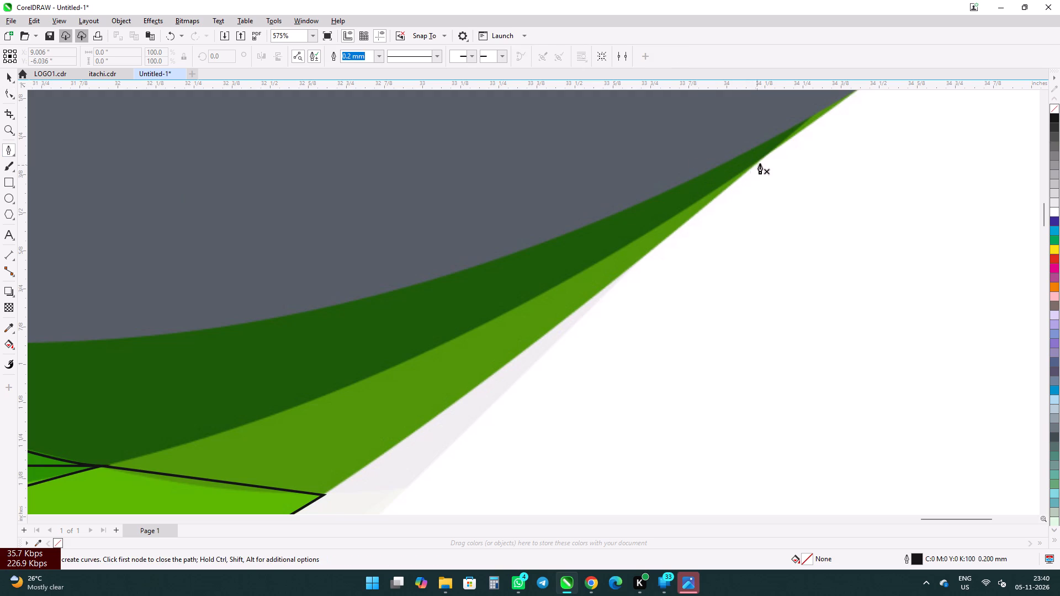
click(752, 166)
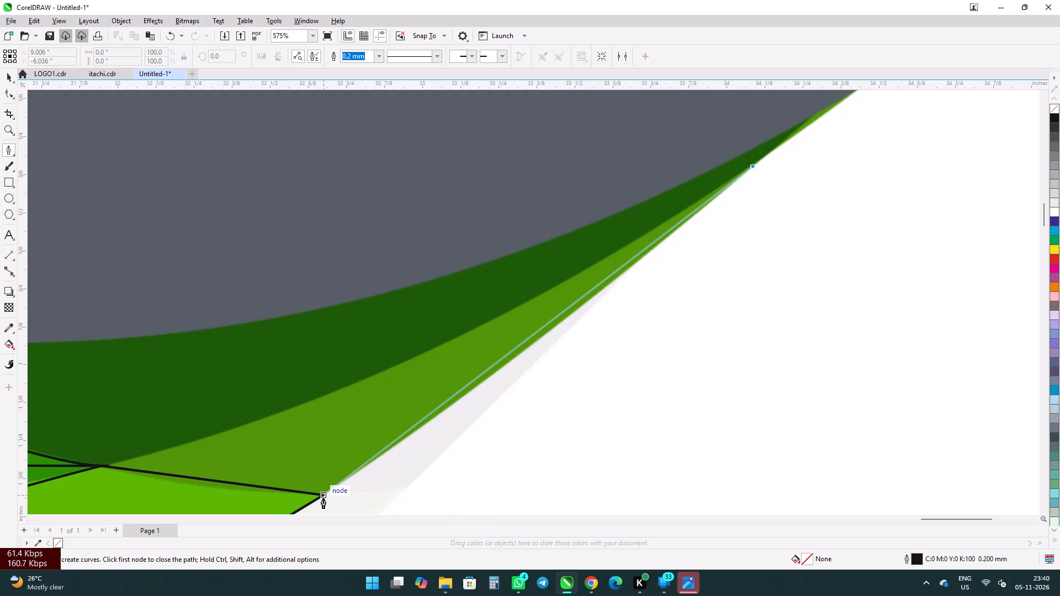
drag(322, 496, 202, 517)
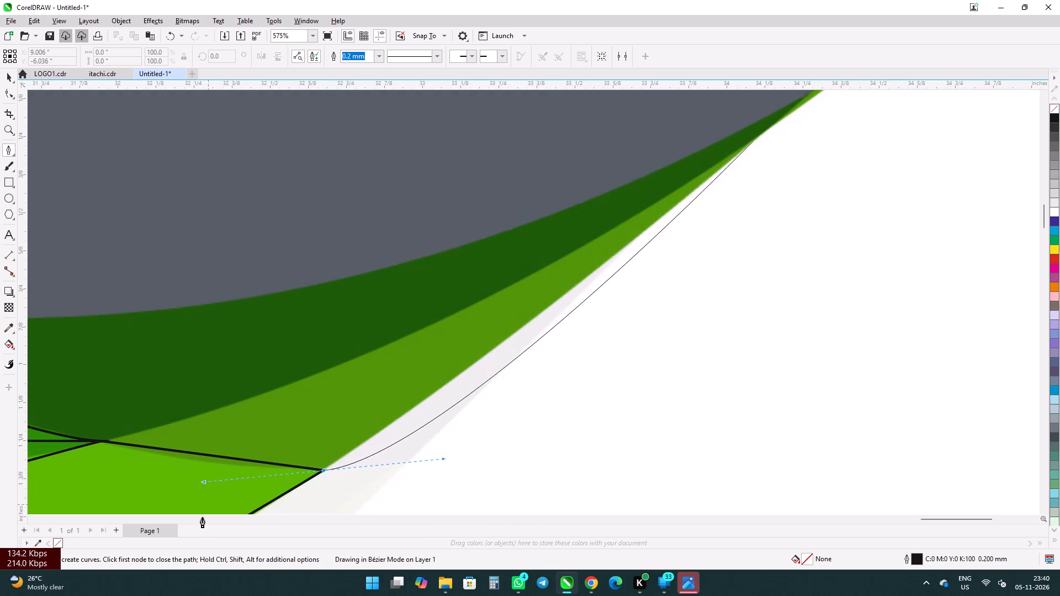
drag(202, 517, 216, 488)
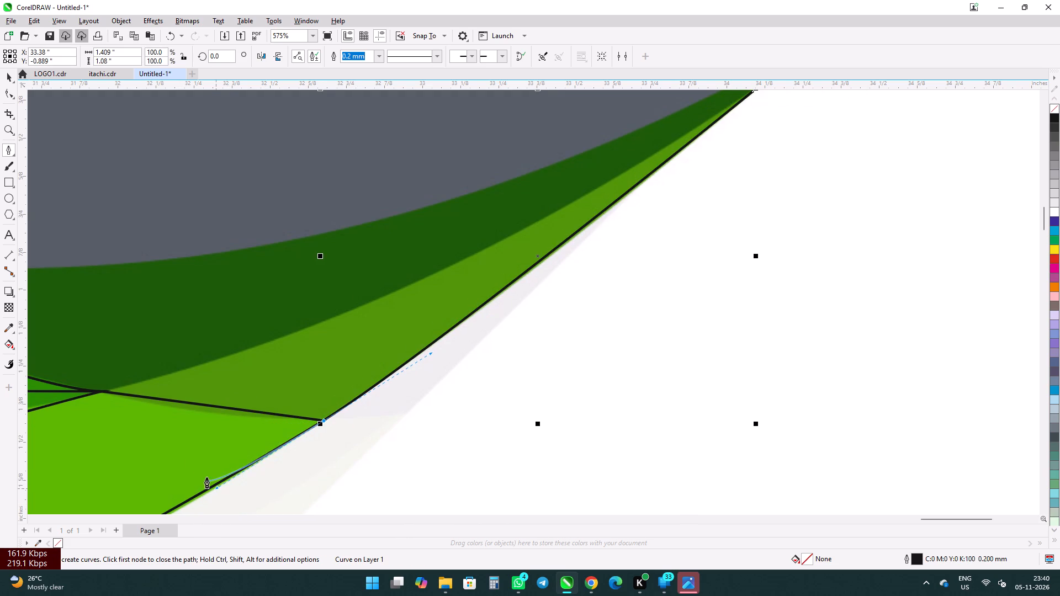
alt+click(325, 423)
alt+click(325, 423)
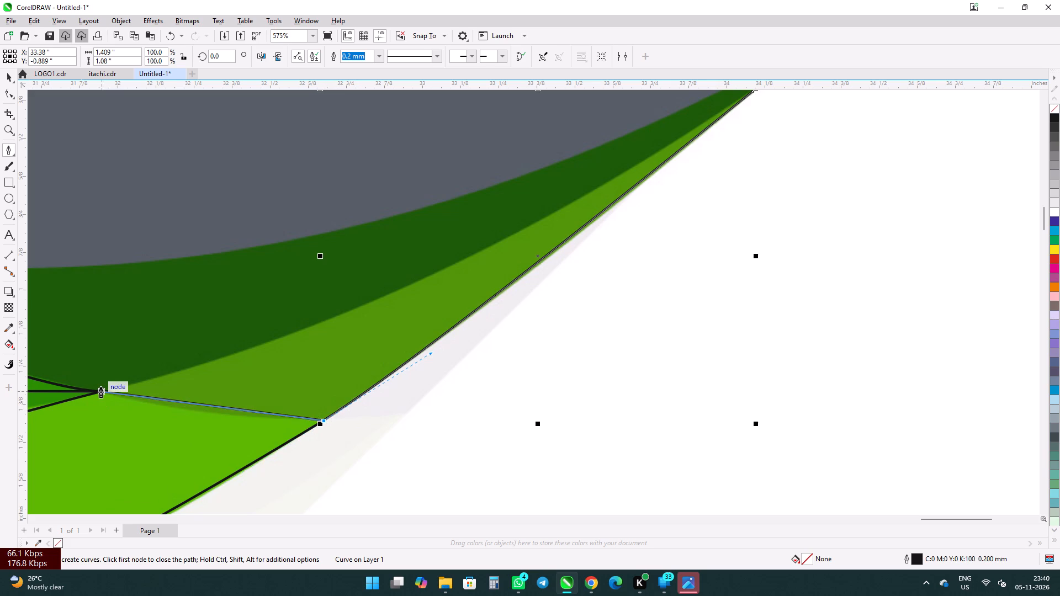
scroll(94, 430, up, 5)
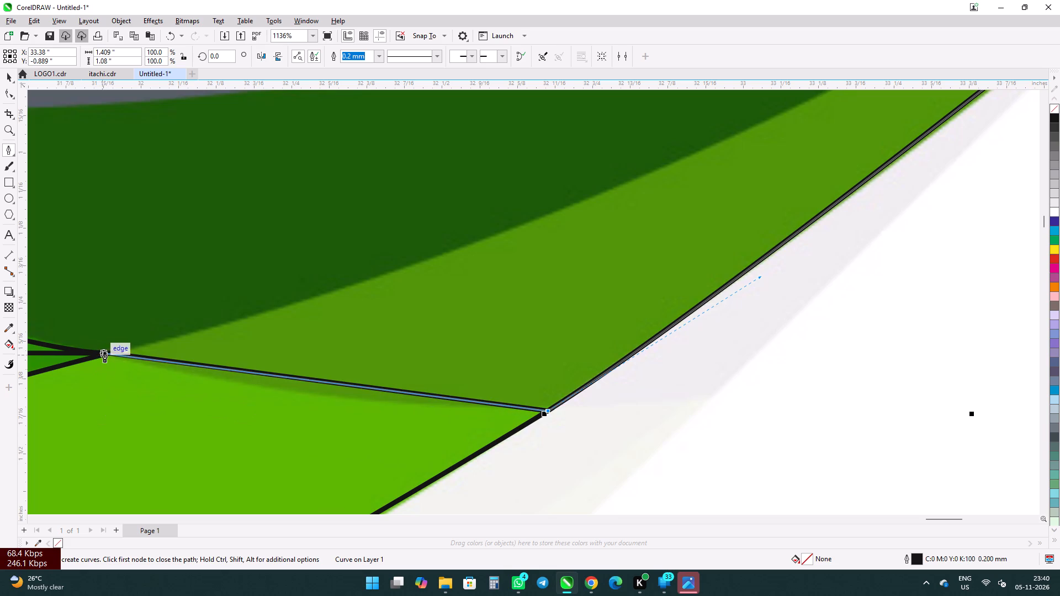
click(110, 350)
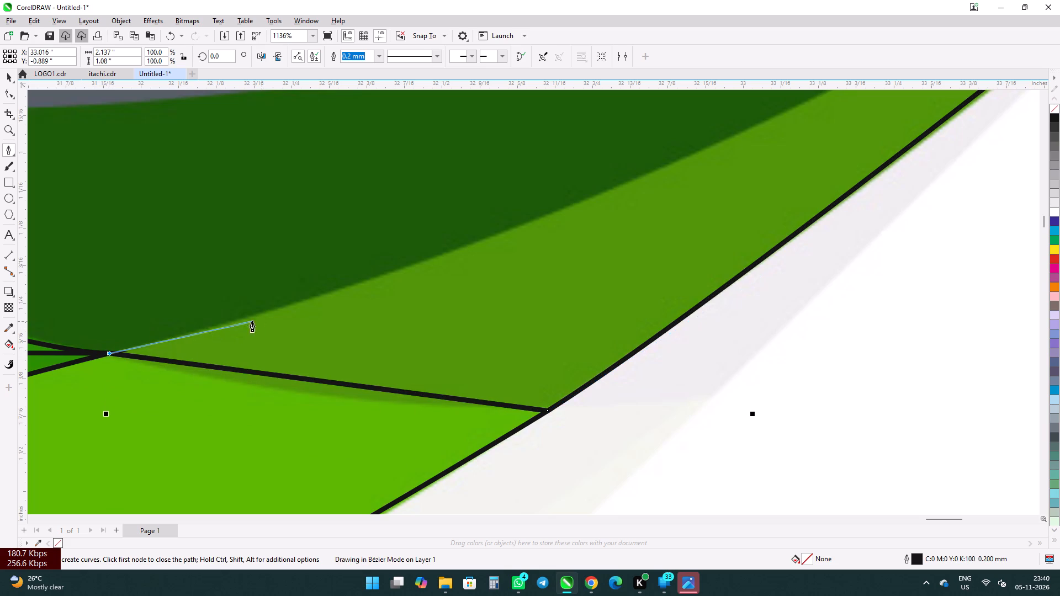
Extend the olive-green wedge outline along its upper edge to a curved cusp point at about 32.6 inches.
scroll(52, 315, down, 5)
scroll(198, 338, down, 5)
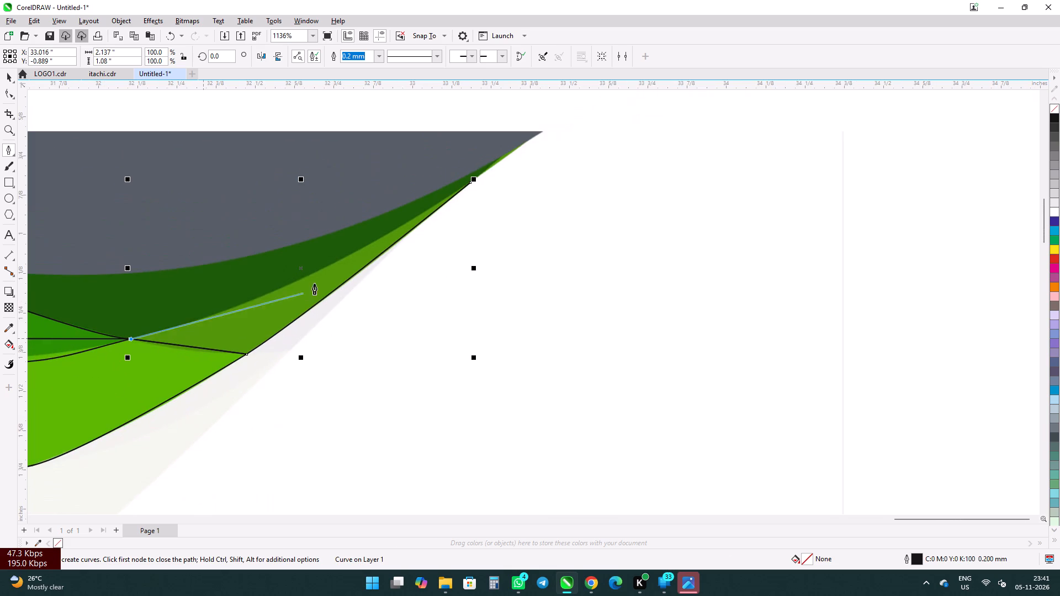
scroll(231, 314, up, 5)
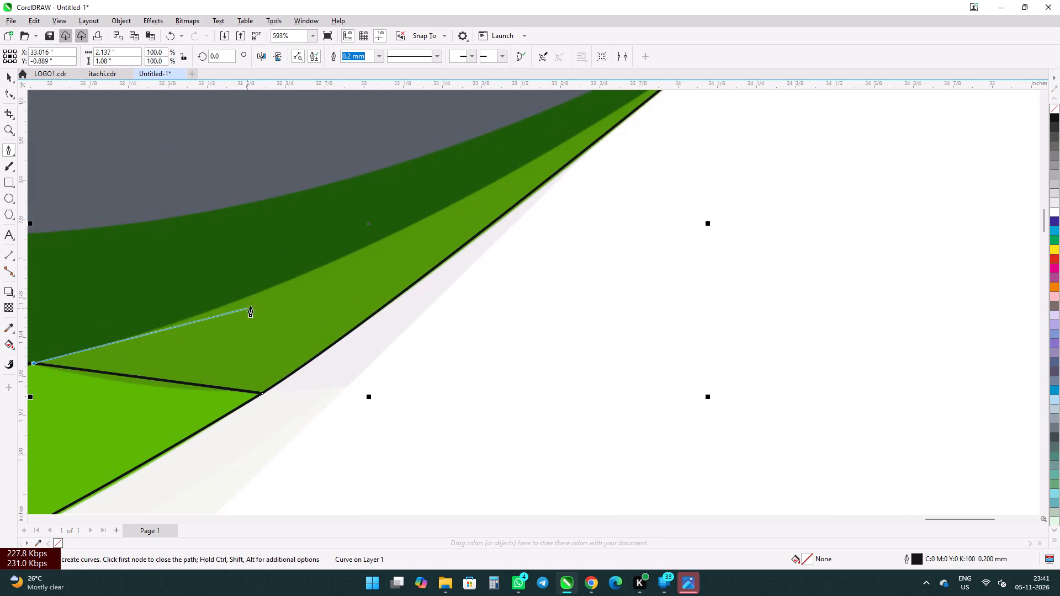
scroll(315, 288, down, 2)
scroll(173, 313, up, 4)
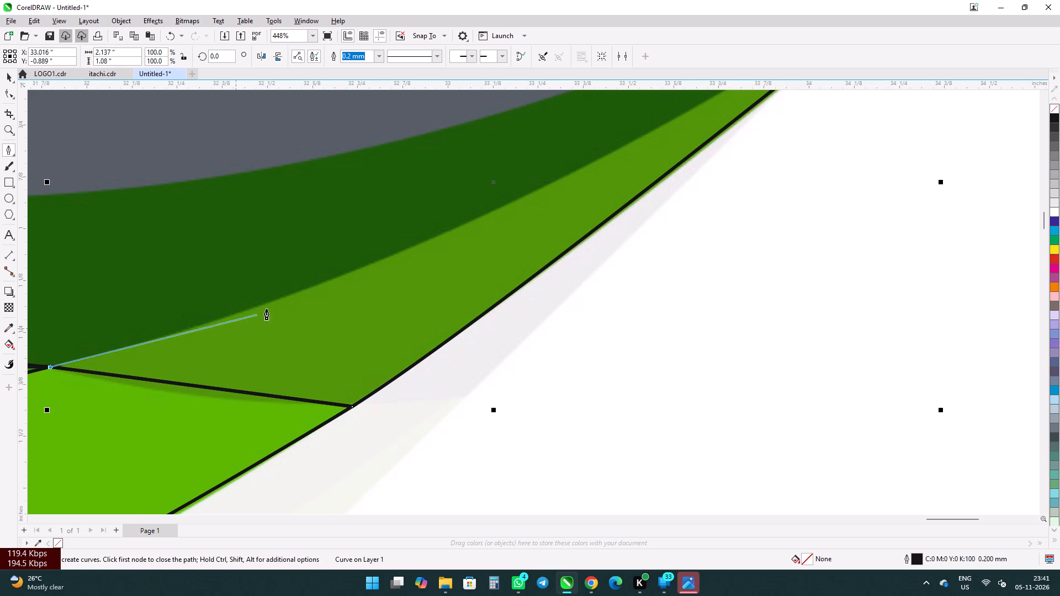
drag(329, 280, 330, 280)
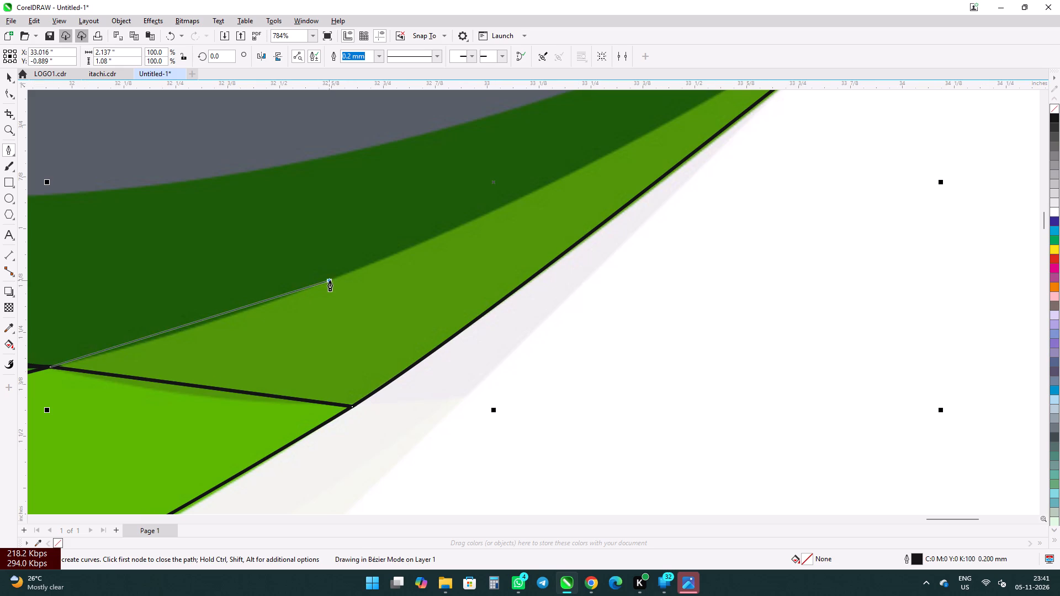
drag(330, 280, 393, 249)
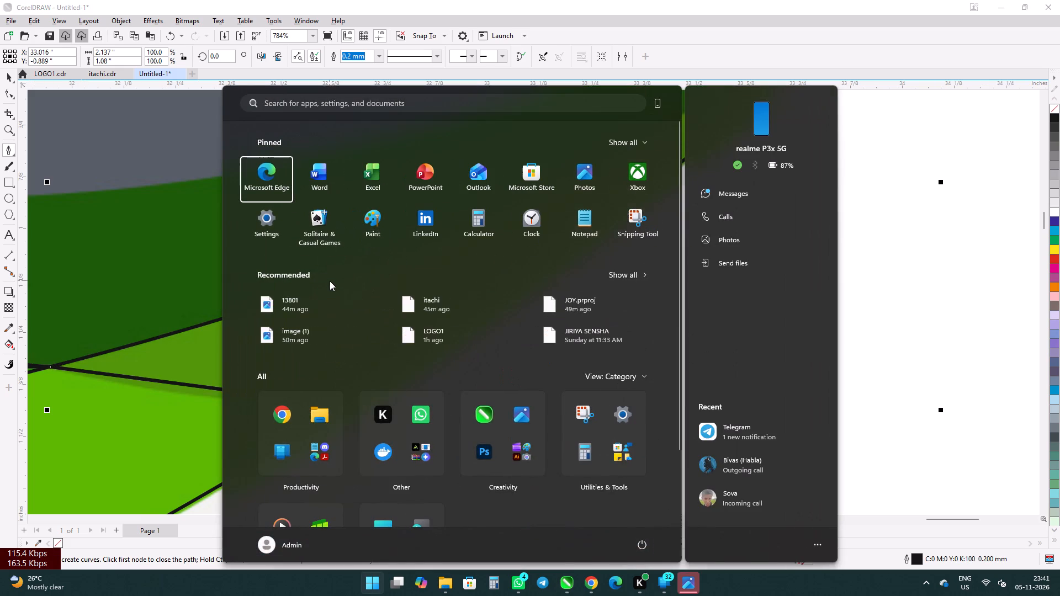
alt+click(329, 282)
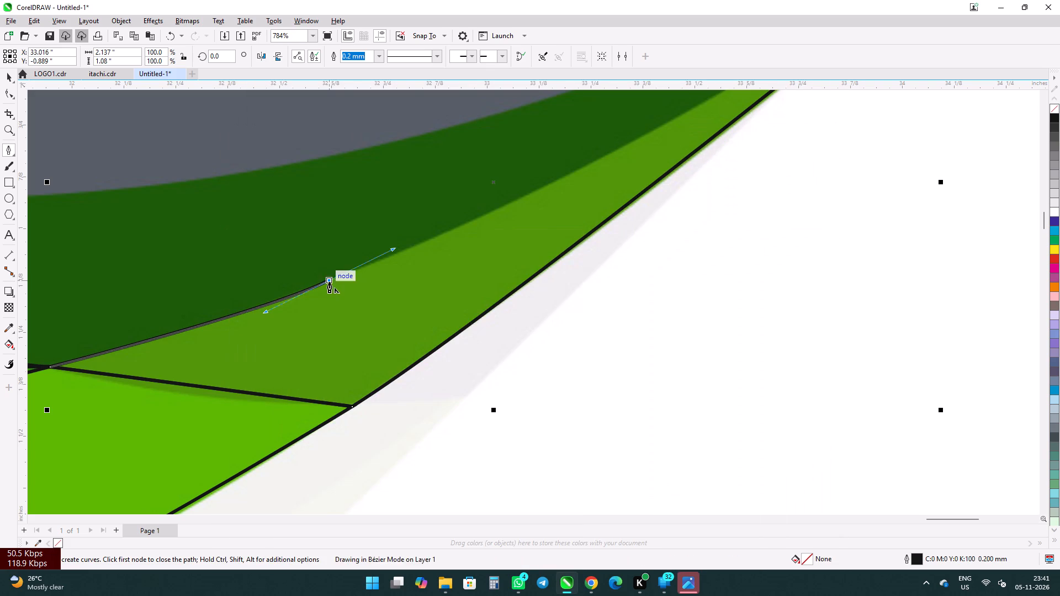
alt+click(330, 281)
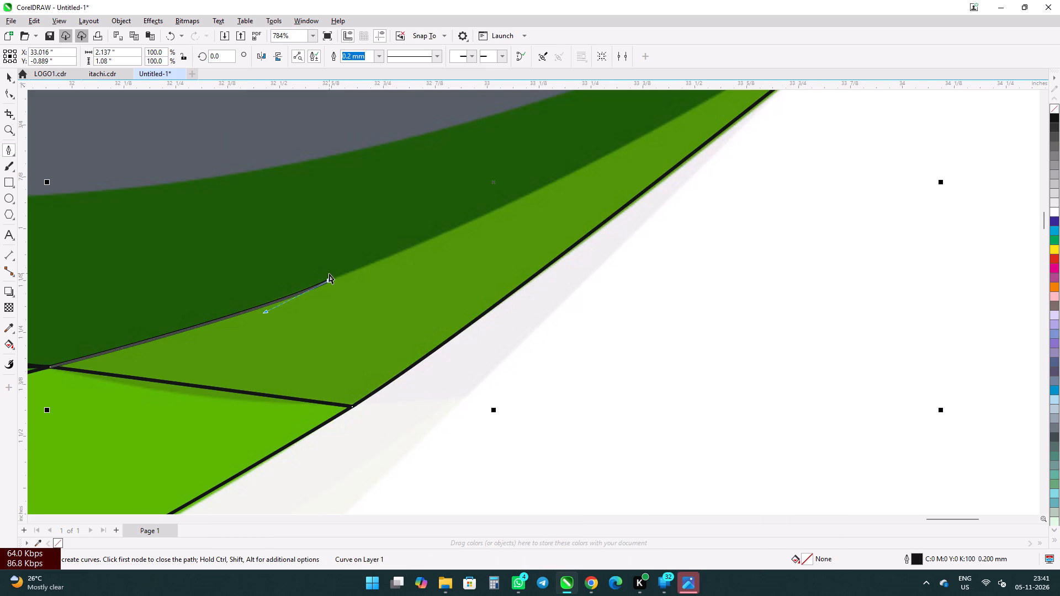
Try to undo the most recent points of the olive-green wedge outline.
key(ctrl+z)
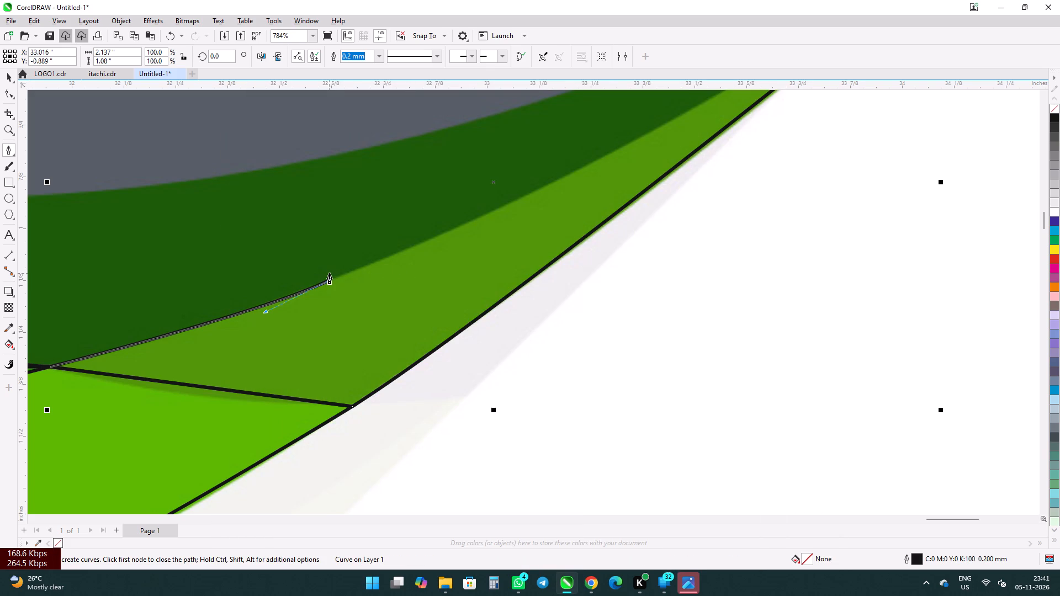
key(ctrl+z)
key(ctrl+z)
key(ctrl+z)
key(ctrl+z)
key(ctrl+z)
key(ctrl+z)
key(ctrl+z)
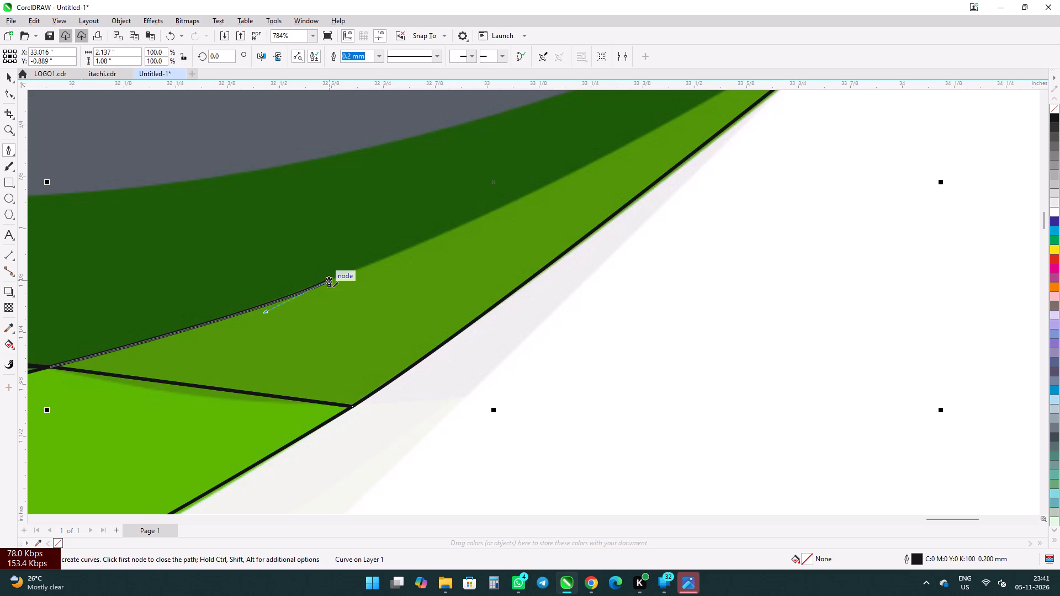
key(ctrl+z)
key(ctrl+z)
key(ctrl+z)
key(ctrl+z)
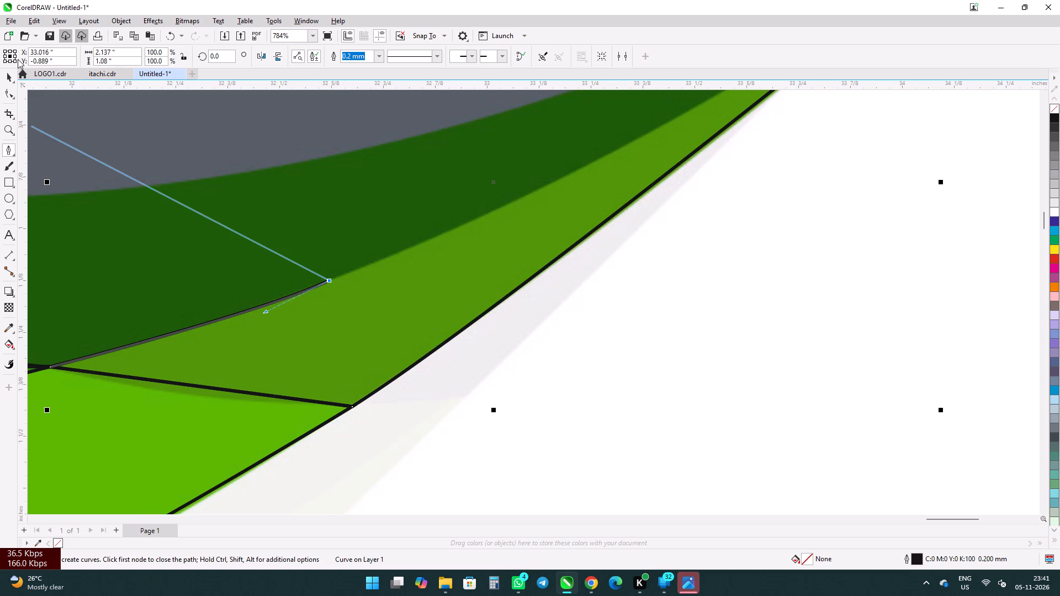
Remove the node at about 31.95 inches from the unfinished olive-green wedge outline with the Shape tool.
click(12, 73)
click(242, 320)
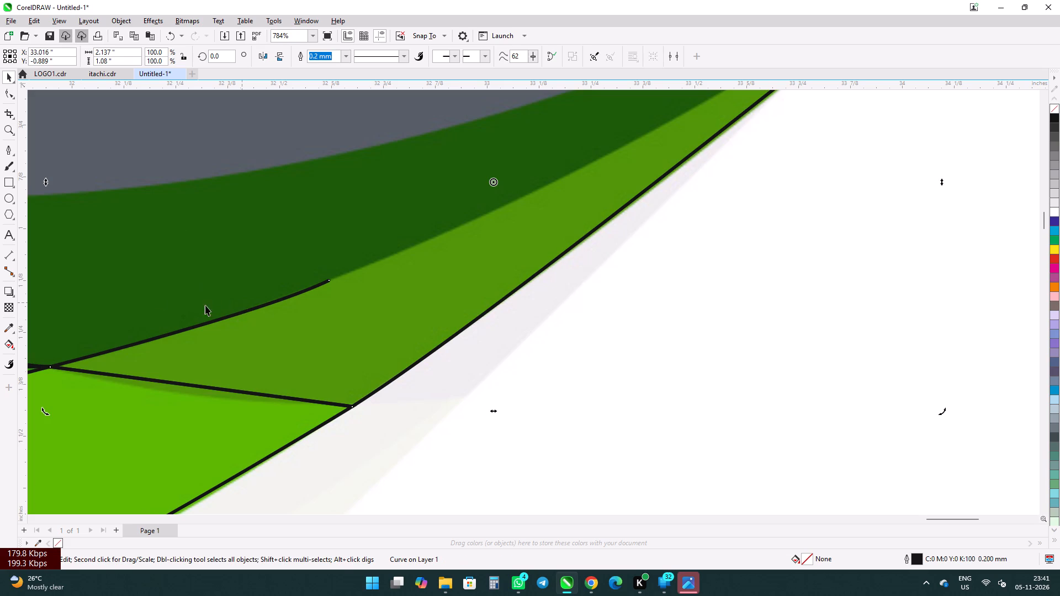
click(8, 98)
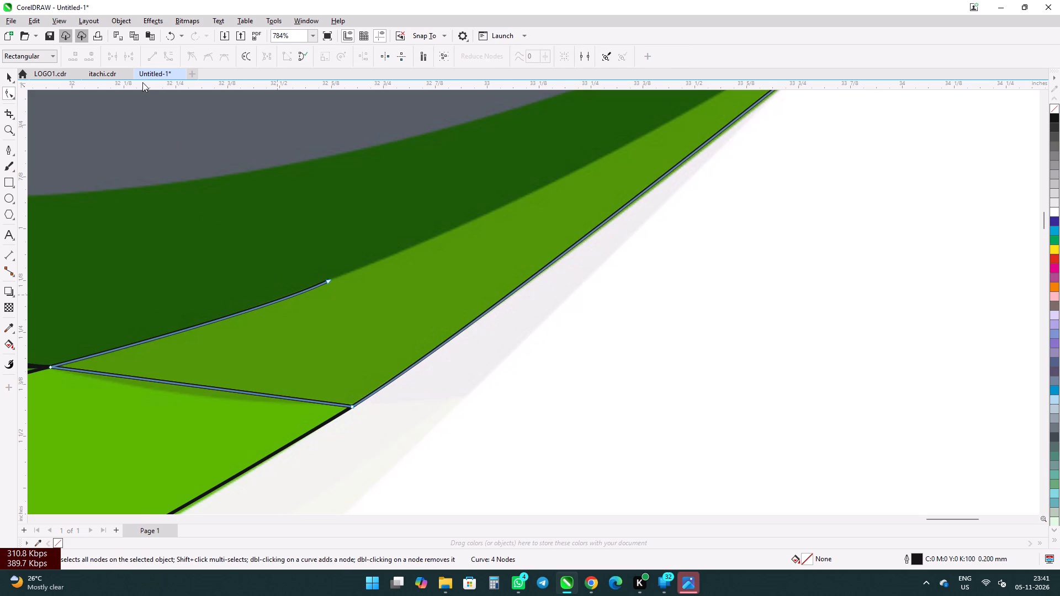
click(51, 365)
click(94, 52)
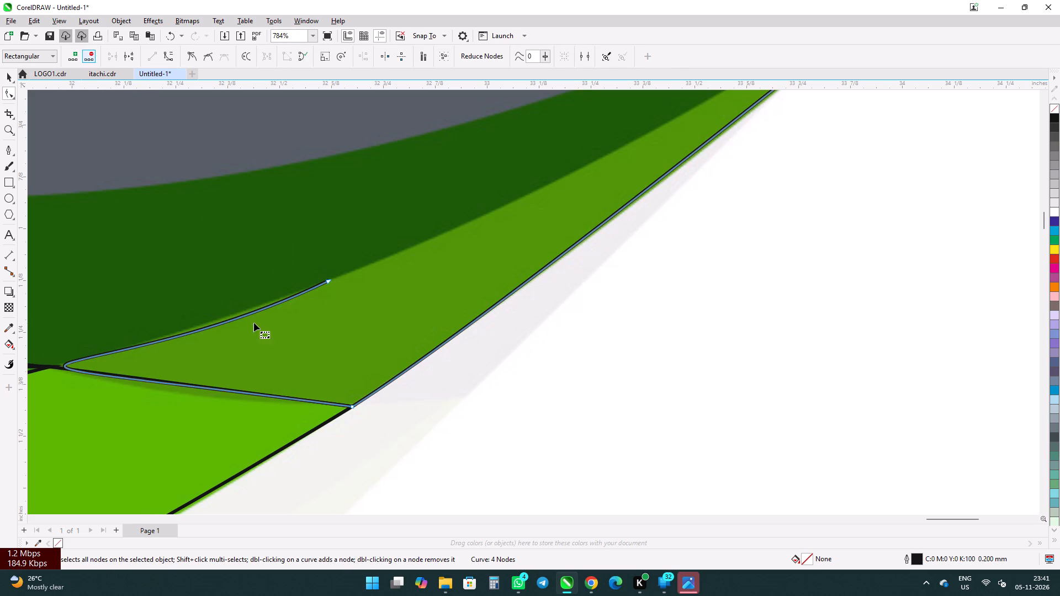
Delete the entire unfinished olive-green wedge outline.
scroll(270, 289, down, 5)
click(358, 275)
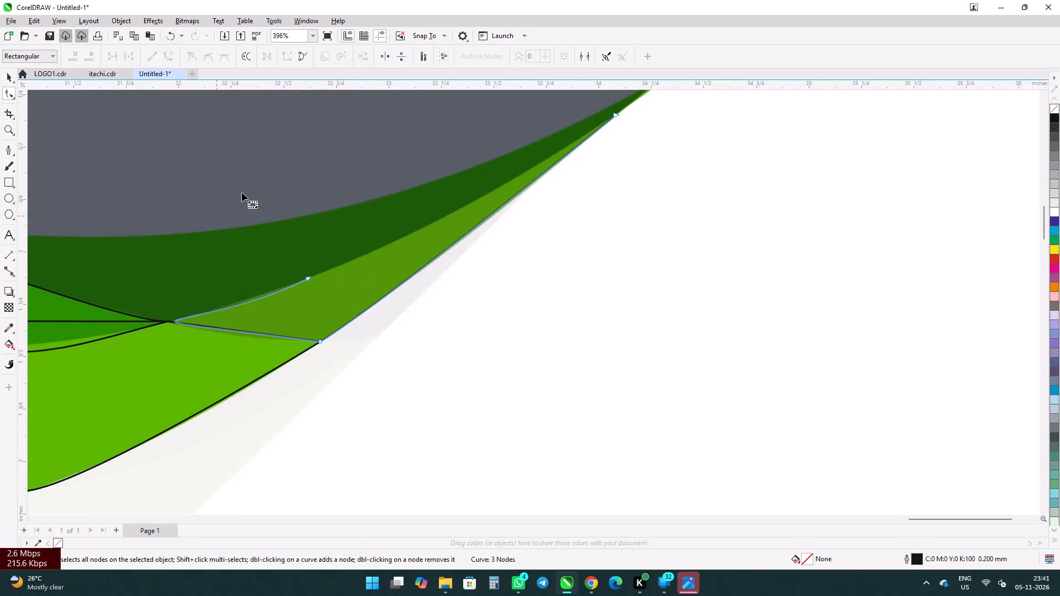
key(Delete)
key(Delete)
key(Delete)
click(6, 77)
key(Delete)
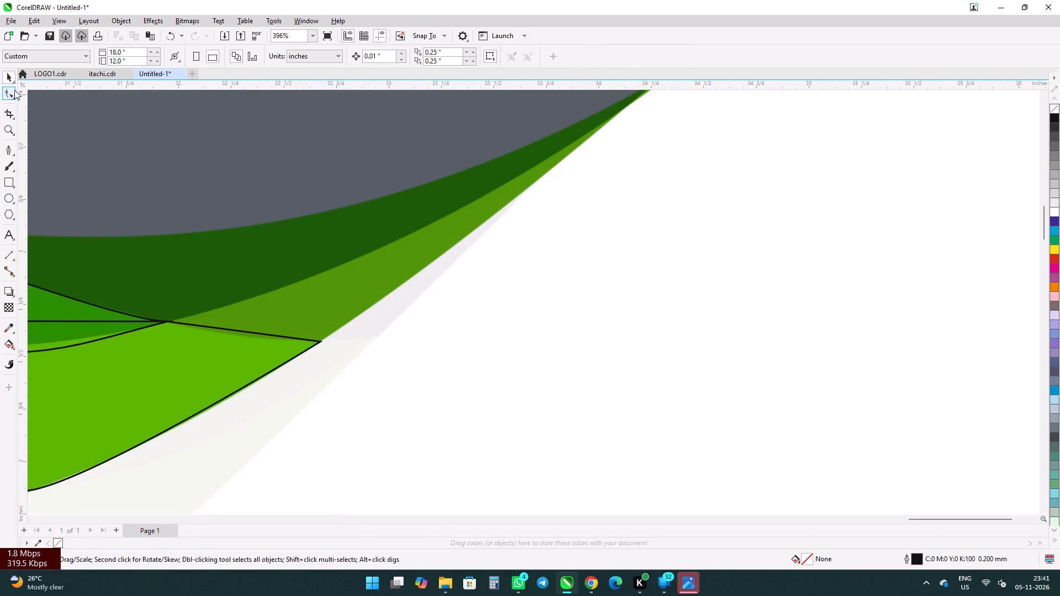
Restart the olive-green wedge outline with the Pen tool at about 34.1 inches, curving down to a cusp at about 32.7 inches.
click(10, 147)
scroll(566, 146, up, 3)
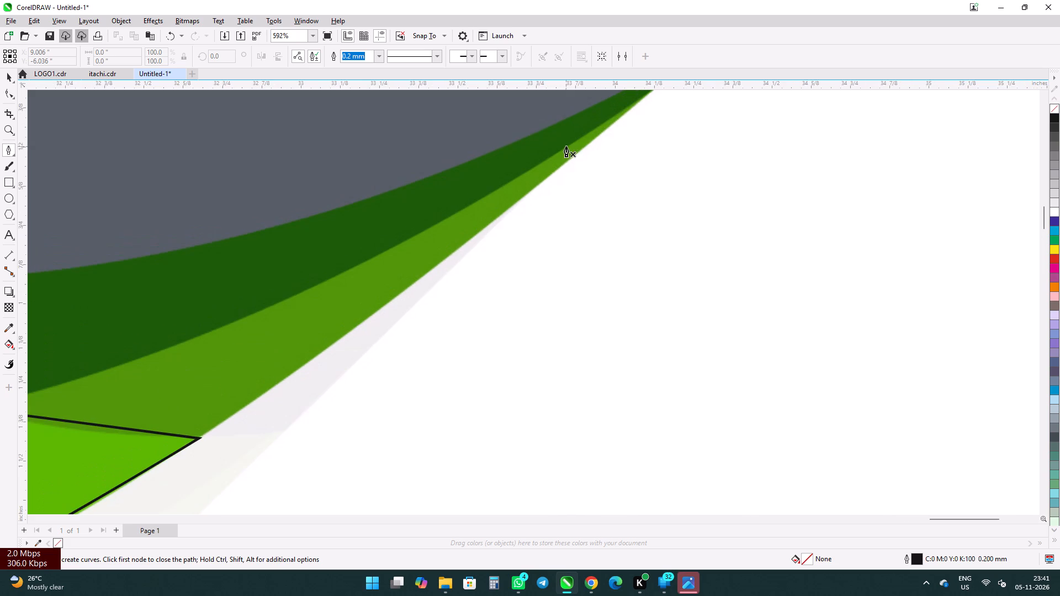
scroll(520, 158, down, 5)
scroll(565, 102, up, 10)
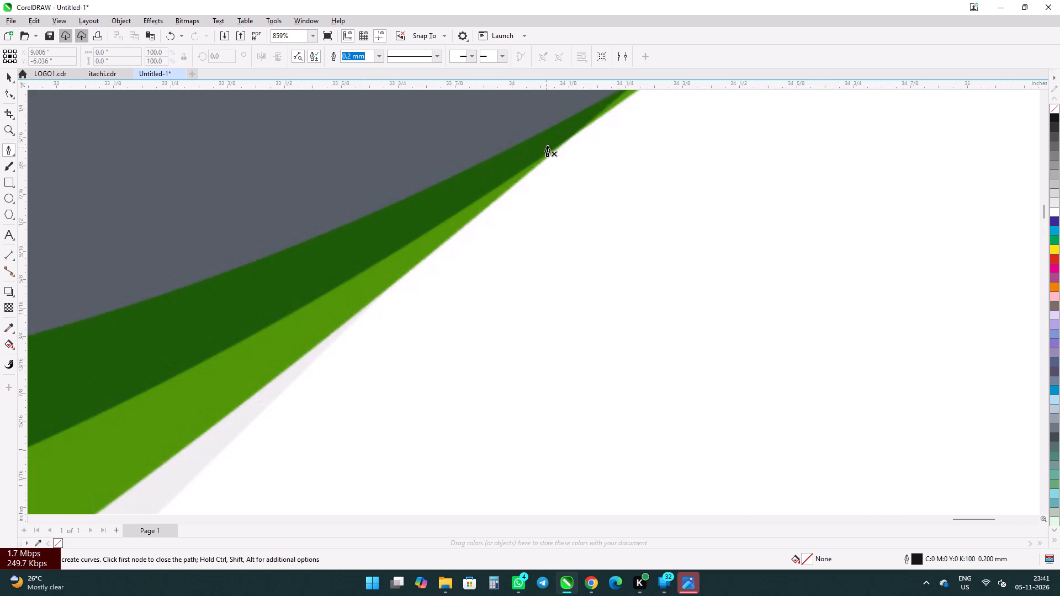
scroll(547, 146, up, 6)
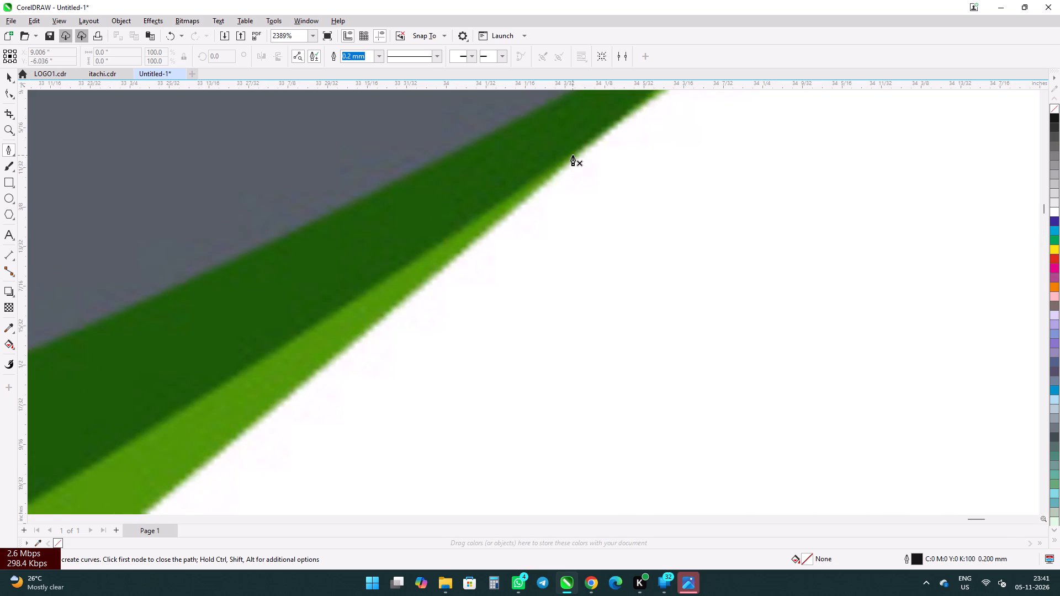
click(574, 152)
scroll(565, 181, down, 6)
scroll(648, 97, down, 6)
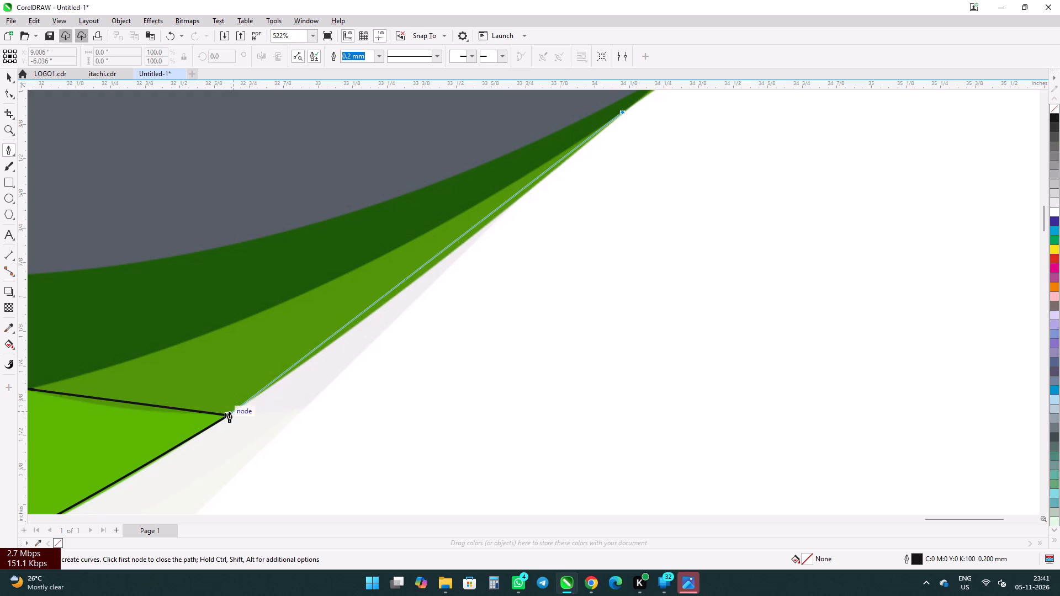
drag(229, 412, 189, 419)
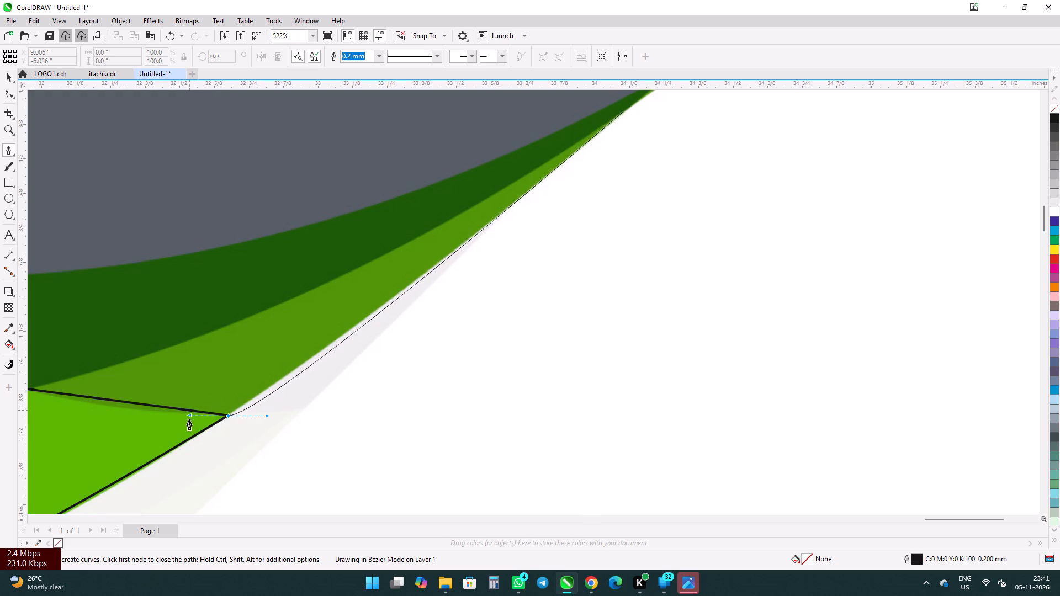
drag(189, 419, 176, 435)
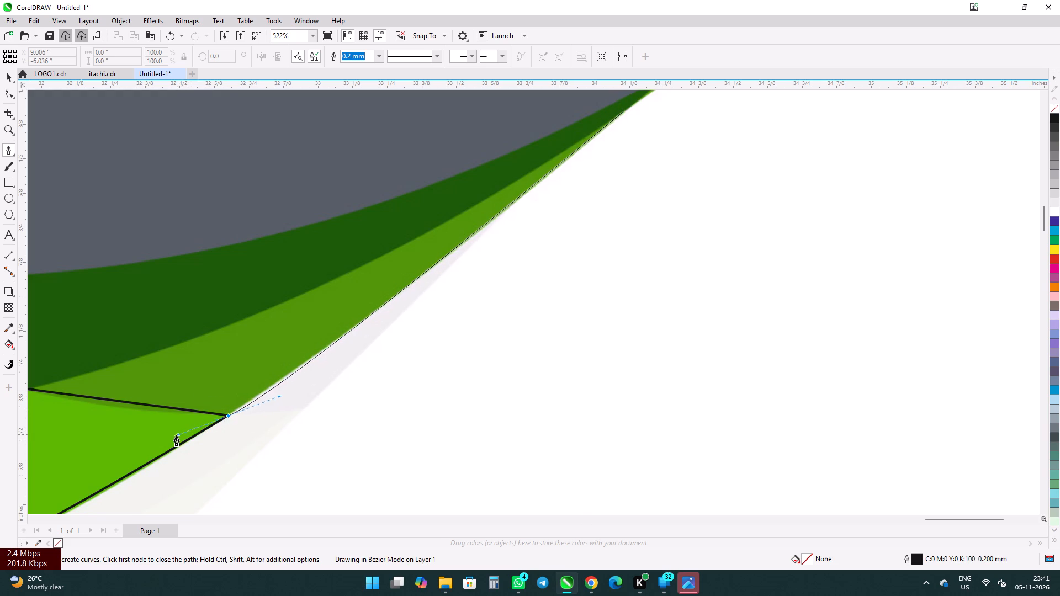
drag(176, 435, 176, 440)
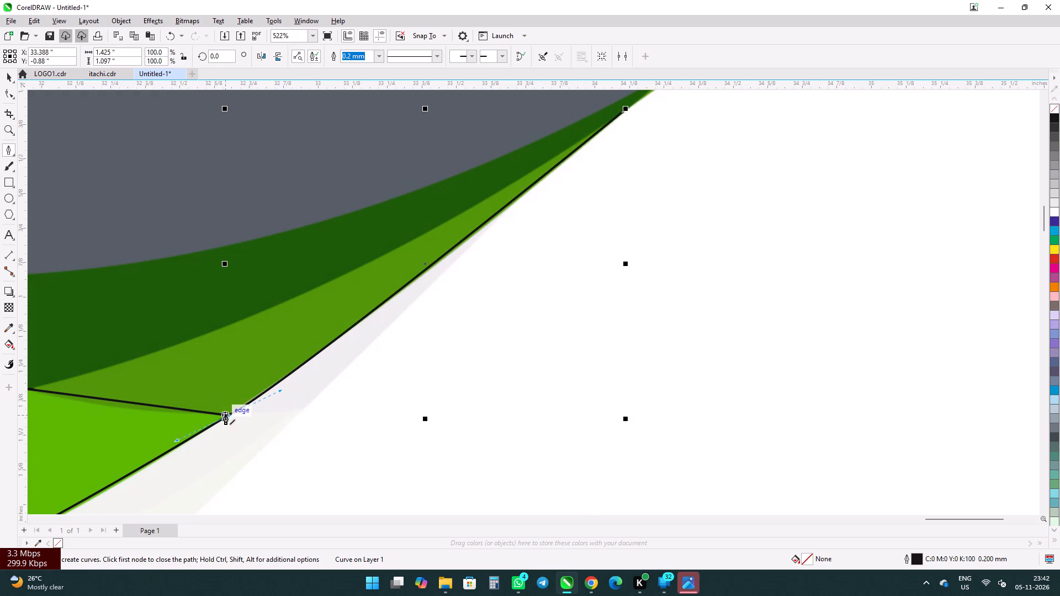
alt+click(226, 413)
Continue the outline along the wedge's curved lower edge to a cusp at its tip, at about 31.96 inches.
scroll(220, 391, down, 5)
scroll(129, 378, up, 5)
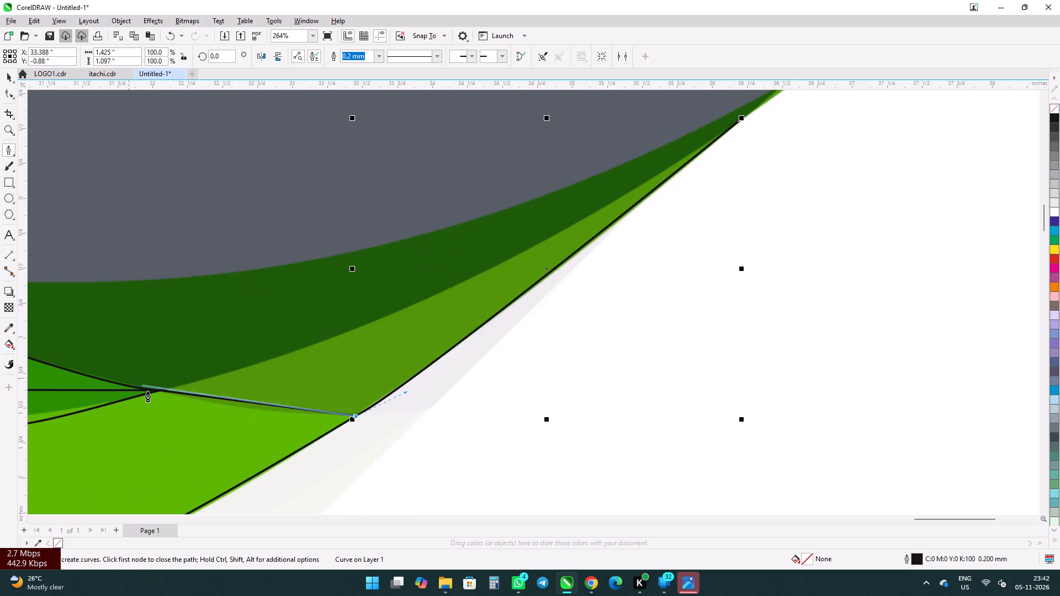
scroll(172, 403, up, 4)
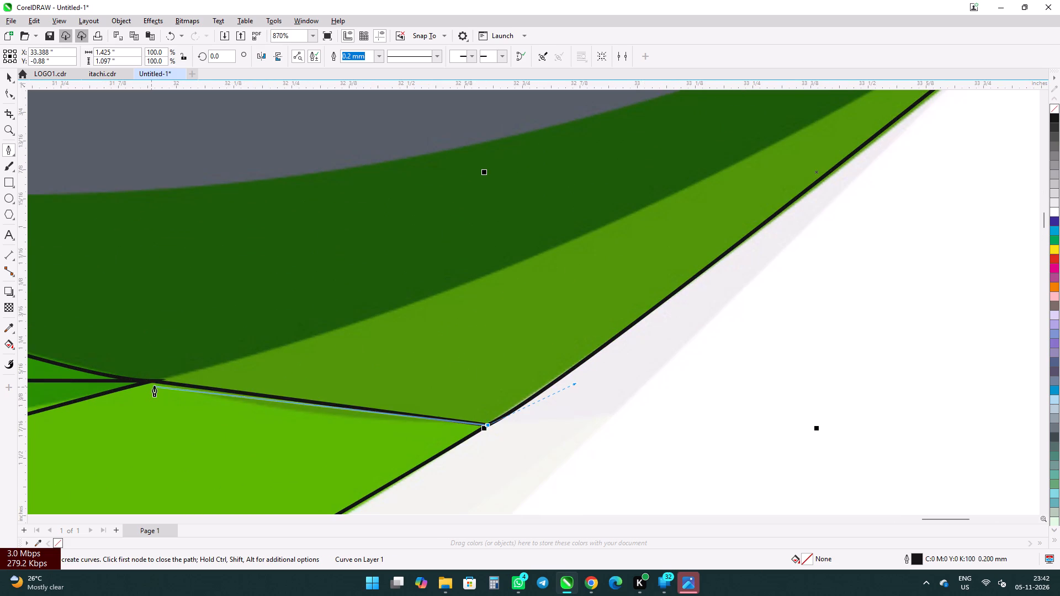
drag(158, 383, 126, 350)
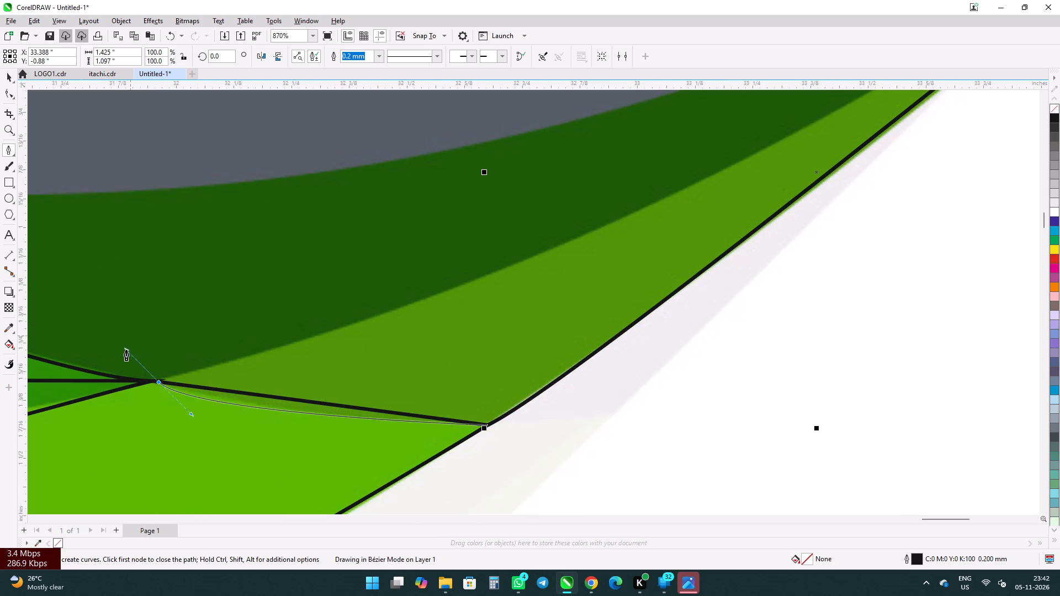
drag(126, 350, 109, 366)
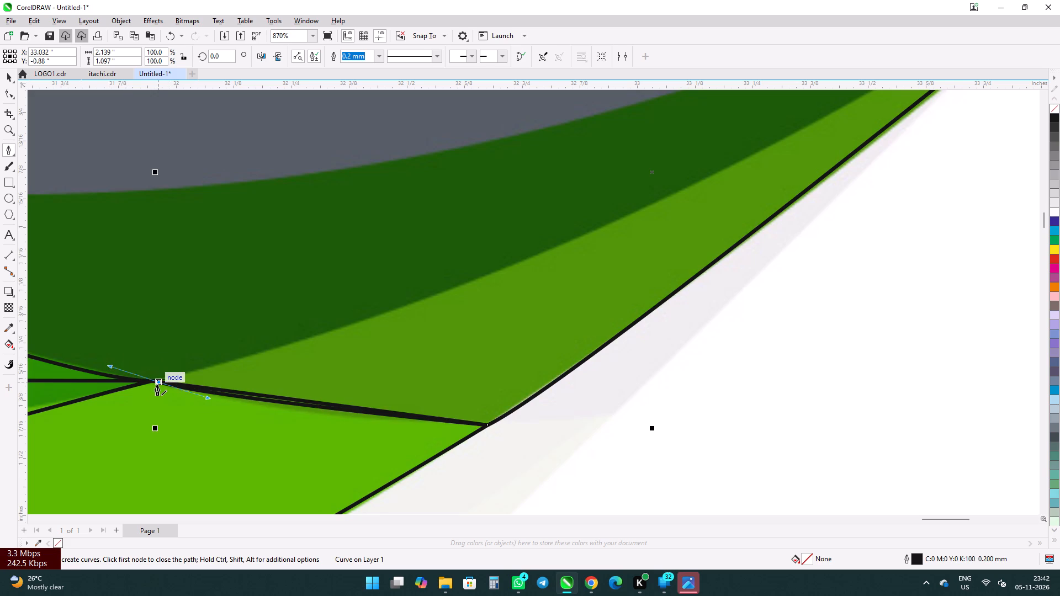
alt+click(157, 385)
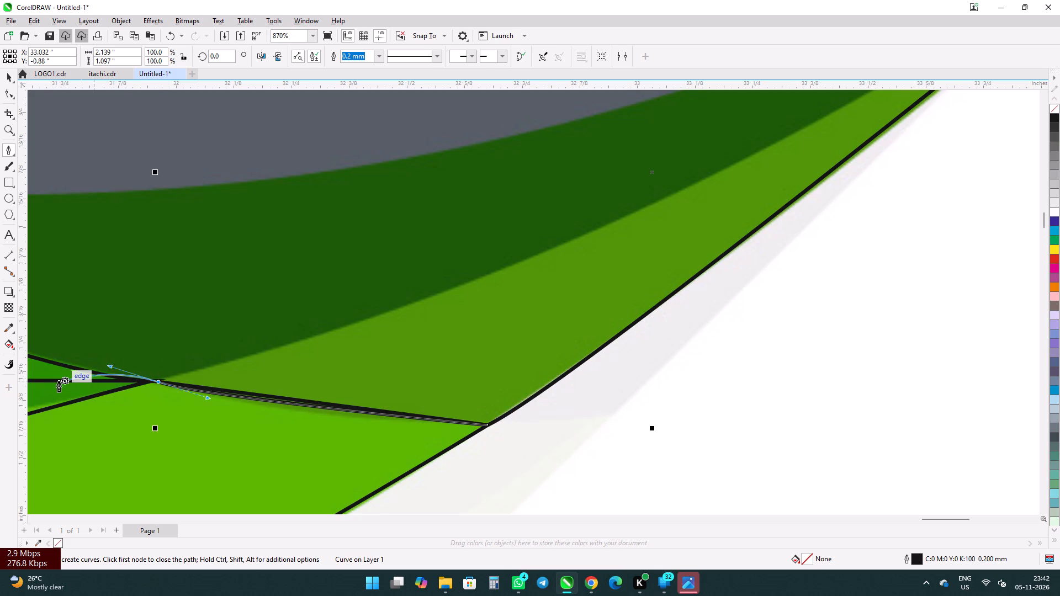
scroll(49, 384, down, 4)
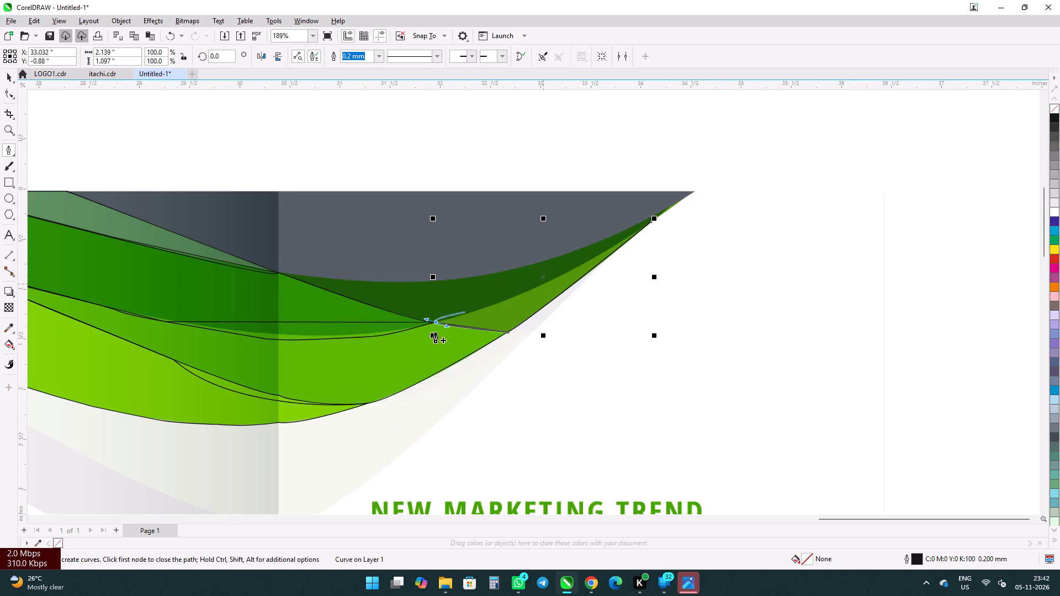
alt+click(435, 324)
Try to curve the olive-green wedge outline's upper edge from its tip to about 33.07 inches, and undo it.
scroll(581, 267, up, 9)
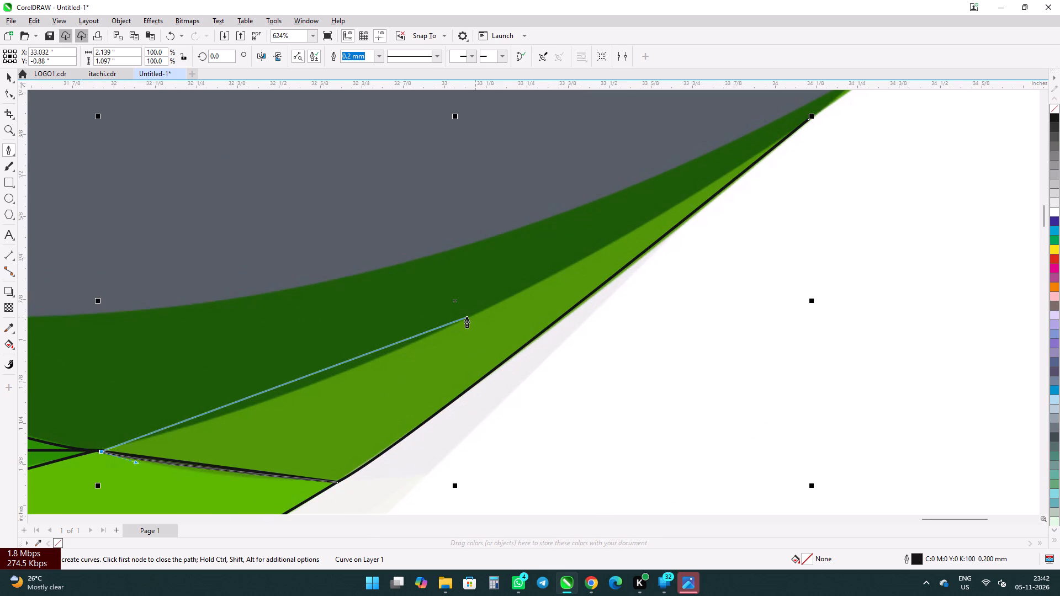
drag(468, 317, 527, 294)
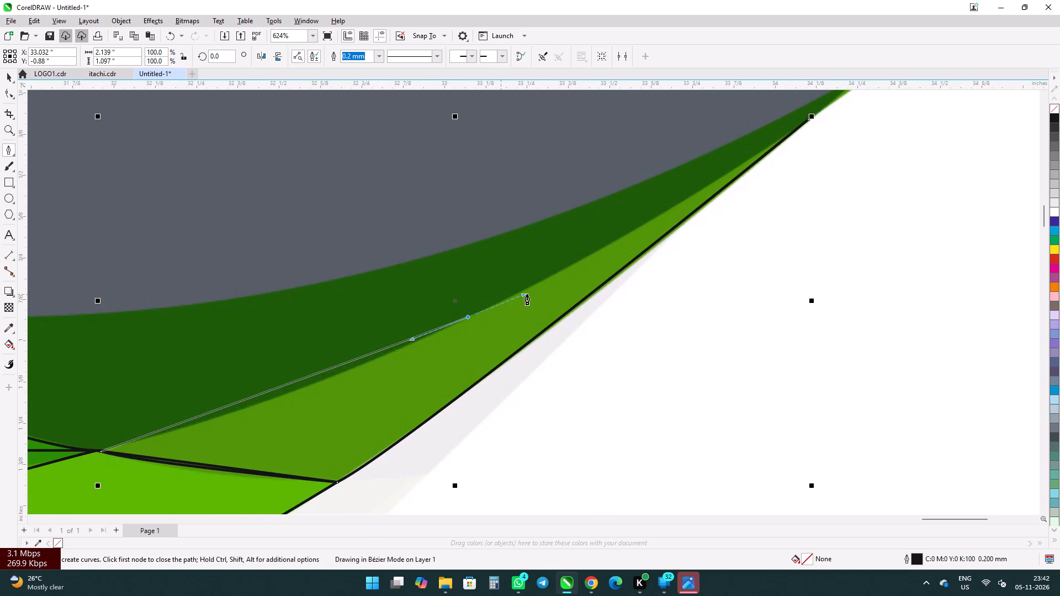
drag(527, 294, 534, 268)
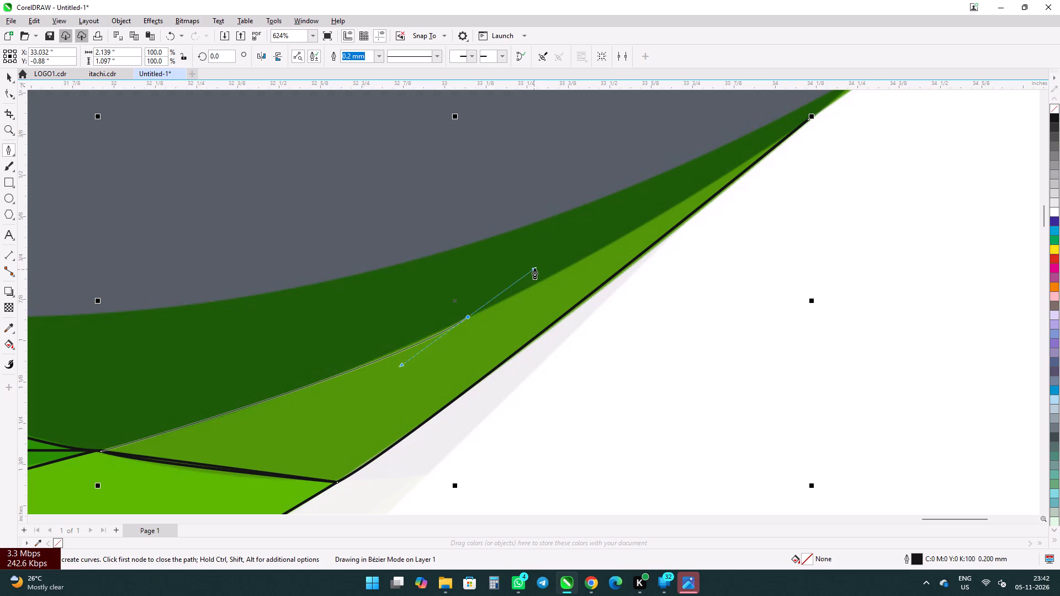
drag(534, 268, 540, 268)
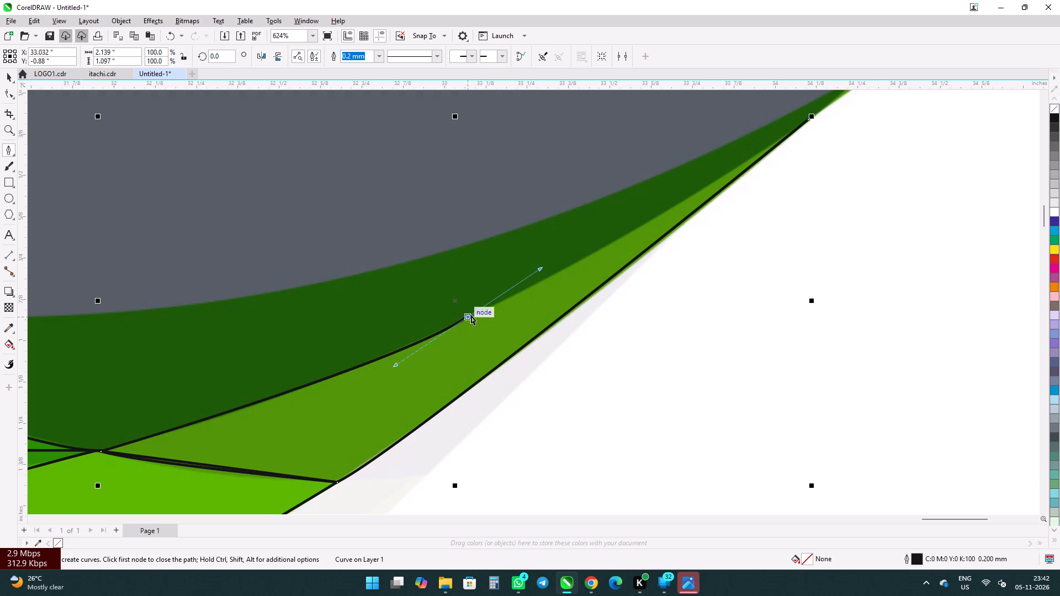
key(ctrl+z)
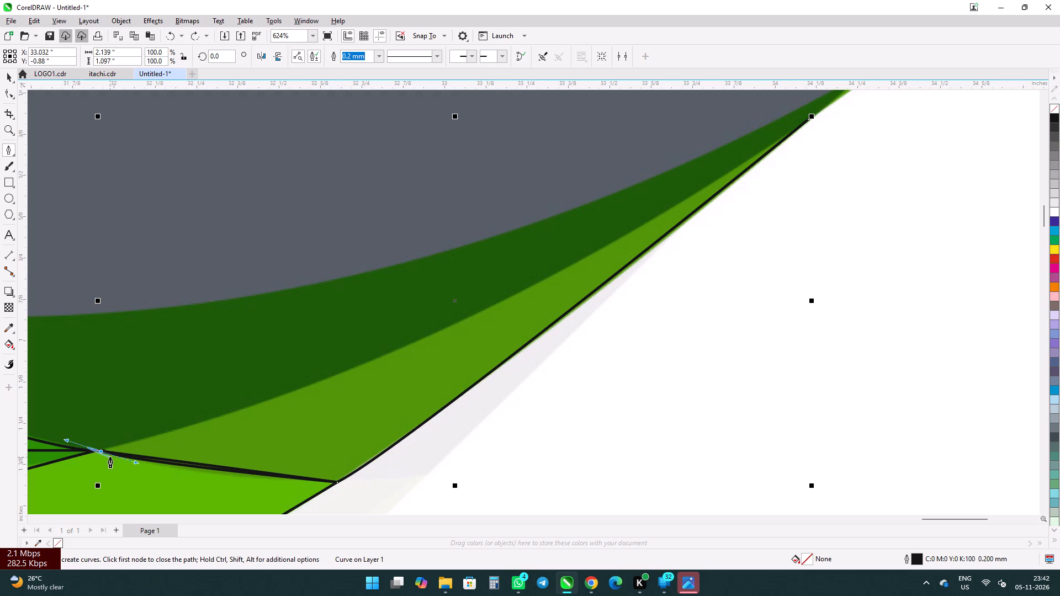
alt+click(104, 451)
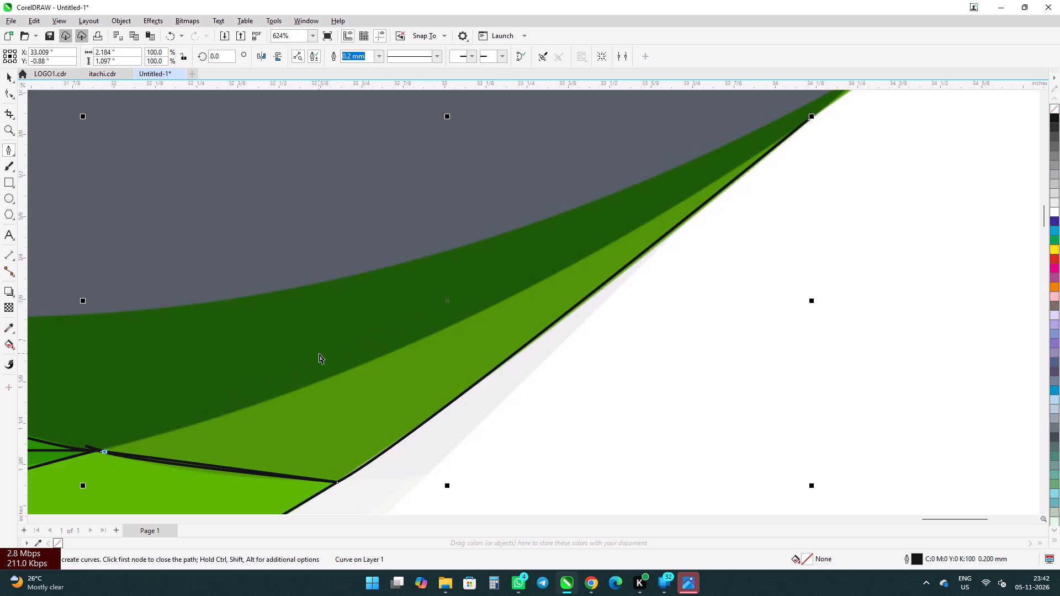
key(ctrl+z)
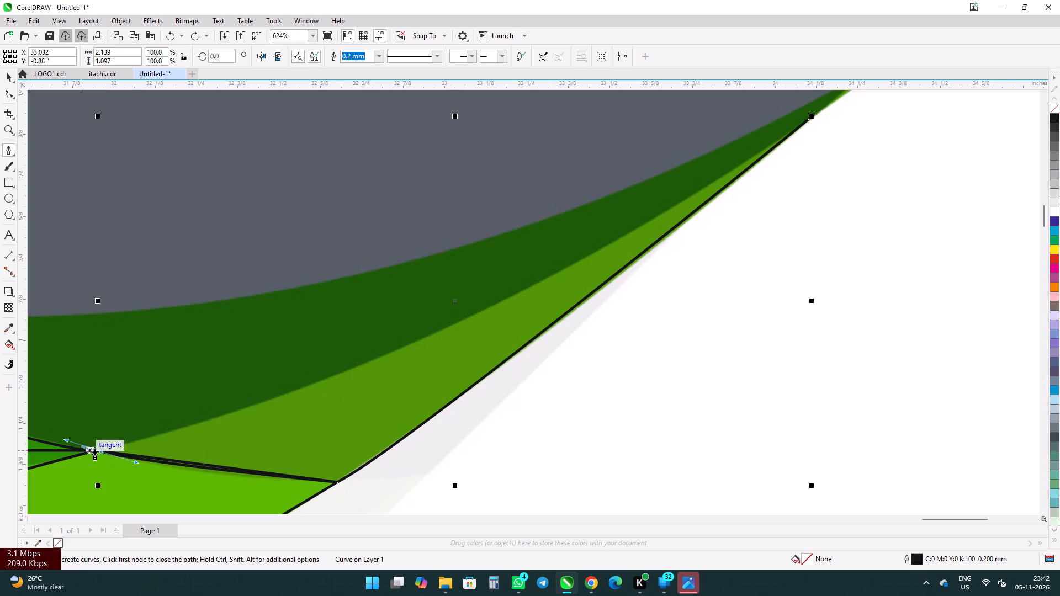
Make the wedge tip a cusp and curve the outline along the upper edge to a cusp at about 32.88 inches.
alt+click(103, 449)
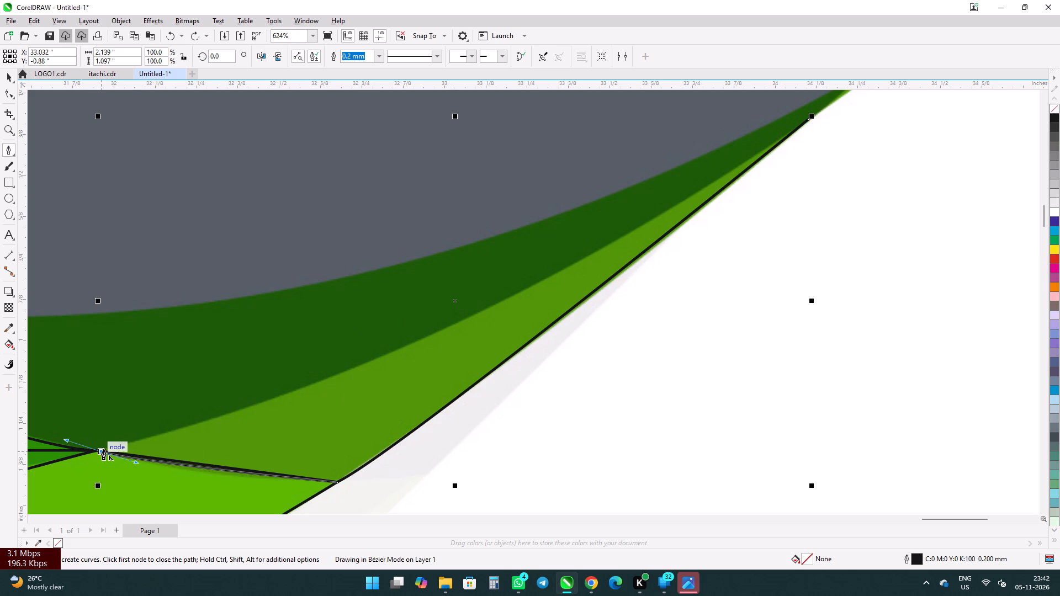
alt+click(103, 449)
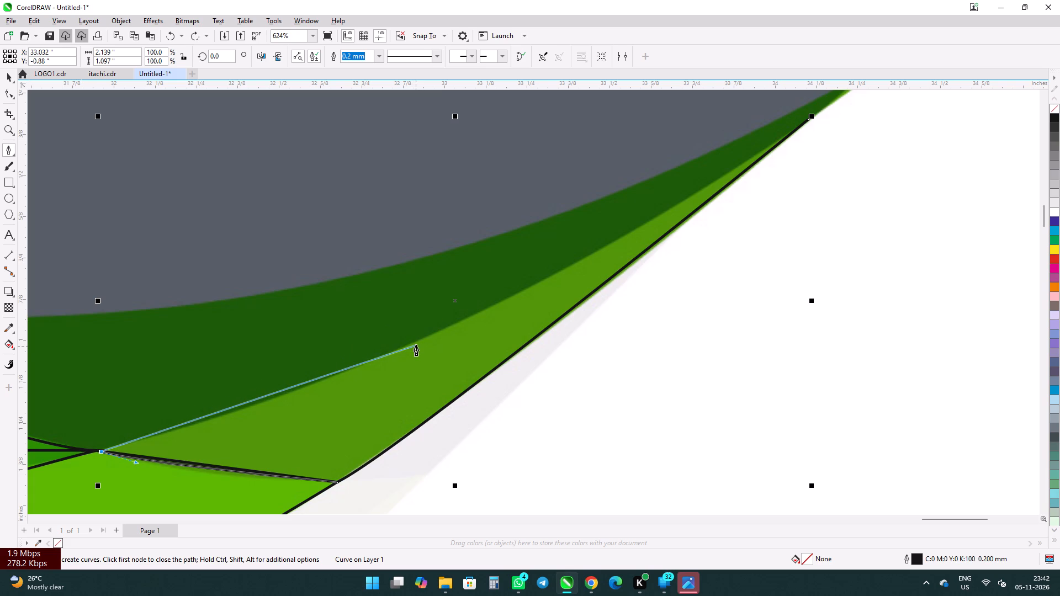
drag(403, 348, 427, 333)
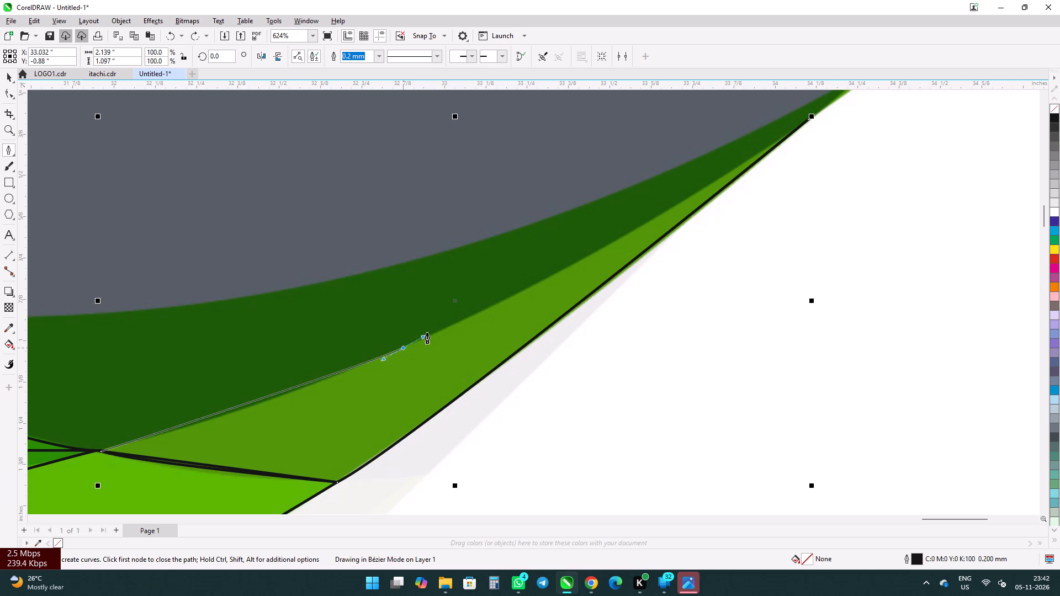
drag(427, 333, 464, 313)
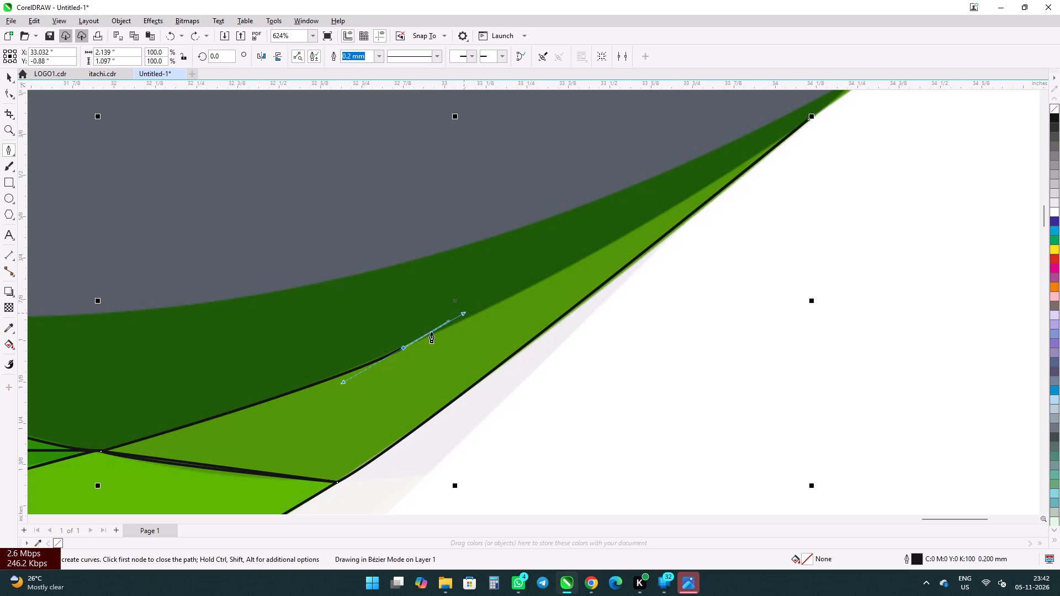
alt+click(404, 349)
alt+click(404, 349)
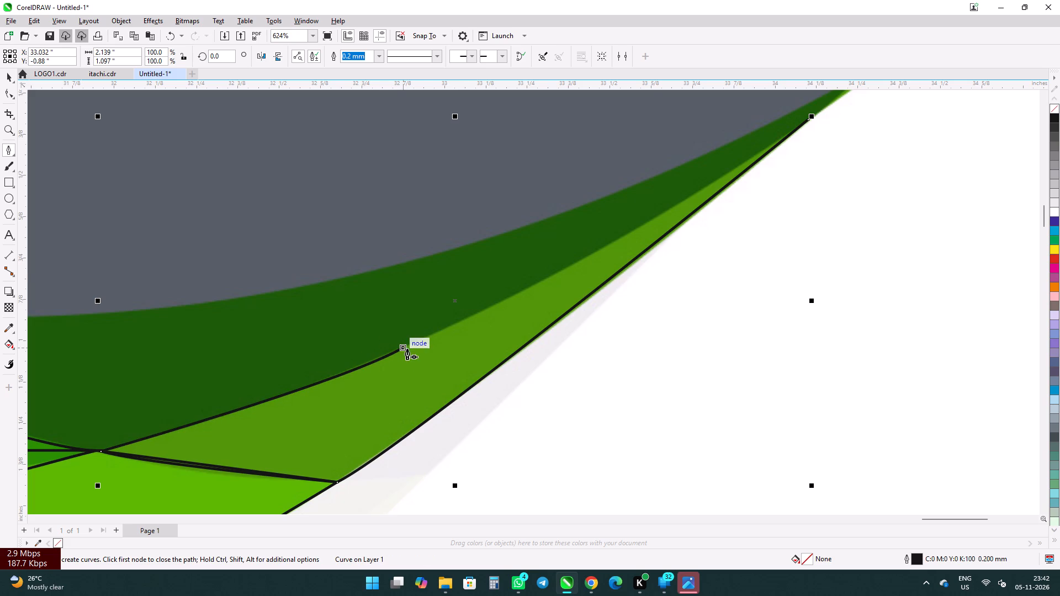
click(407, 349)
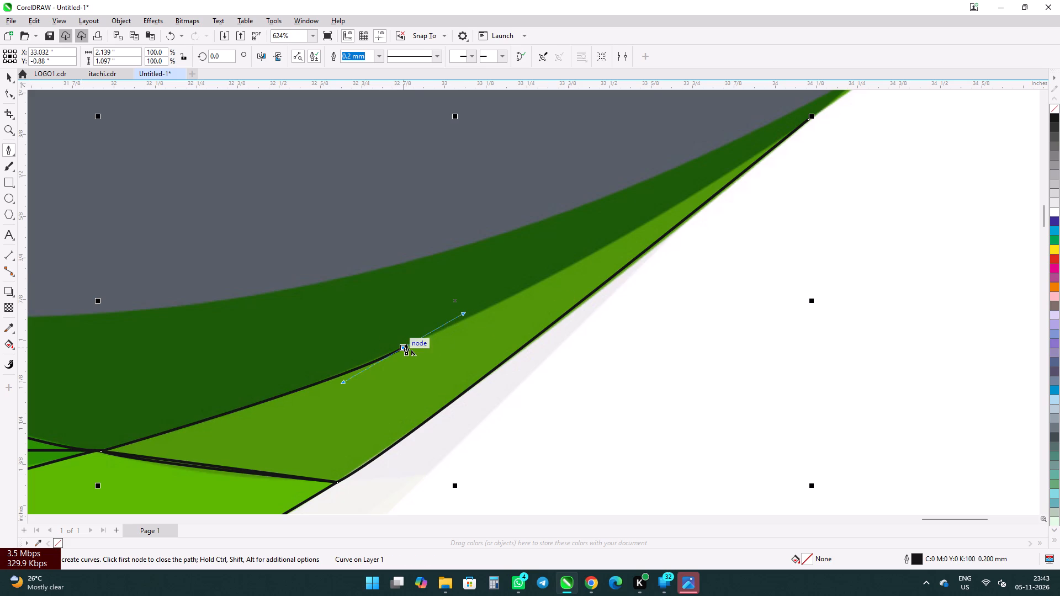
alt+click(406, 344)
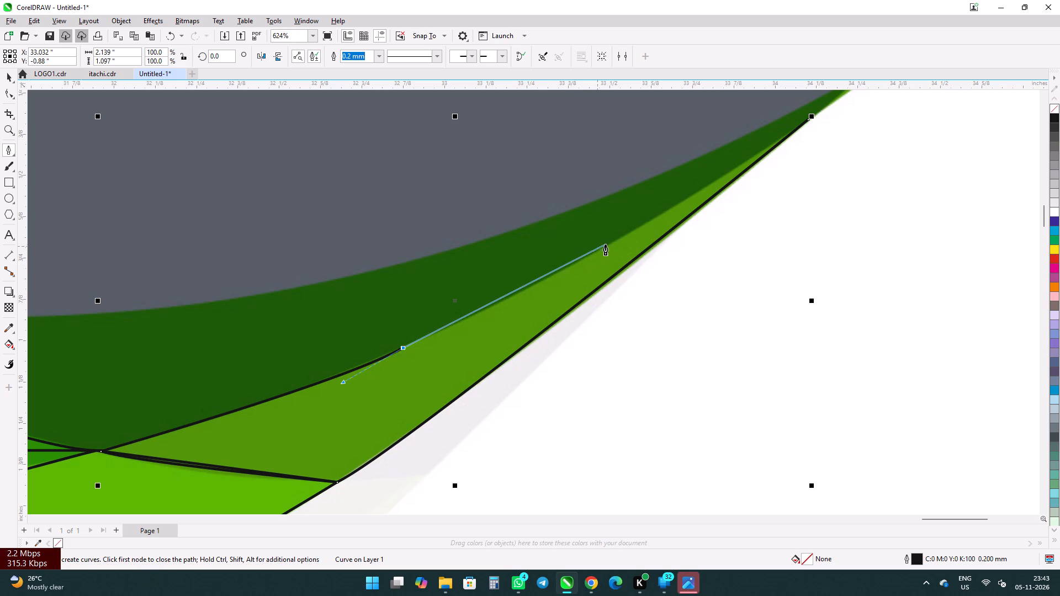
Continue the upper edge through nodes at about 33.54 and 33.8 inches and close the wedge outline at its start, about 34.1 inches.
drag(623, 236, 659, 210)
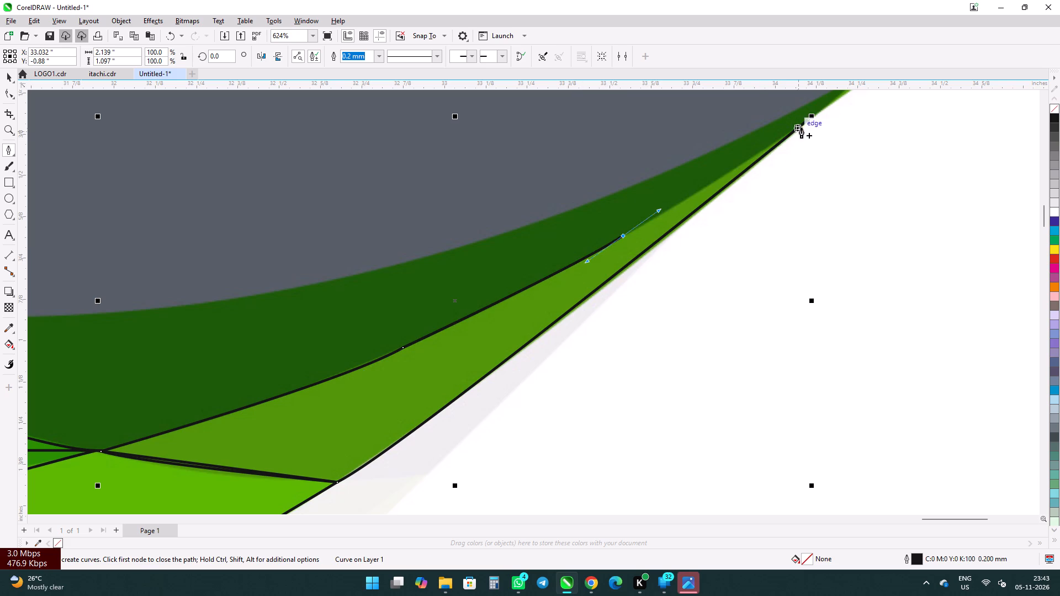
alt+click(624, 232)
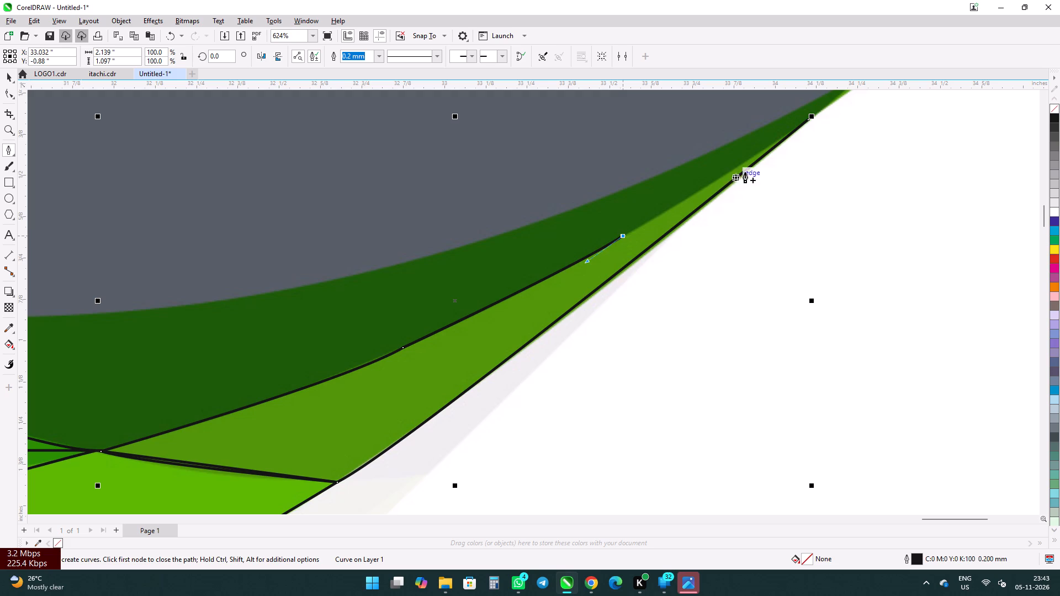
scroll(704, 193, up, 5)
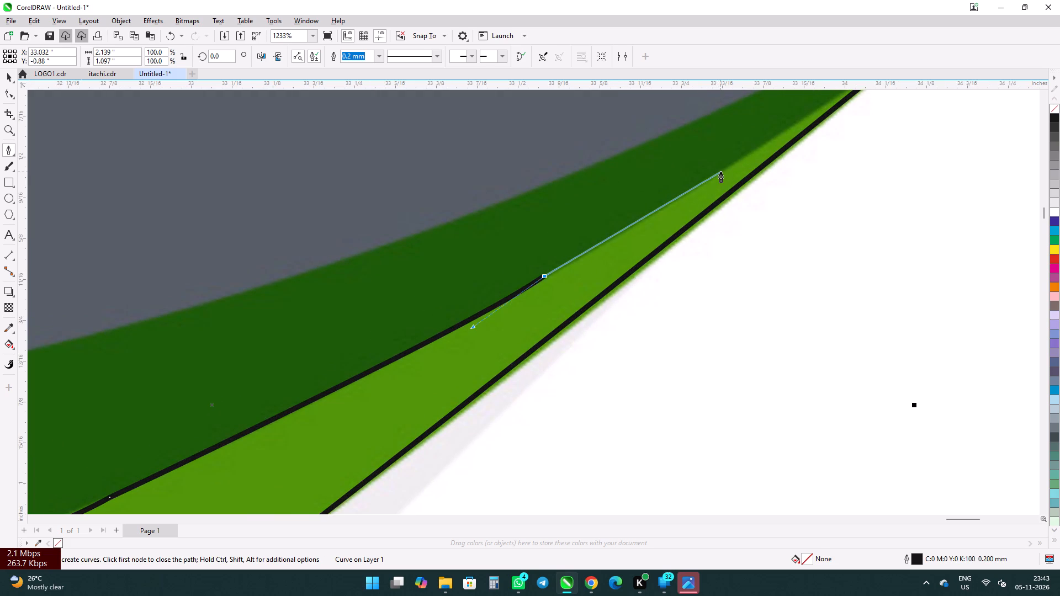
click(720, 172)
scroll(323, 322, down, 5)
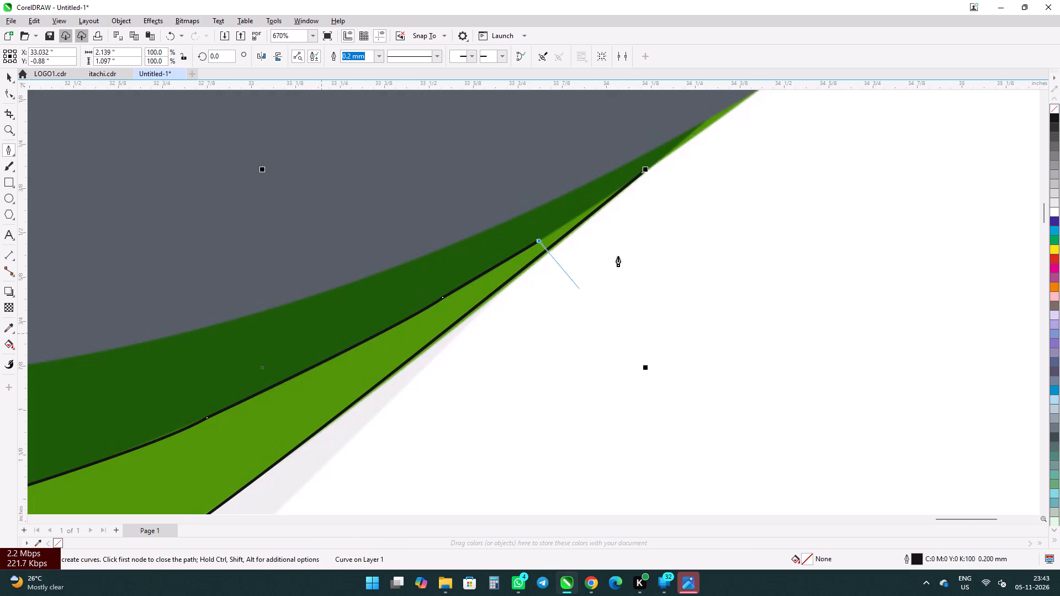
scroll(622, 194, up, 4)
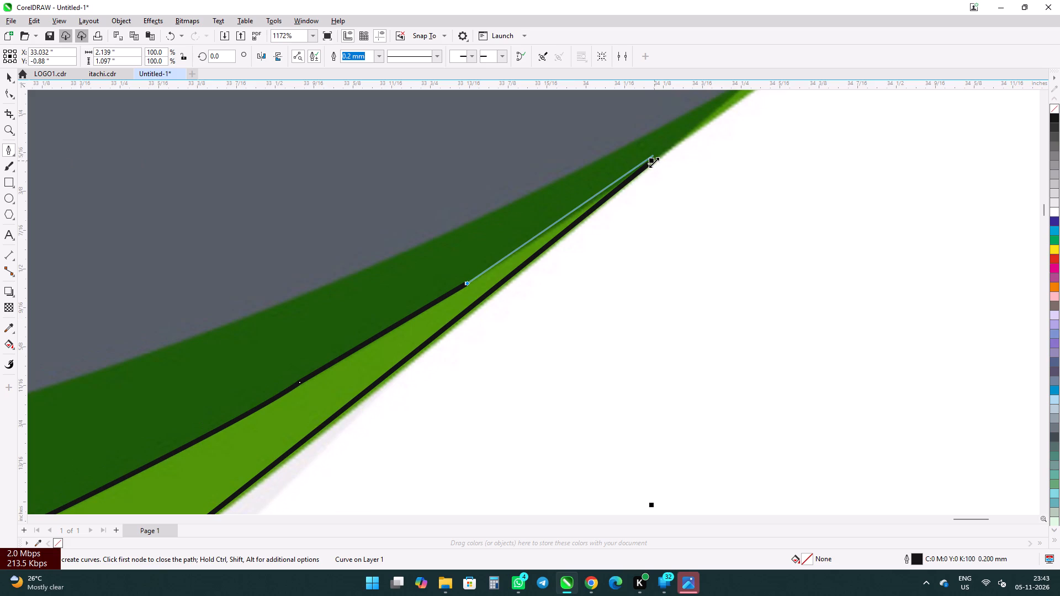
click(653, 164)
scroll(273, 344, down, 6)
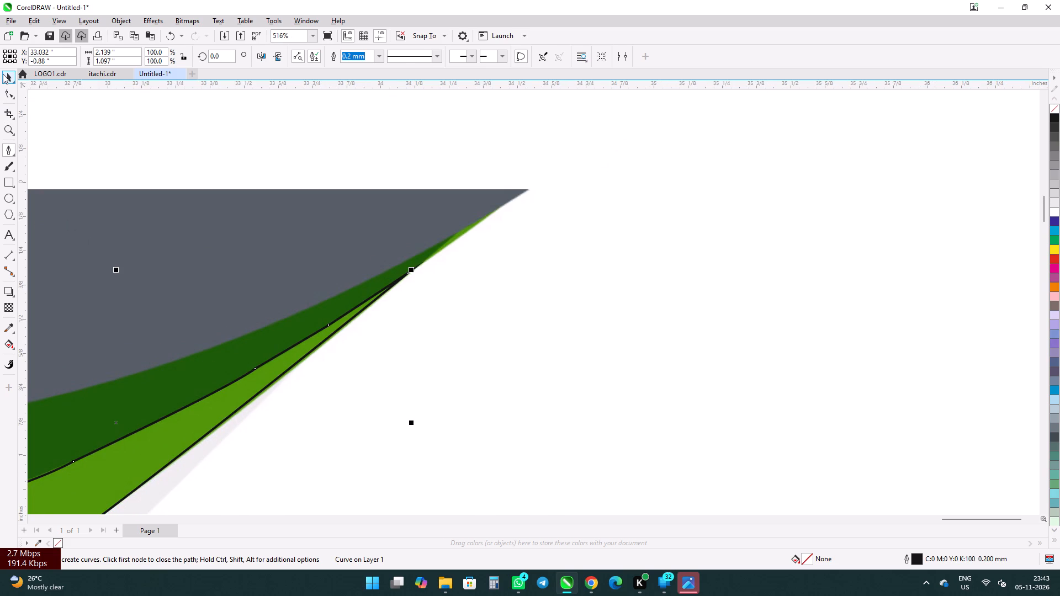
Lock the finished olive-green wedge outline and clear the selection.
click(3, 74)
right_click(241, 398)
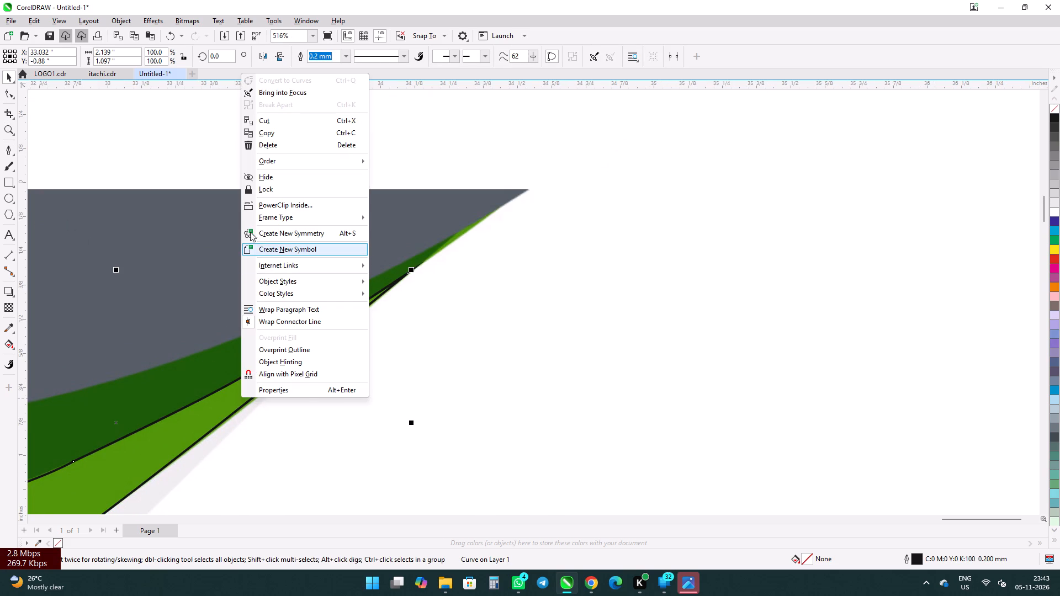
click(262, 198)
click(266, 193)
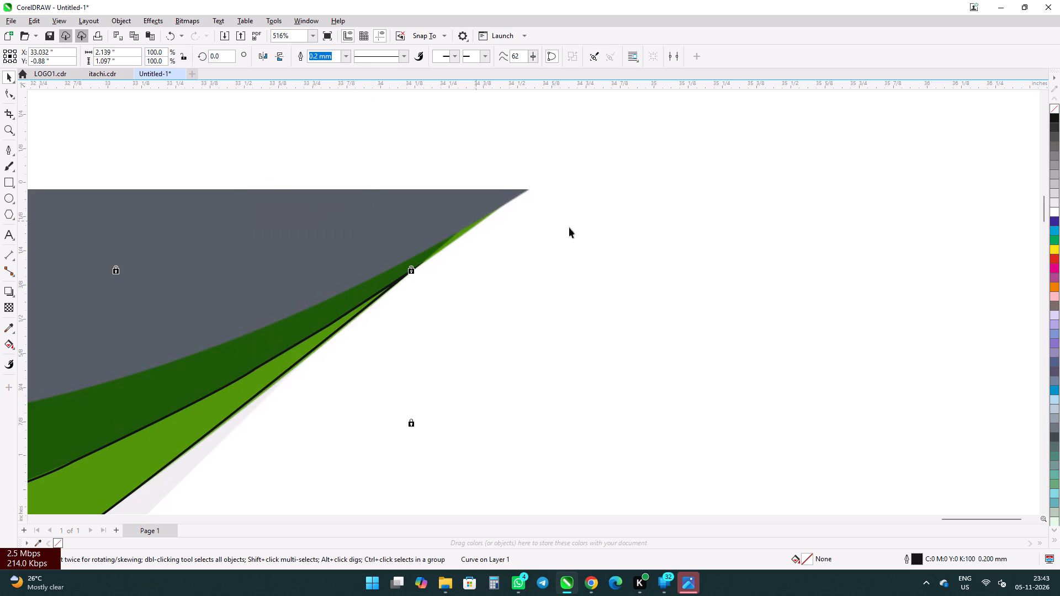
scroll(575, 226, down, 5)
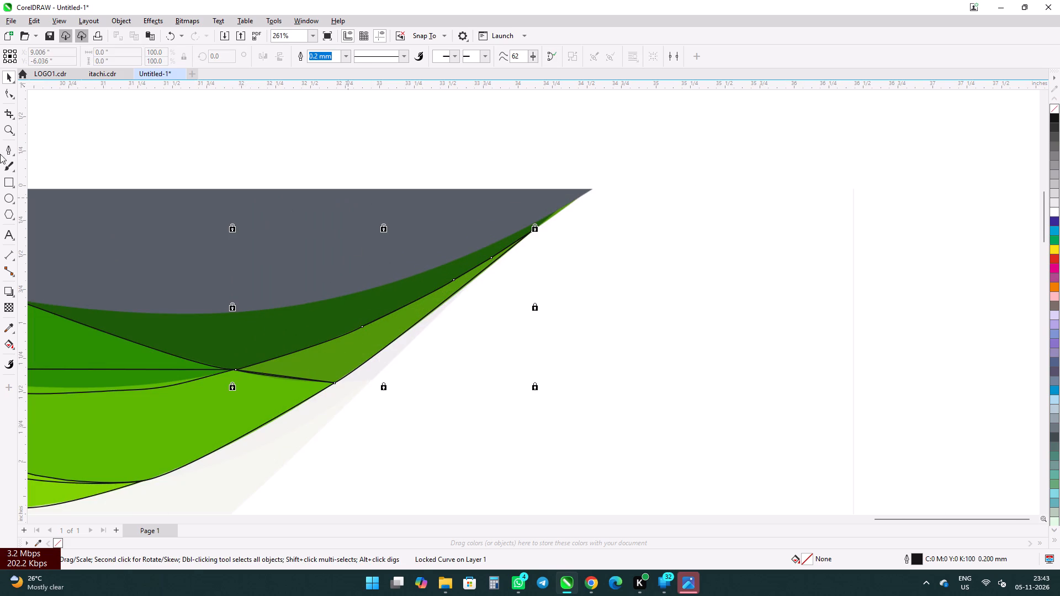
click(12, 76)
scroll(726, 217, down, 5)
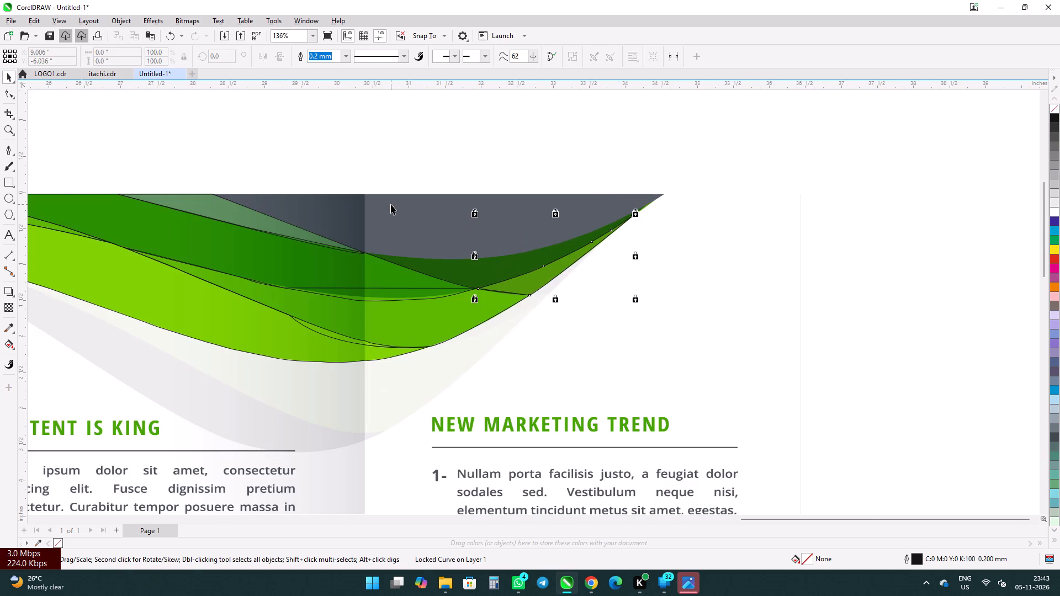
scroll(415, 198, up, 3)
click(415, 198)
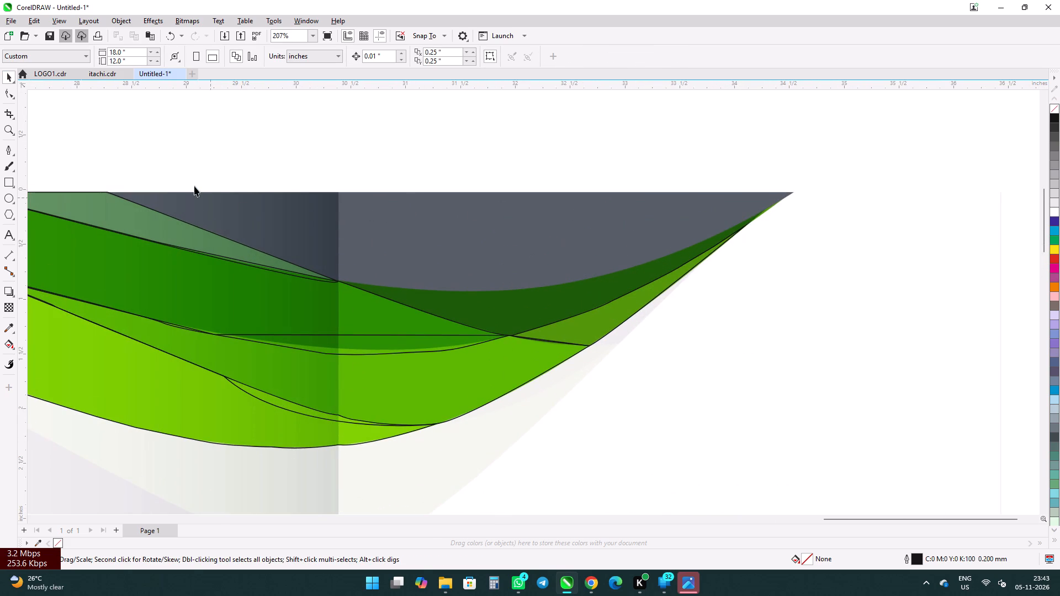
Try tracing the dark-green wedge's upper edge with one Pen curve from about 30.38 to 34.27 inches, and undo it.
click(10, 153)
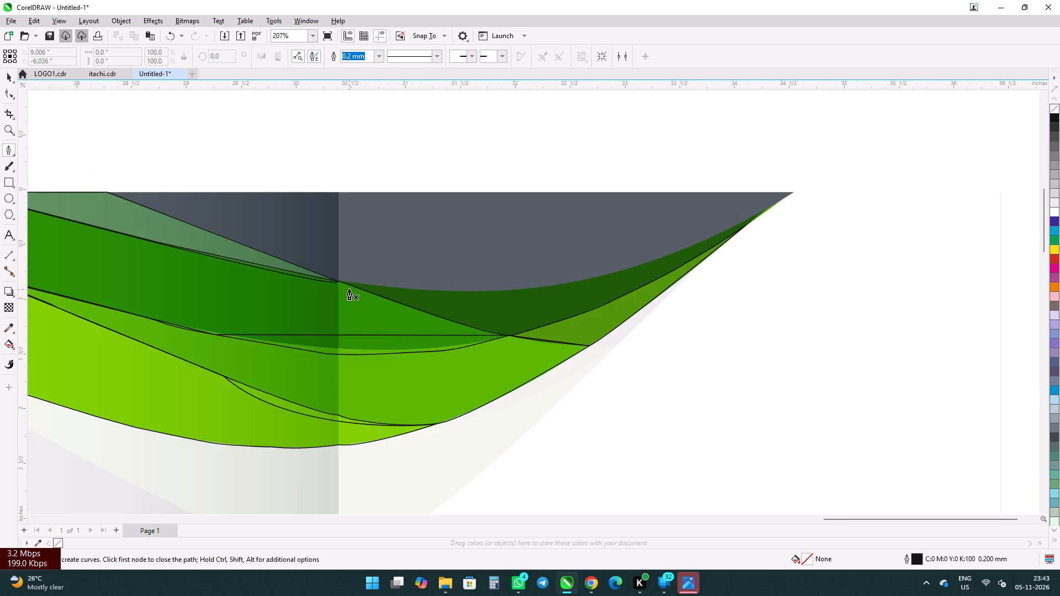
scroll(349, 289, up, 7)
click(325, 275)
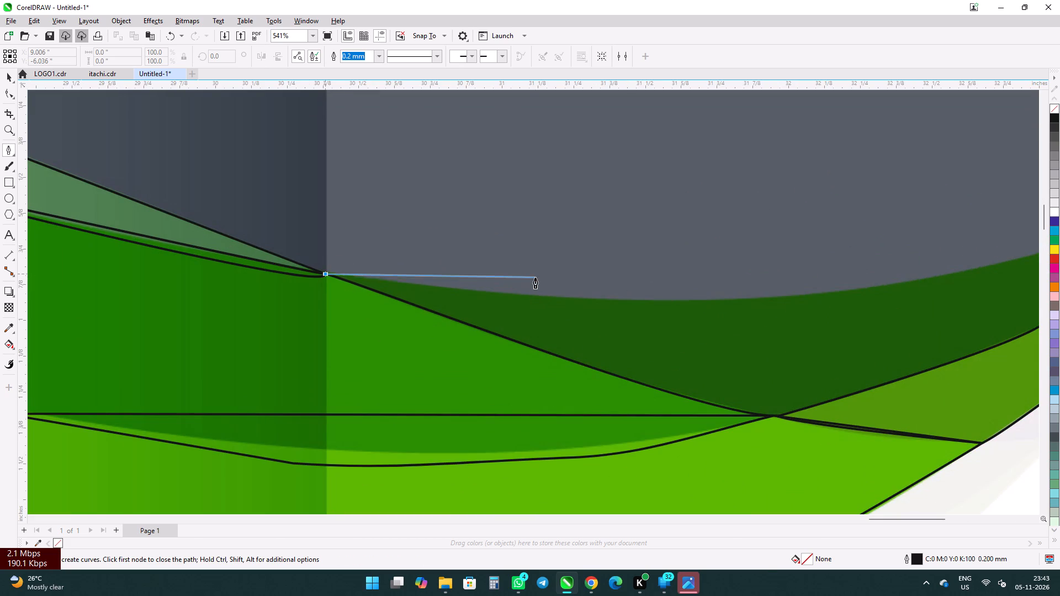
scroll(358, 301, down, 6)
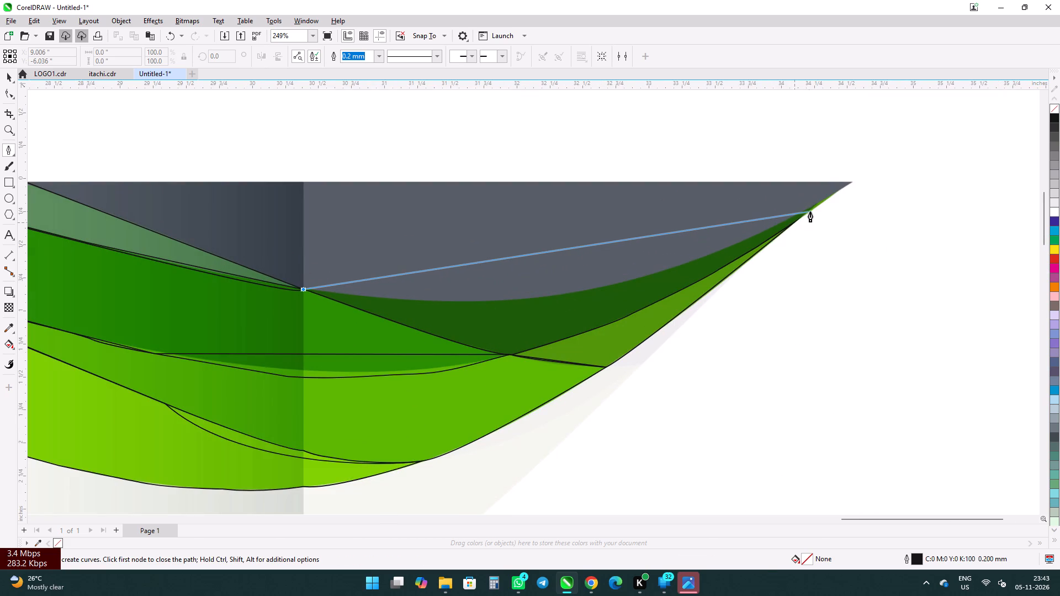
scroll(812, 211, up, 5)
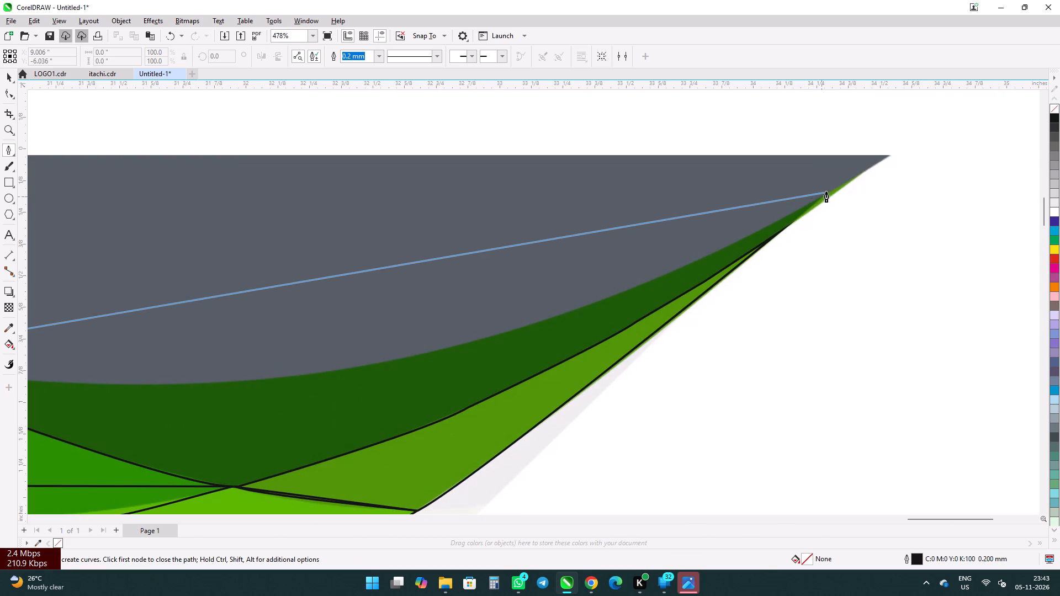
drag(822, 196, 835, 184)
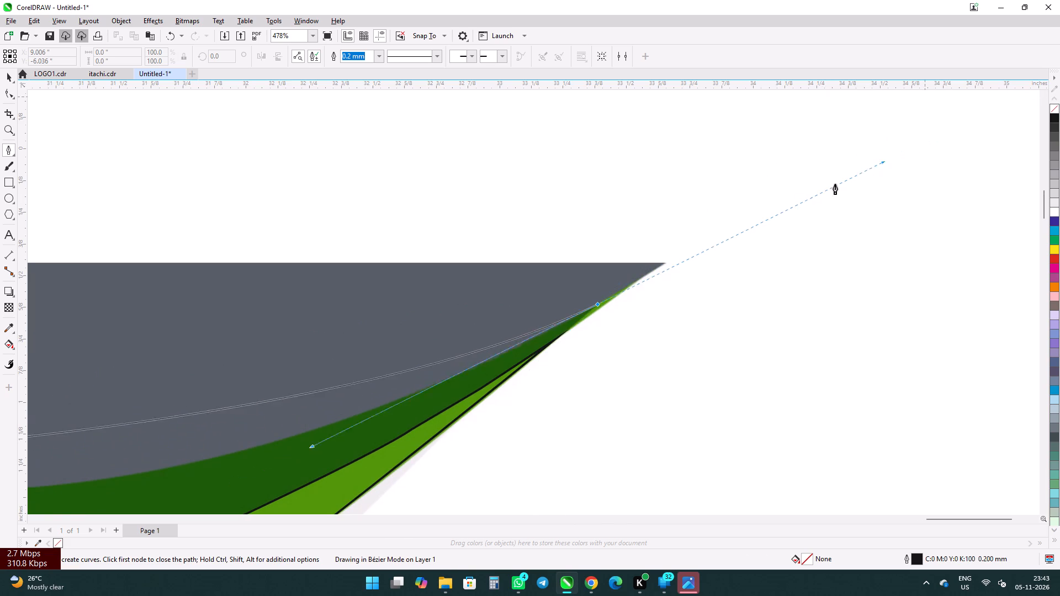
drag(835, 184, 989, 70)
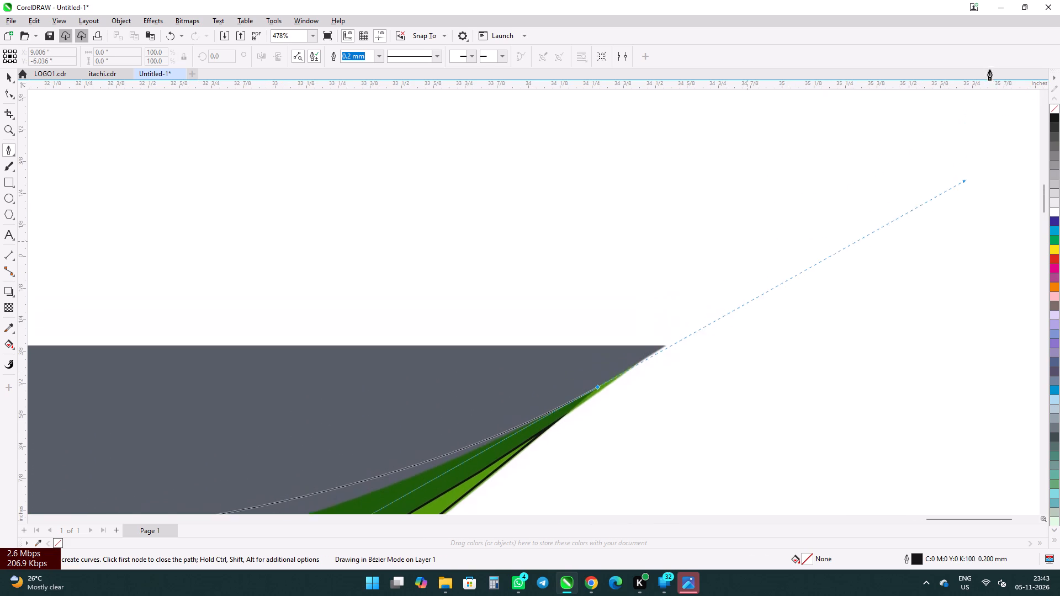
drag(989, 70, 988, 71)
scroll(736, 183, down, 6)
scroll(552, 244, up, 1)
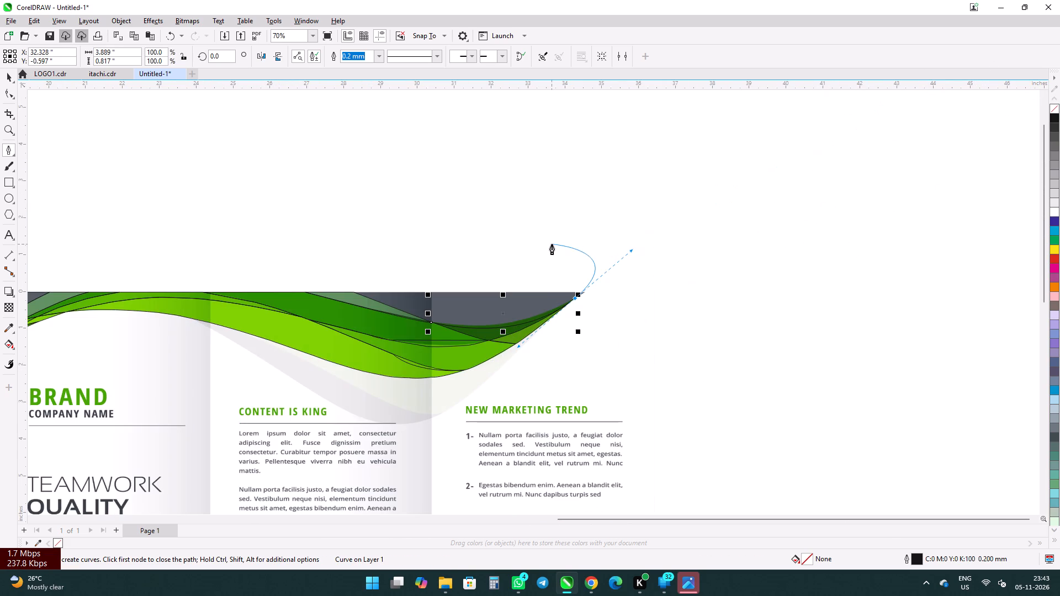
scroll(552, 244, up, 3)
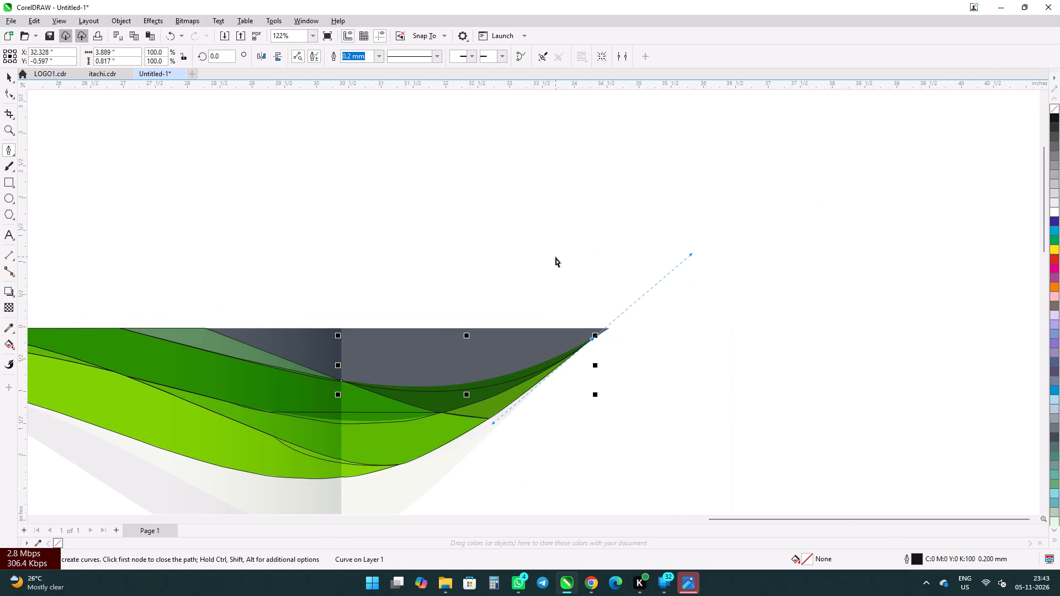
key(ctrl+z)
Start the dark-green wedge outline with a Pen curve along its upper edge from about 30.38 to 34.28 inches.
scroll(370, 442, up, 4)
scroll(357, 384, up, 3)
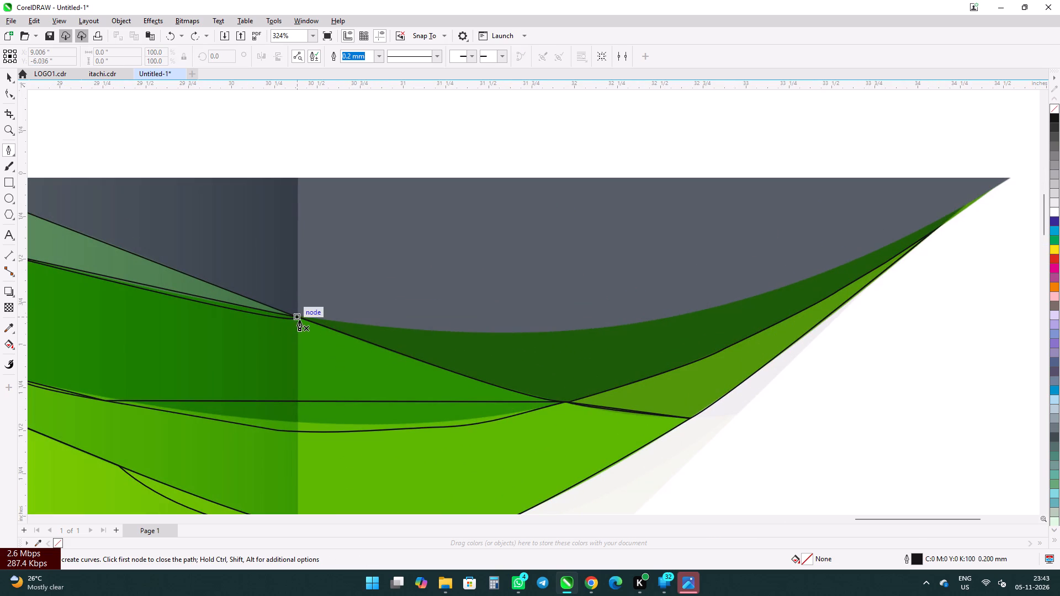
click(299, 320)
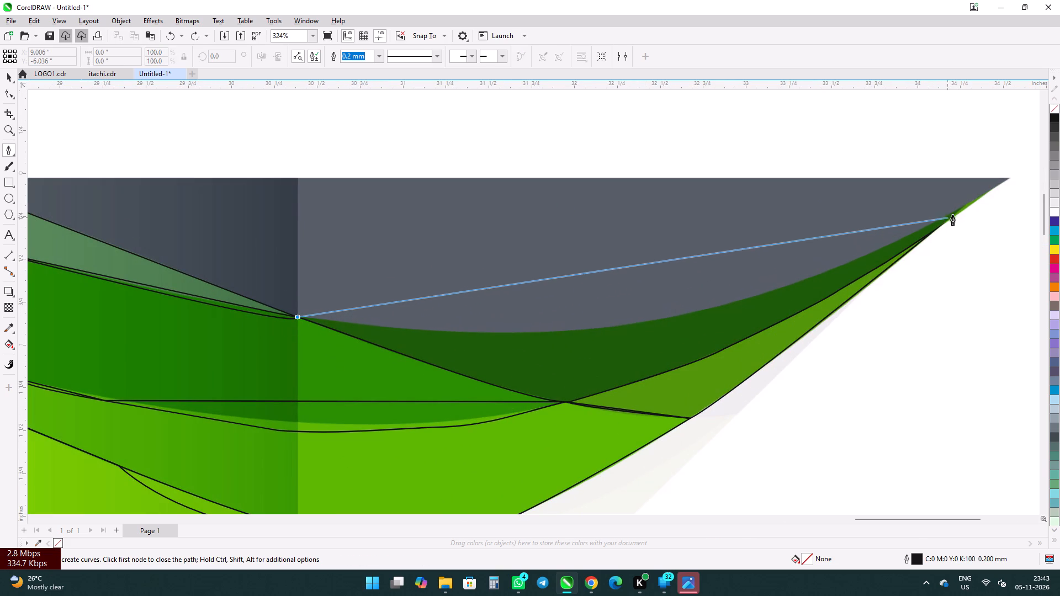
drag(966, 207, 786, 214)
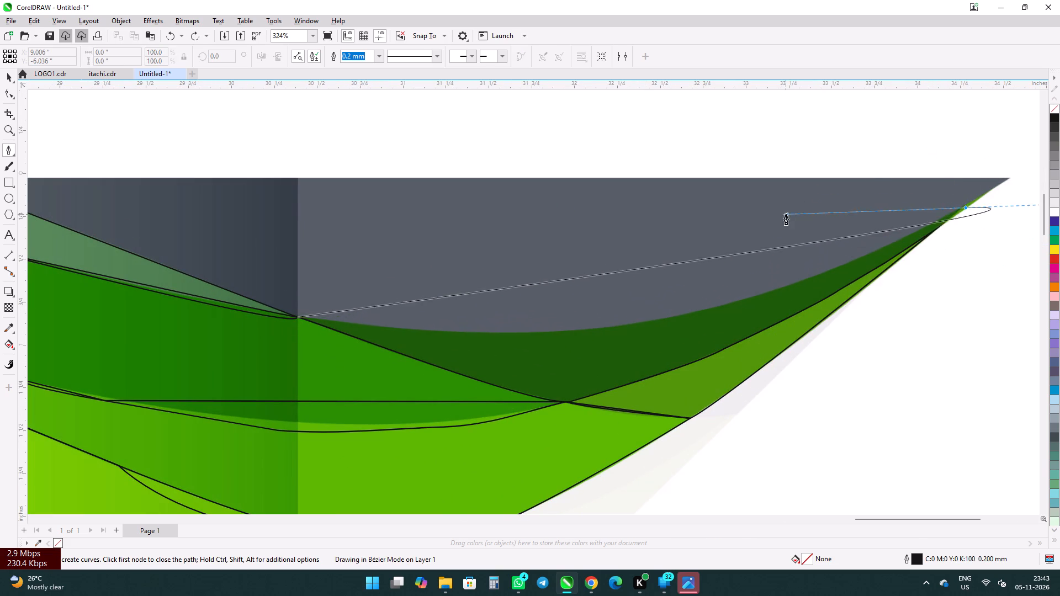
drag(786, 214, 954, 105)
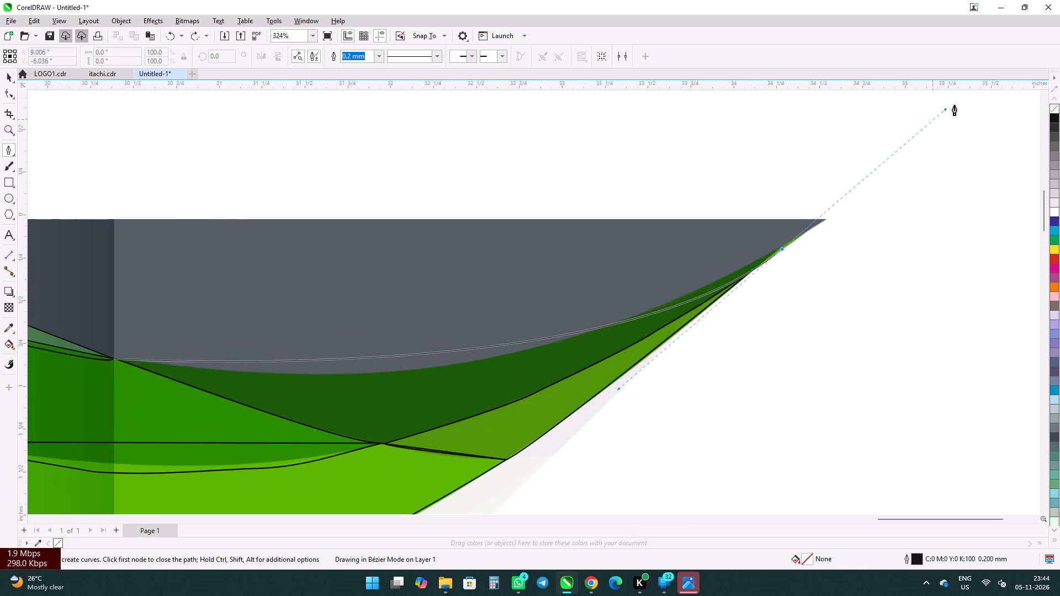
drag(954, 105, 1004, 91)
Make the outline's node at the wedge tip, about 34.28 inches, a cusp so the path can turn back.
scroll(733, 204, down, 6)
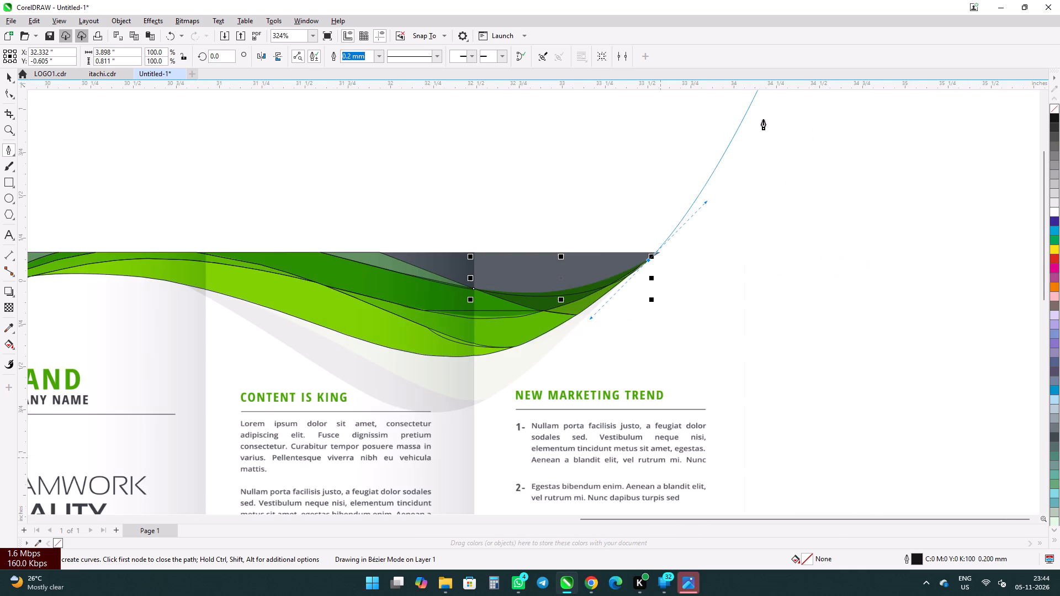
scroll(502, 317, up, 4)
scroll(617, 241, up, 4)
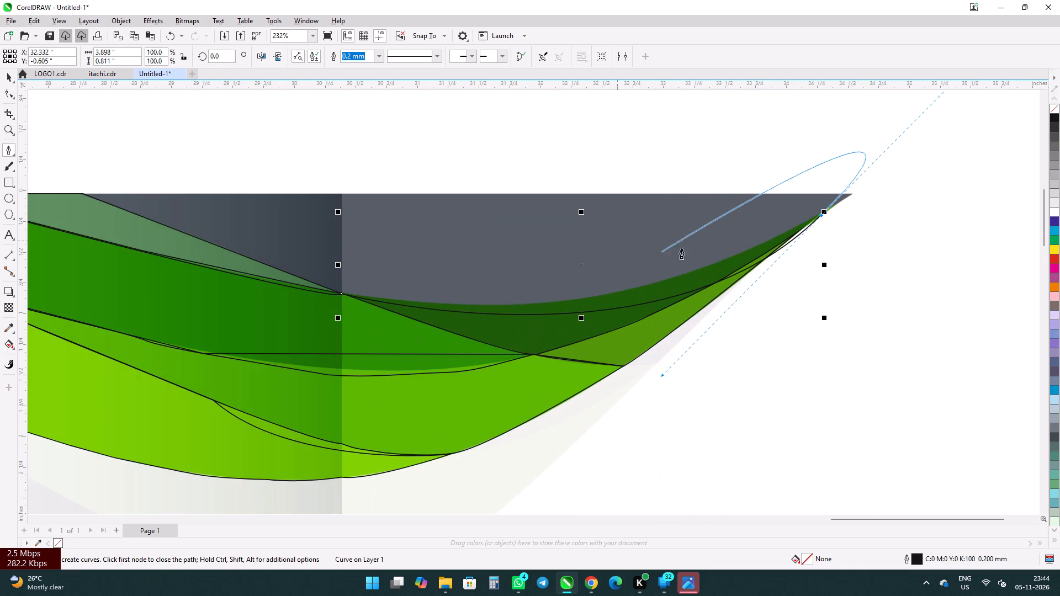
scroll(810, 257, up, 3)
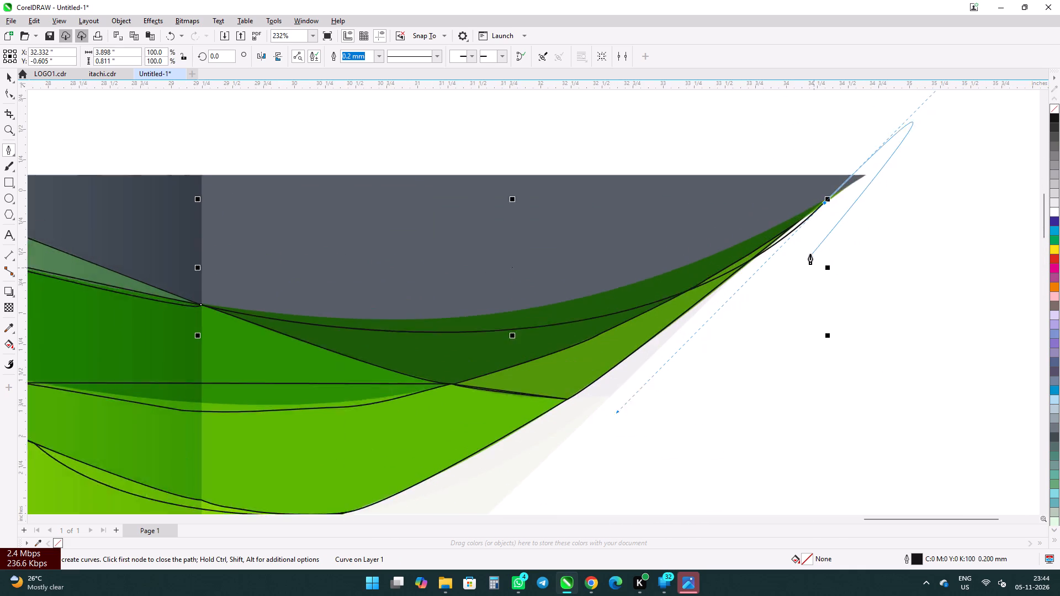
scroll(810, 254, up, 2)
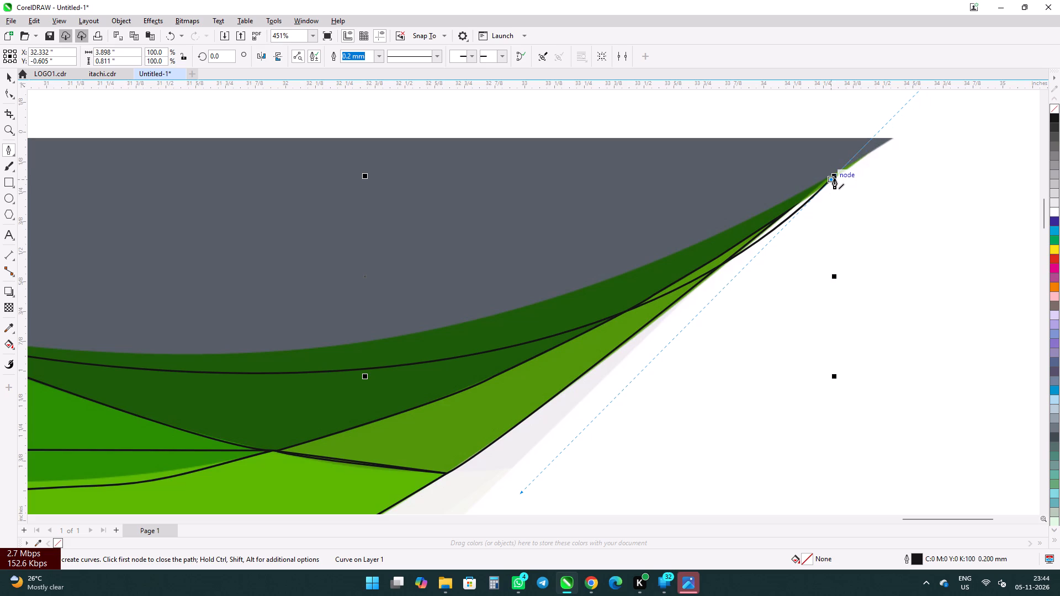
alt+click(834, 178)
alt+click(834, 178)
alt+click(834, 178)
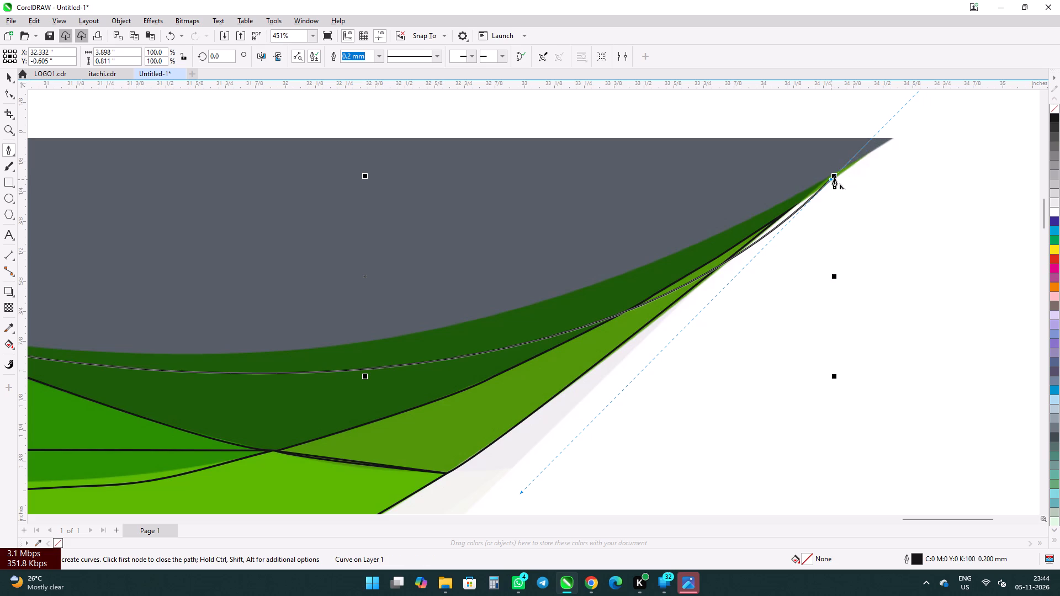
alt+click(834, 176)
alt+click(834, 176)
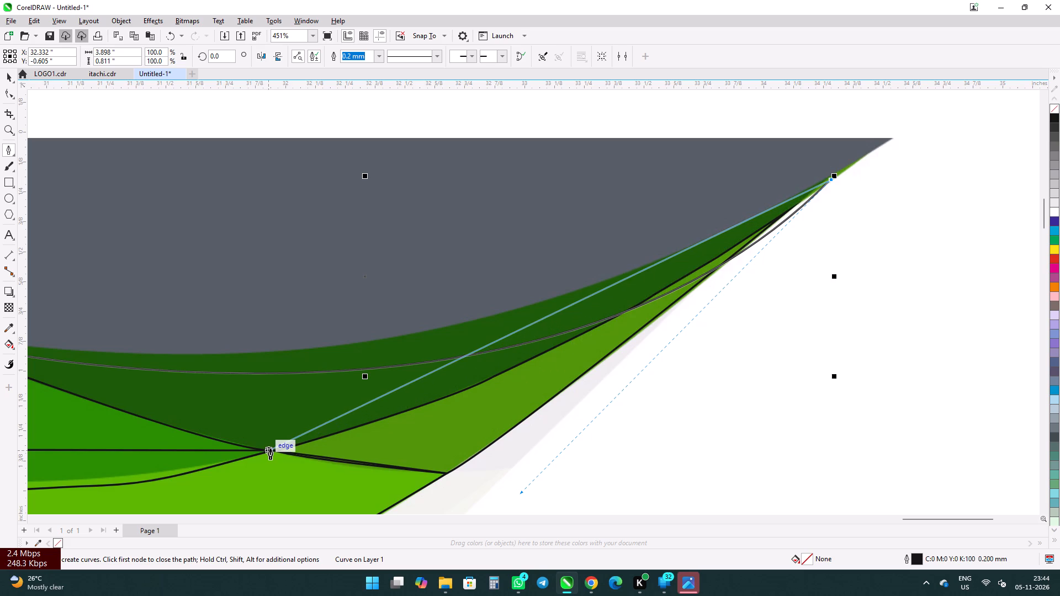
Curve the lower edge to a node at about 31.95 inches, bring the outline back to its start, and finish it.
drag(271, 449, 156, 455)
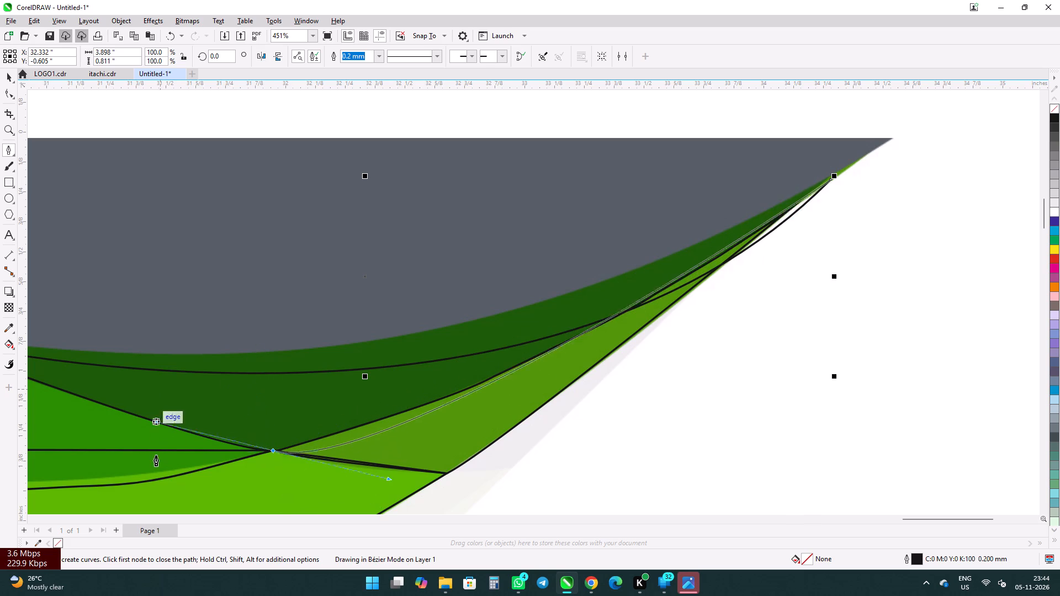
drag(156, 455, 126, 427)
right_click(126, 427)
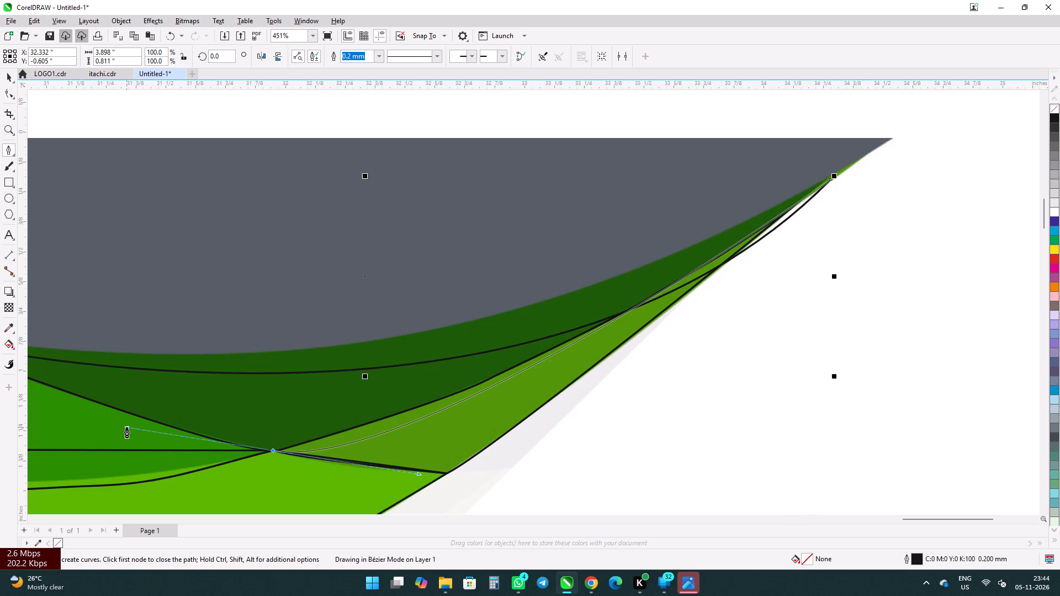
drag(126, 427, 112, 459)
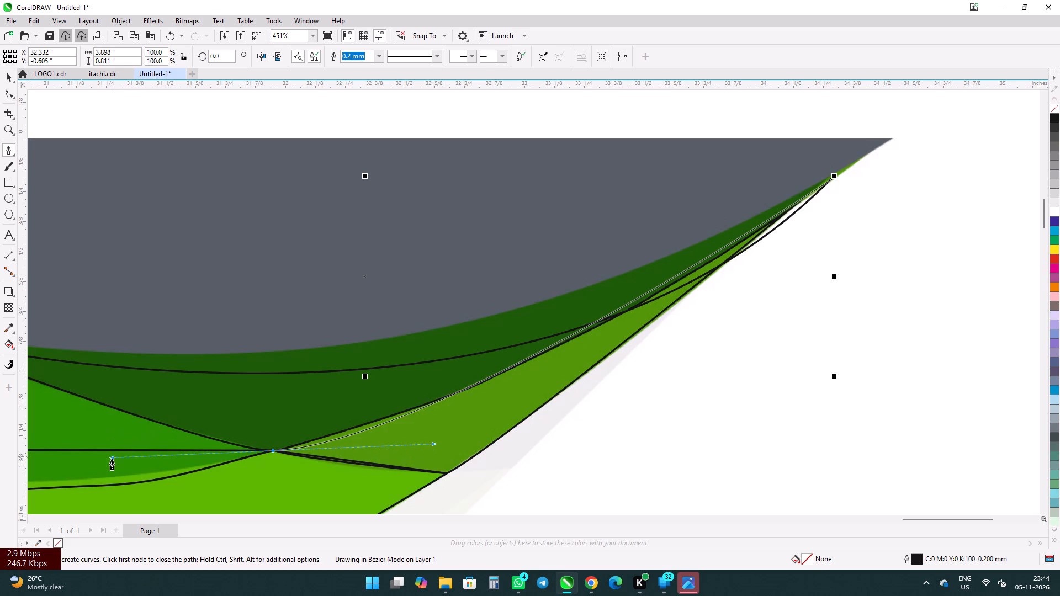
drag(112, 459, 114, 460)
scroll(602, 388, down, 5)
scroll(402, 320, up, 5)
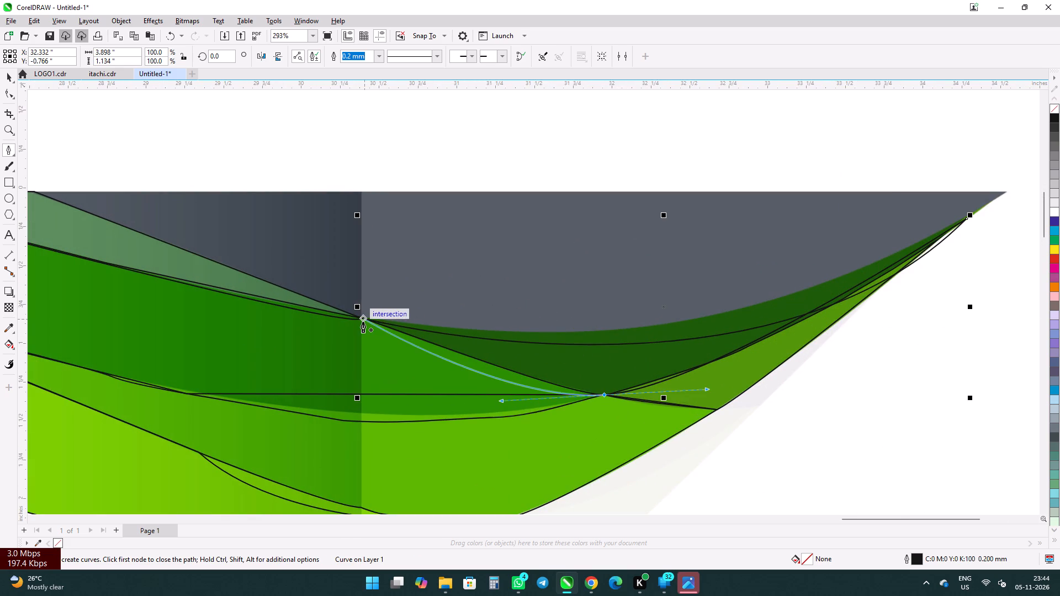
click(363, 322)
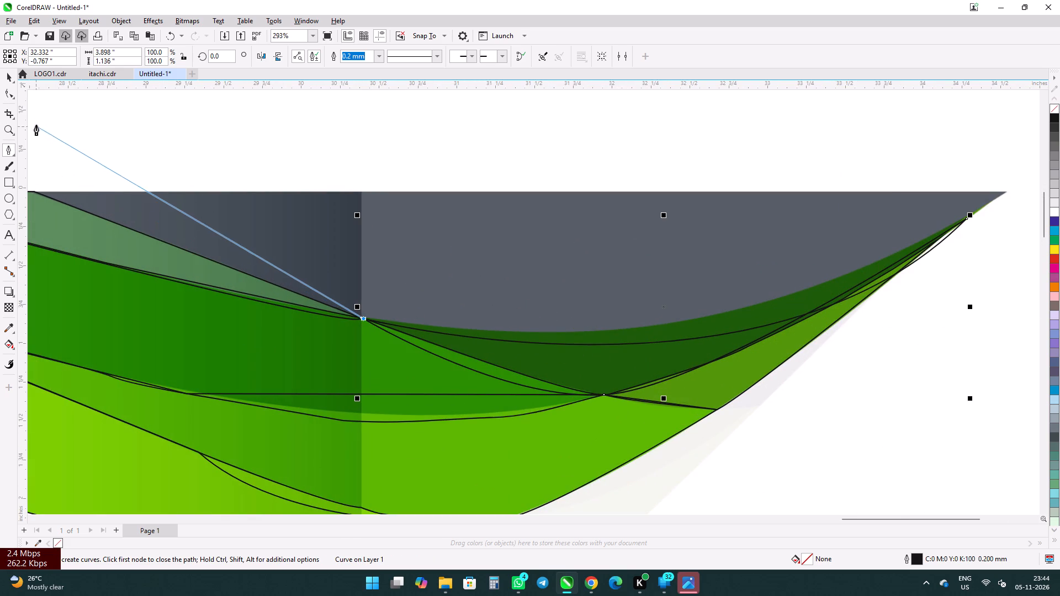
key(Escape)
Adjust the tip node's lower-edge handle with the Shape tool so the curve follows the olive wedge's boundary.
click(7, 94)
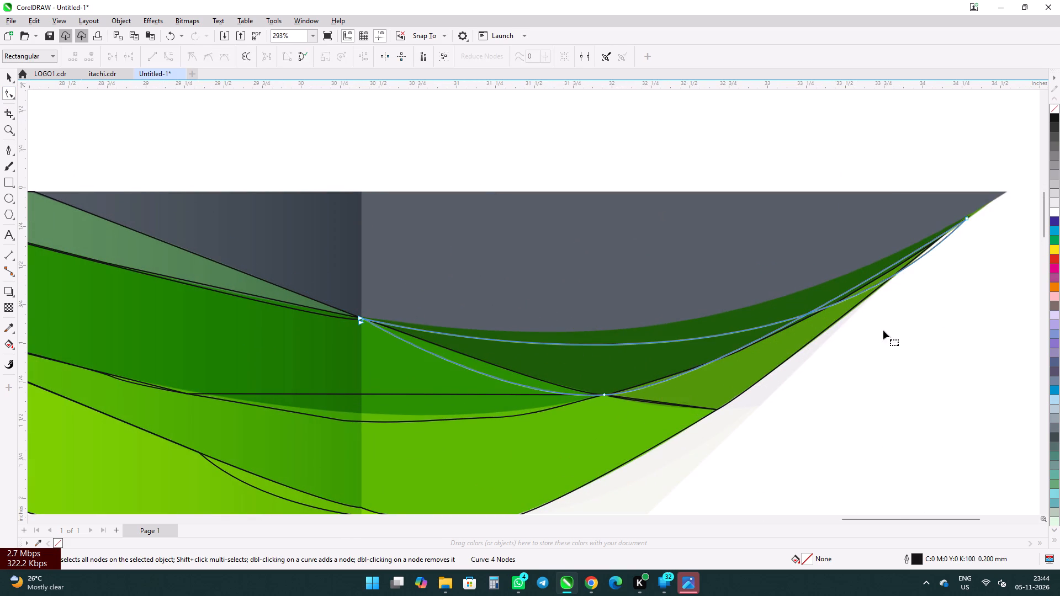
scroll(480, 304, down, 5)
scroll(732, 311, up, 4)
scroll(684, 287, up, 3)
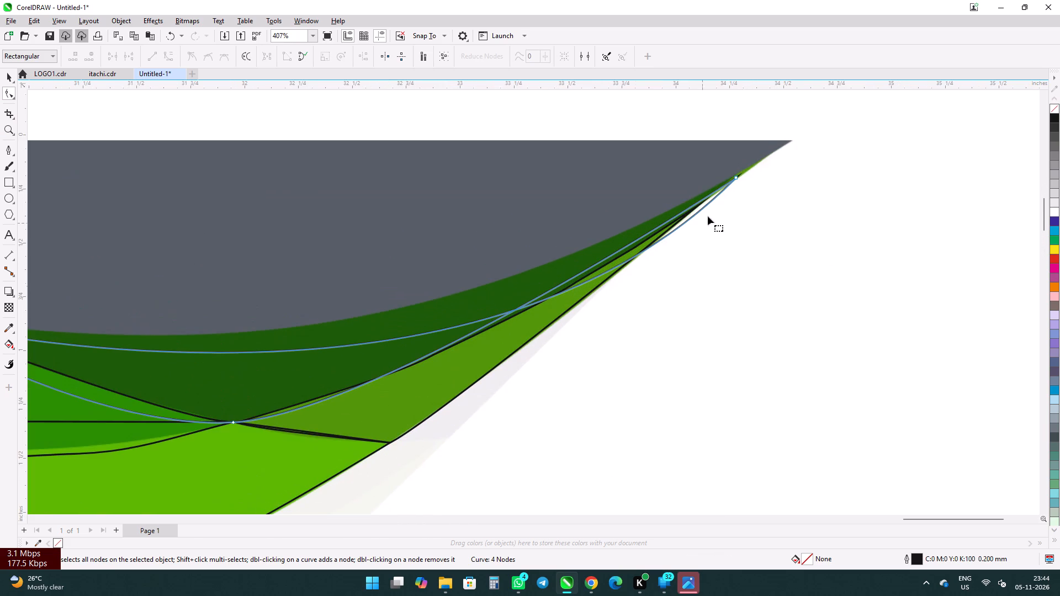
click(736, 179)
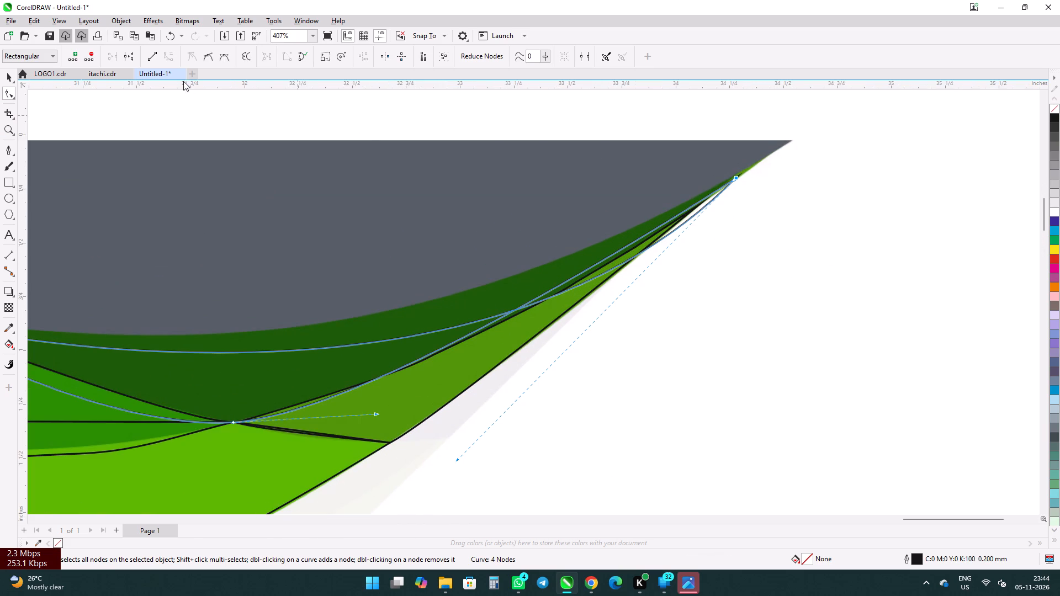
drag(734, 182, 709, 169)
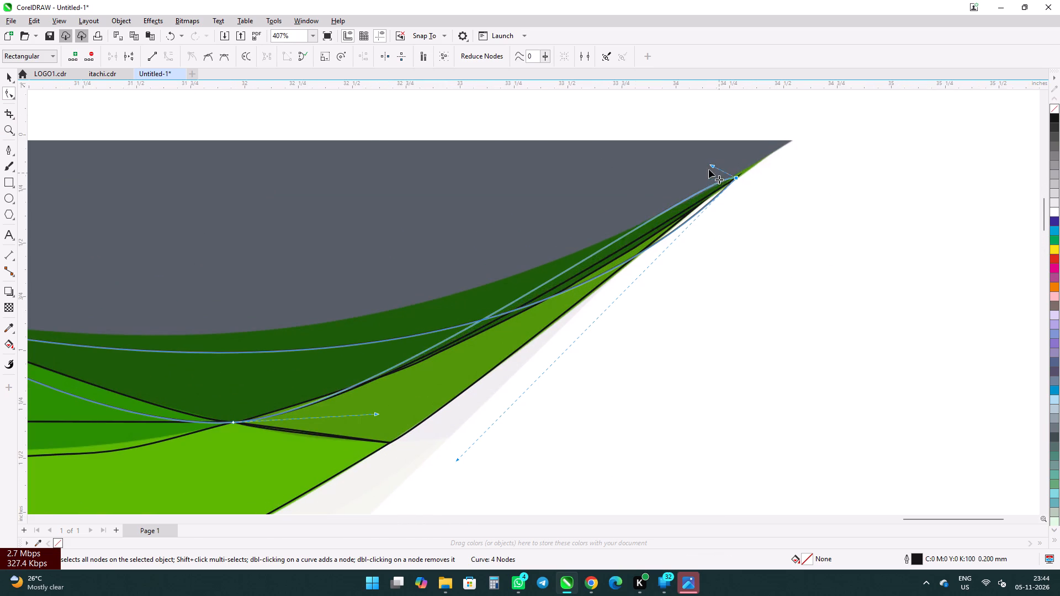
drag(709, 169, 723, 194)
scroll(732, 168, up, 5)
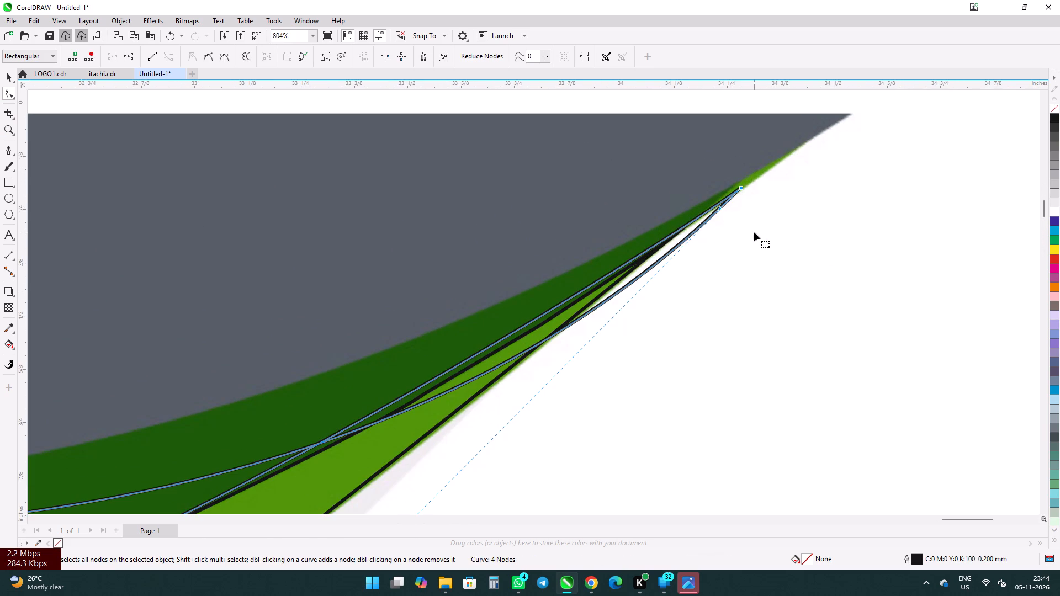
Pull the upper curve upward at about 33.56 inches, into the grey area above the dark-green edge.
click(744, 188)
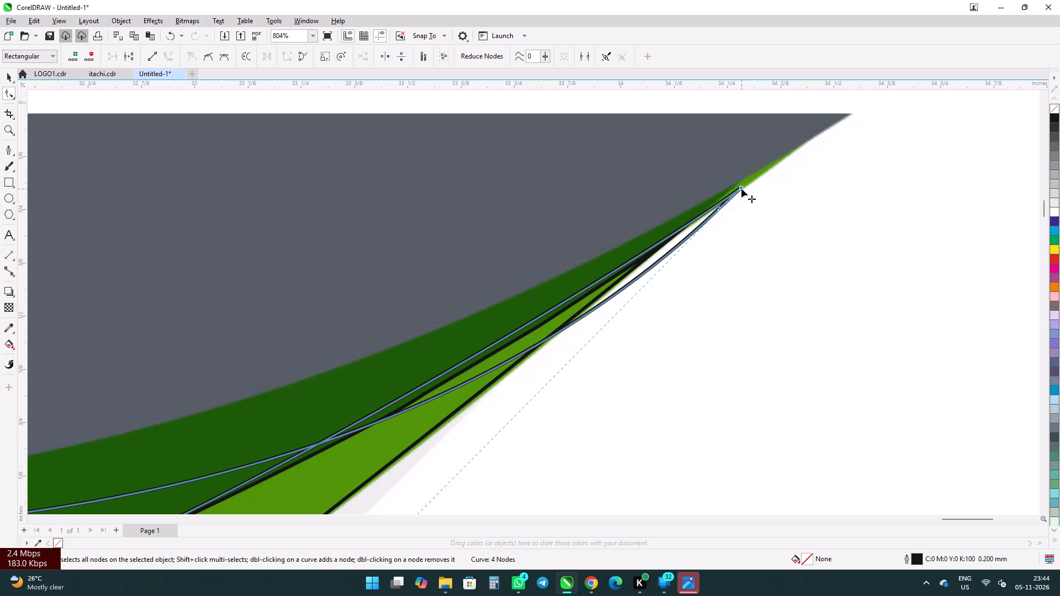
click(741, 189)
drag(665, 254, 658, 244)
drag(442, 395, 430, 352)
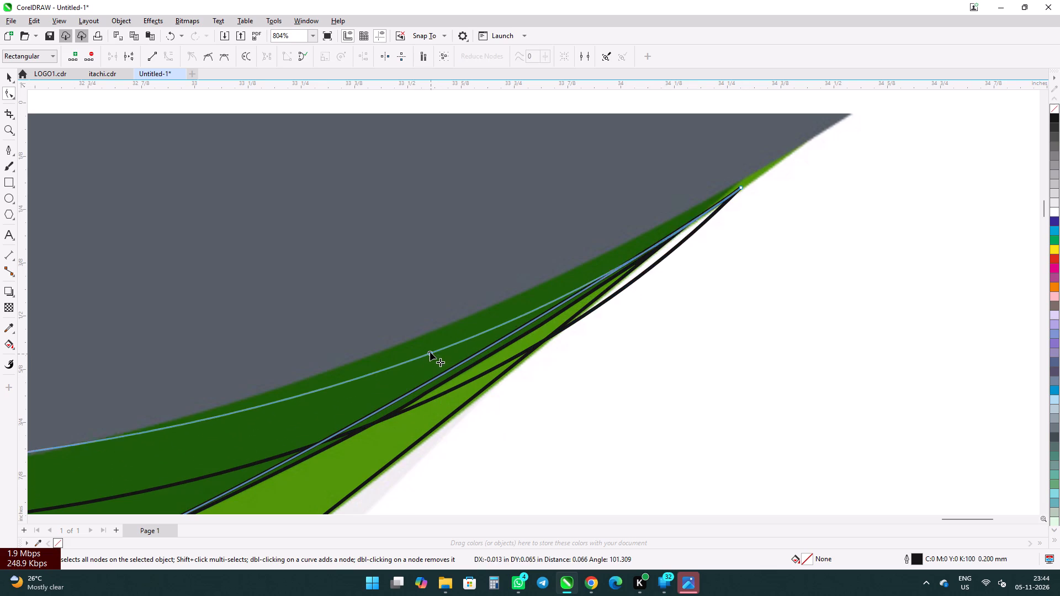
drag(430, 352, 432, 312)
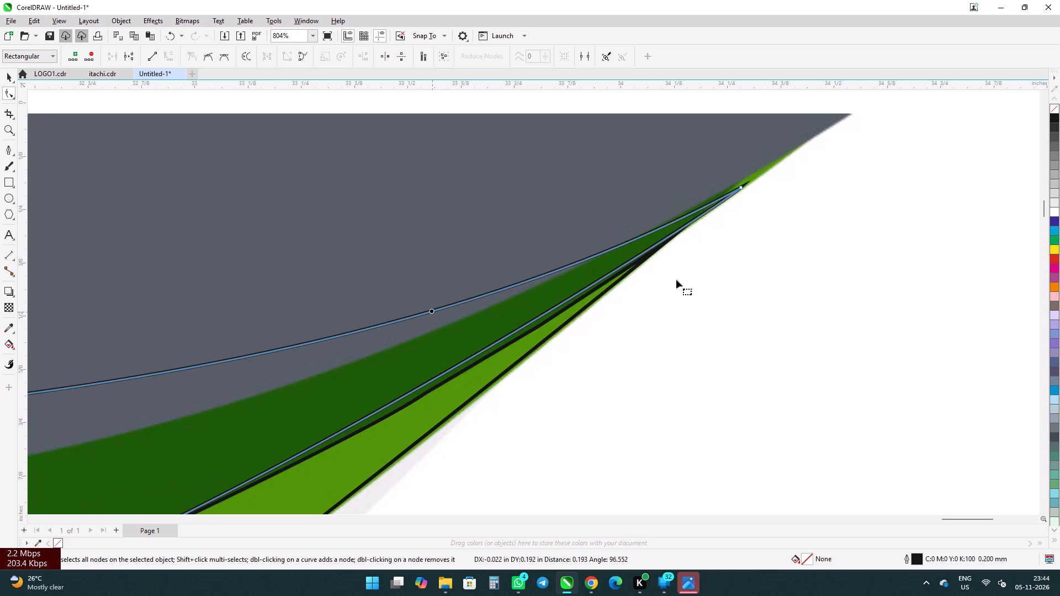
Stretch the start node's upper-curve handle to about 31.6 inches so the curve follows the dark-green upper edge.
scroll(790, 257, down, 5)
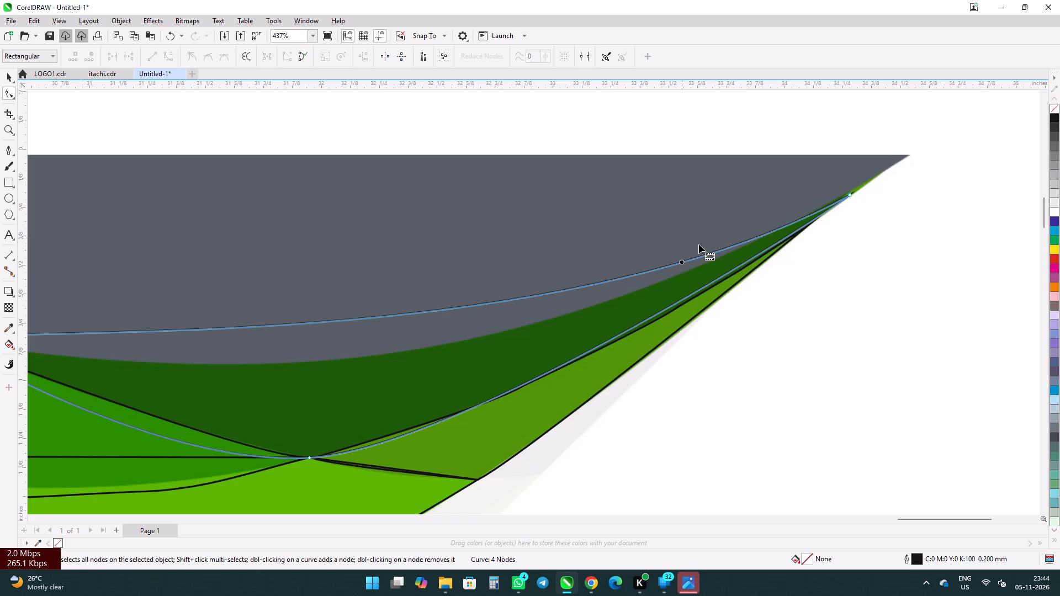
click(850, 194)
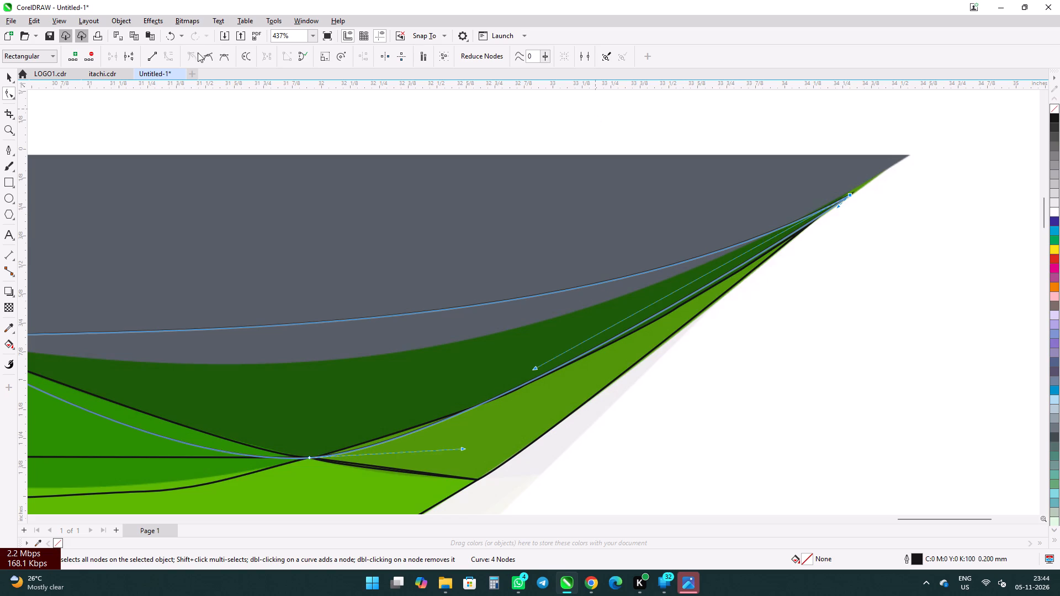
scroll(485, 193, down, 6)
scroll(245, 238, up, 4)
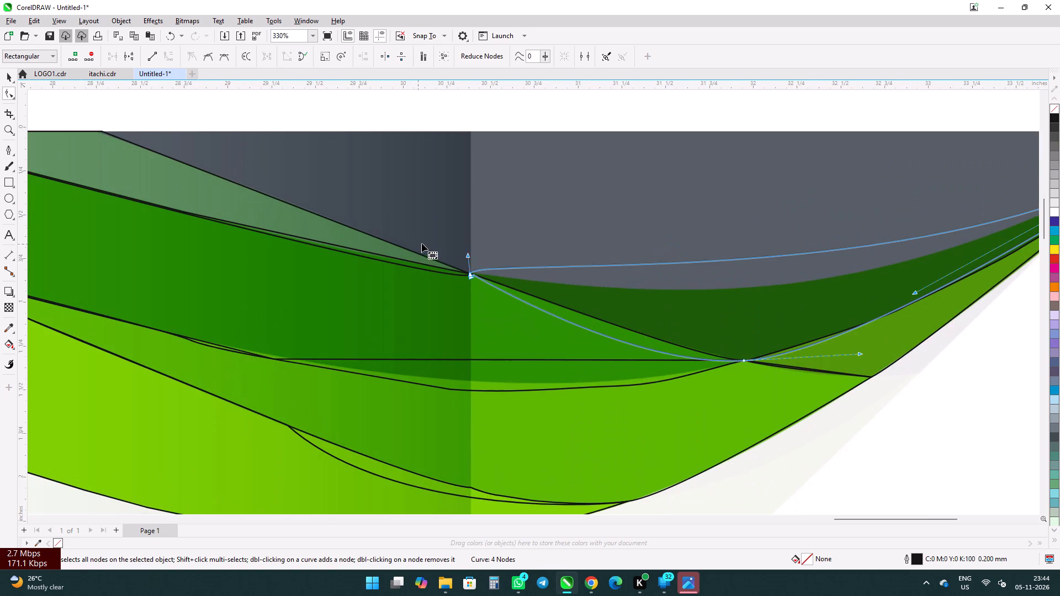
drag(469, 254, 617, 266)
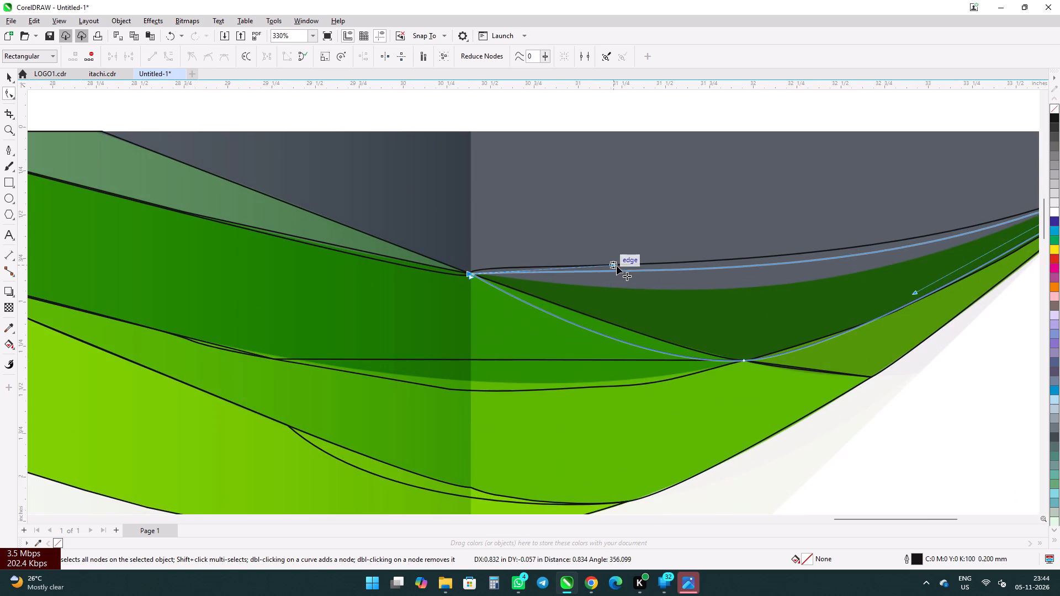
drag(617, 266, 687, 303)
Reposition the tip node's upper-curve handle to about 33.15 inches, refining the curve near the dark-green edge.
scroll(399, 303, down, 5)
scroll(662, 274, up, 4)
scroll(749, 236, up, 4)
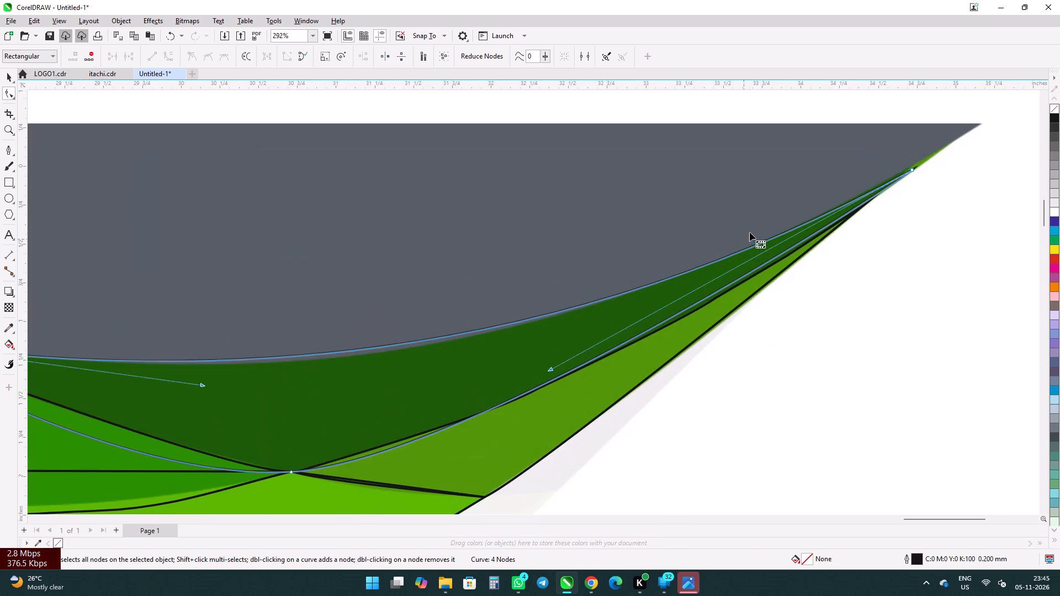
scroll(827, 224, up, 3)
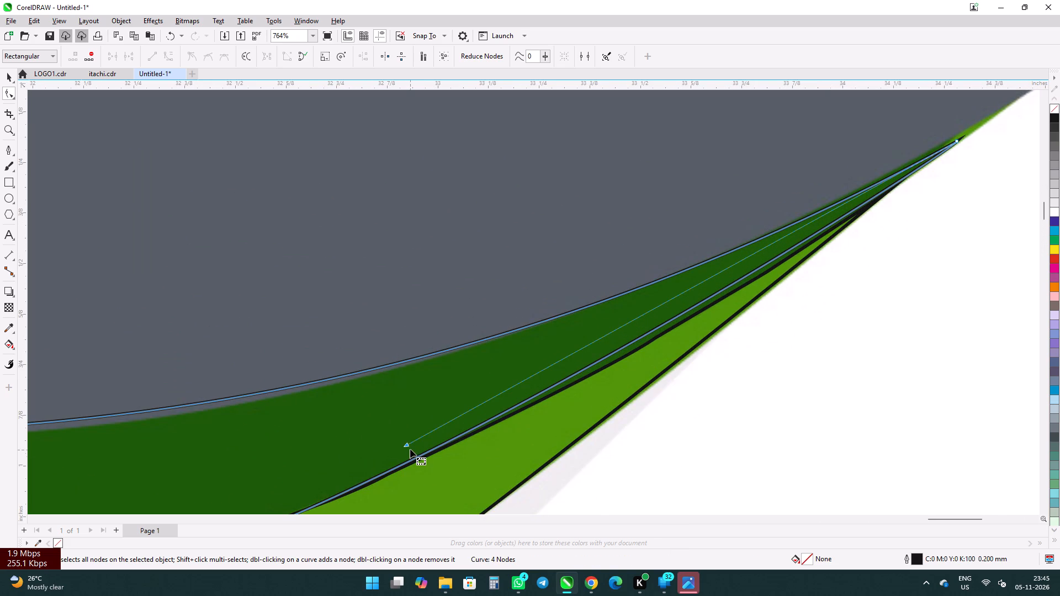
drag(408, 445, 823, 244)
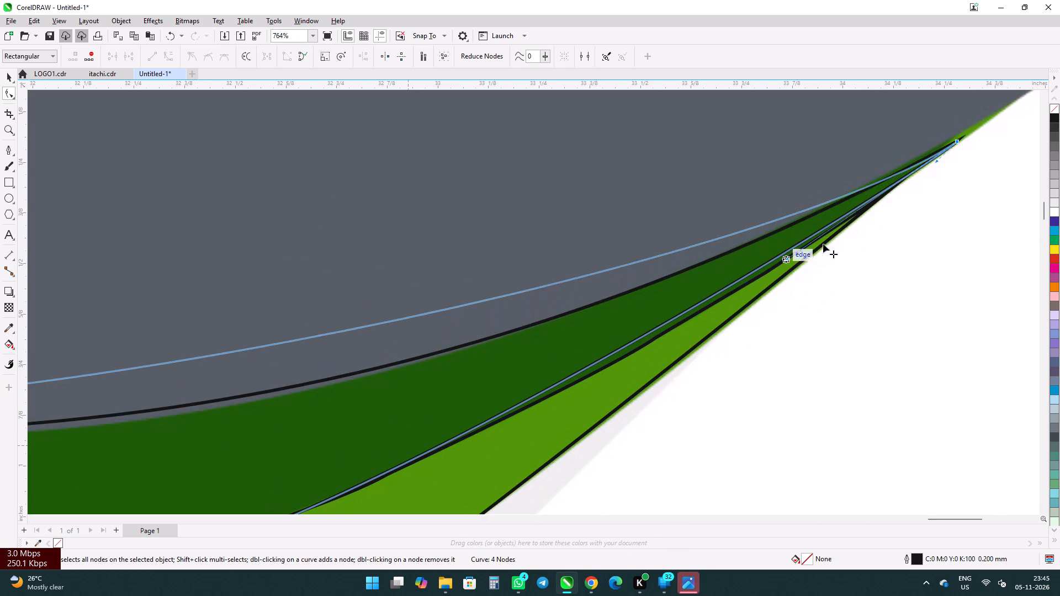
drag(823, 244, 633, 333)
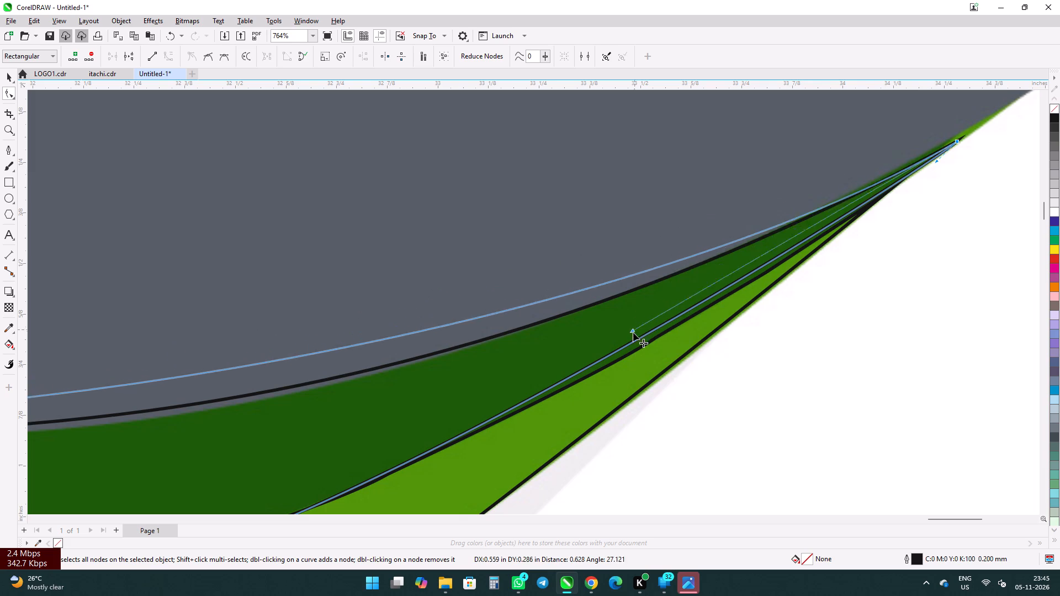
drag(633, 333, 500, 455)
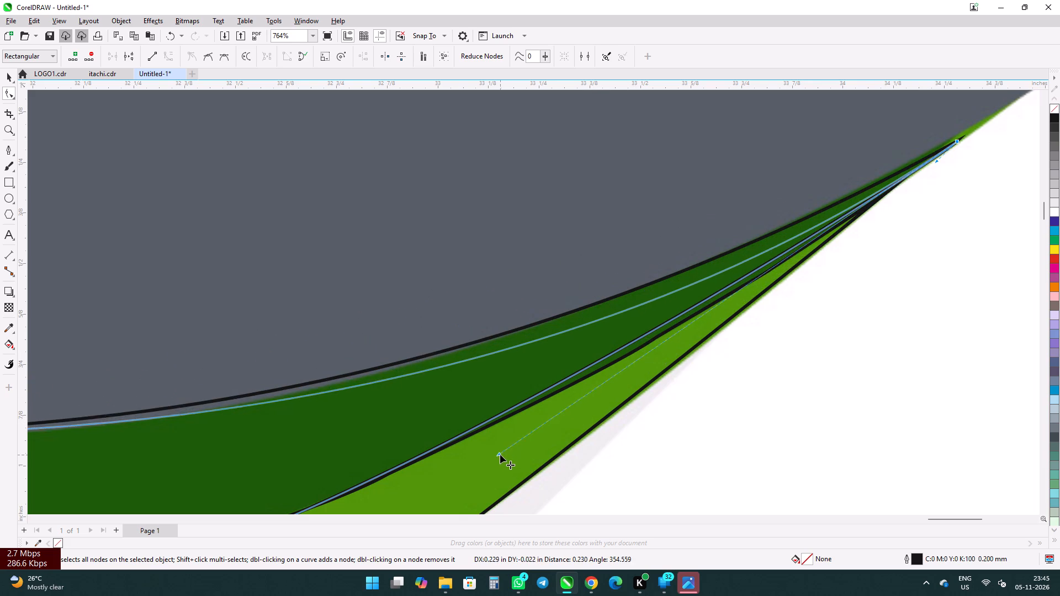
drag(500, 455, 501, 449)
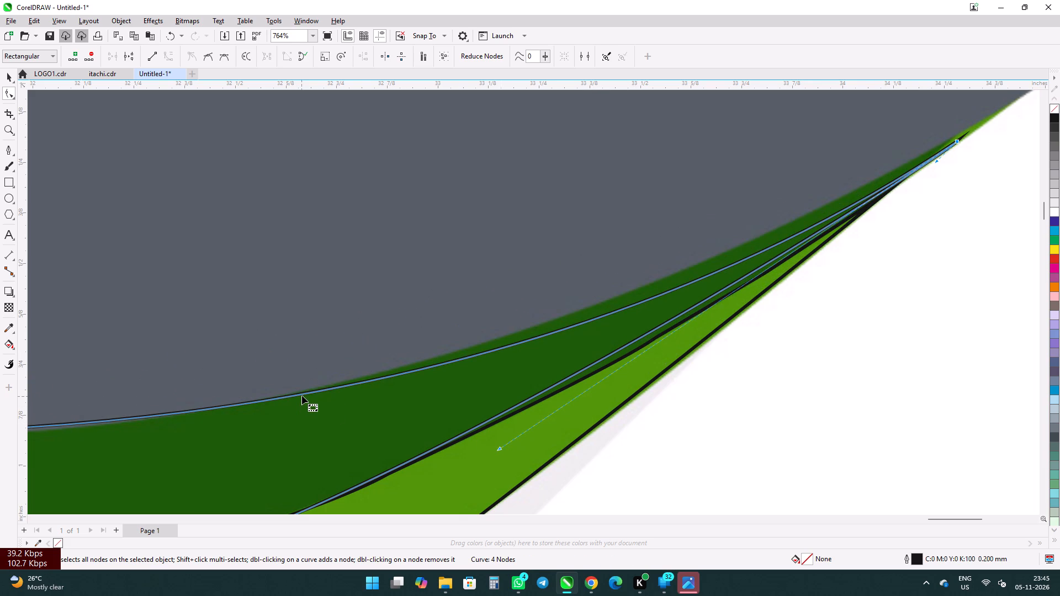
Add a cusp node on the upper curve at about 32.67 inches and extend its forward handle to about 33.57 inches along the dark-green edge.
triple_click(302, 396)
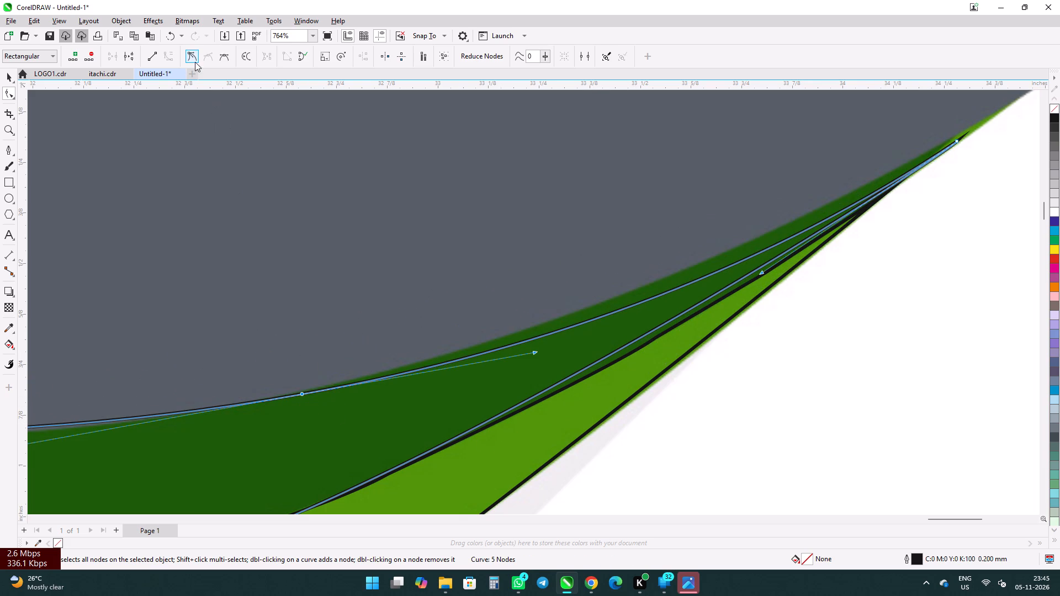
click(195, 62)
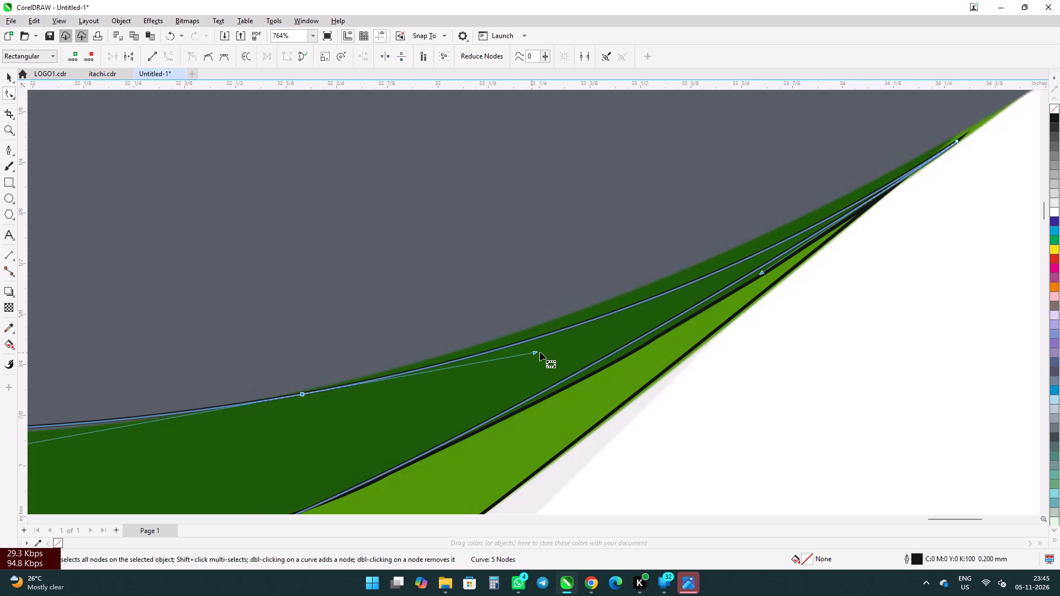
drag(535, 356, 564, 333)
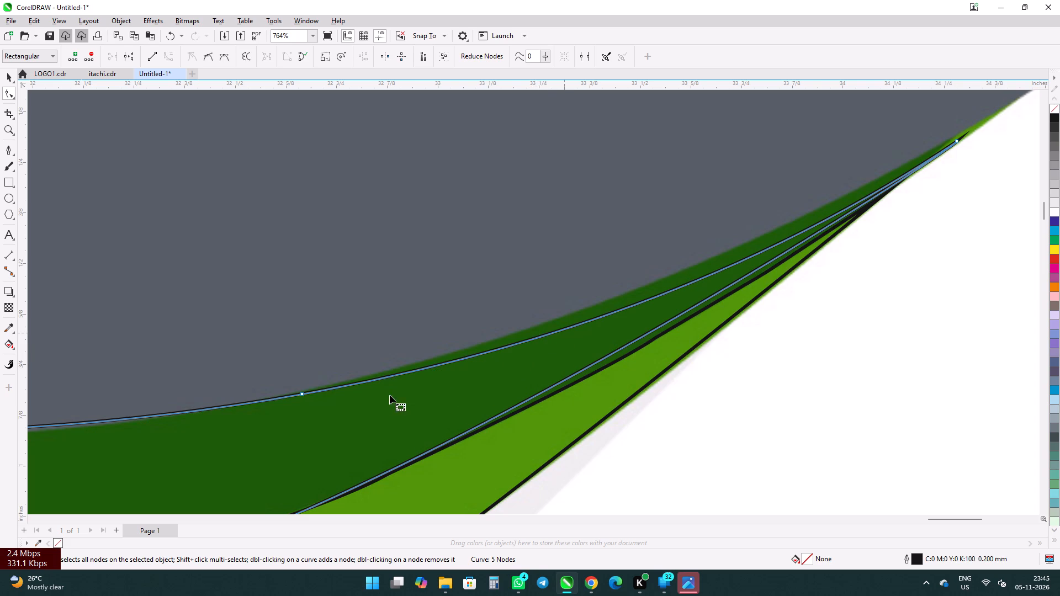
click(305, 397)
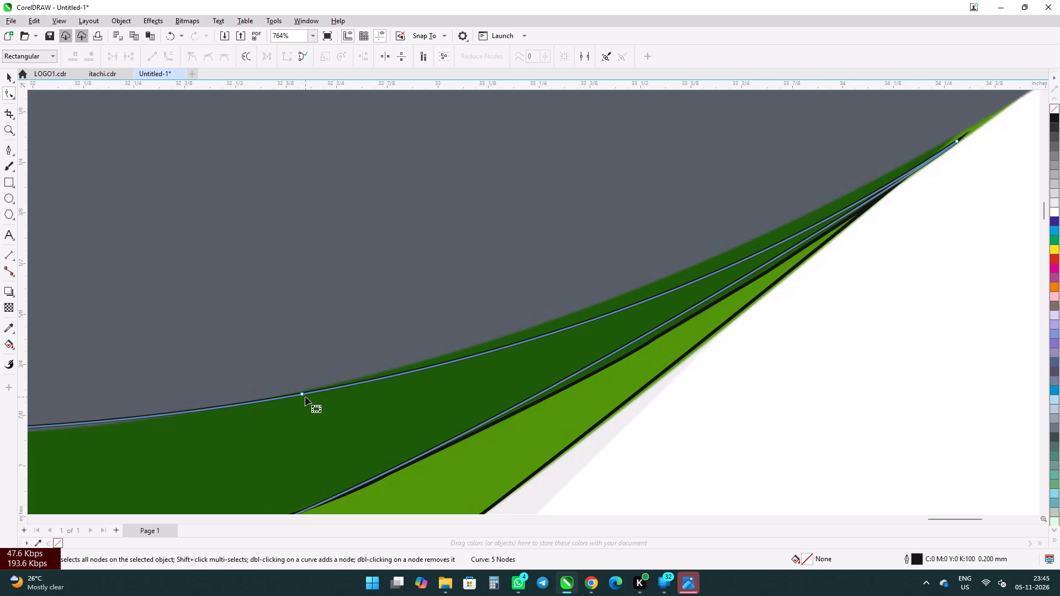
click(304, 396)
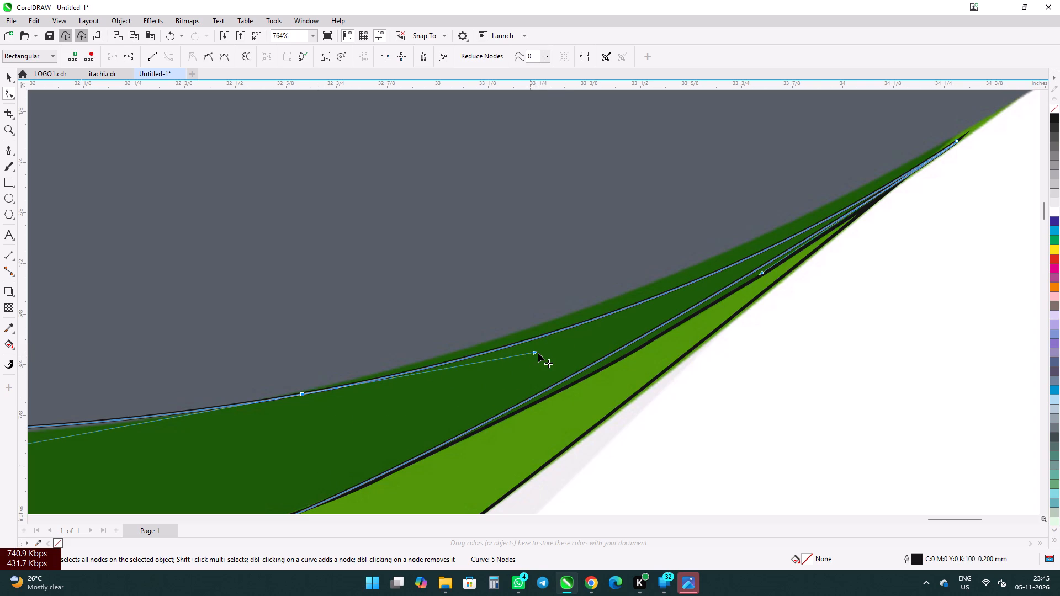
drag(538, 353, 648, 297)
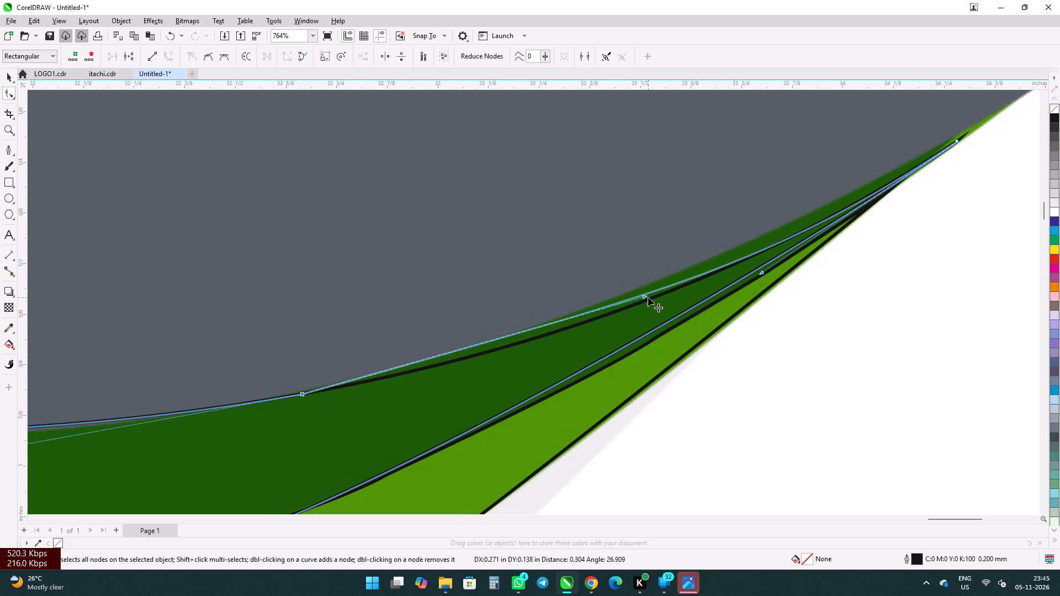
drag(648, 297, 670, 280)
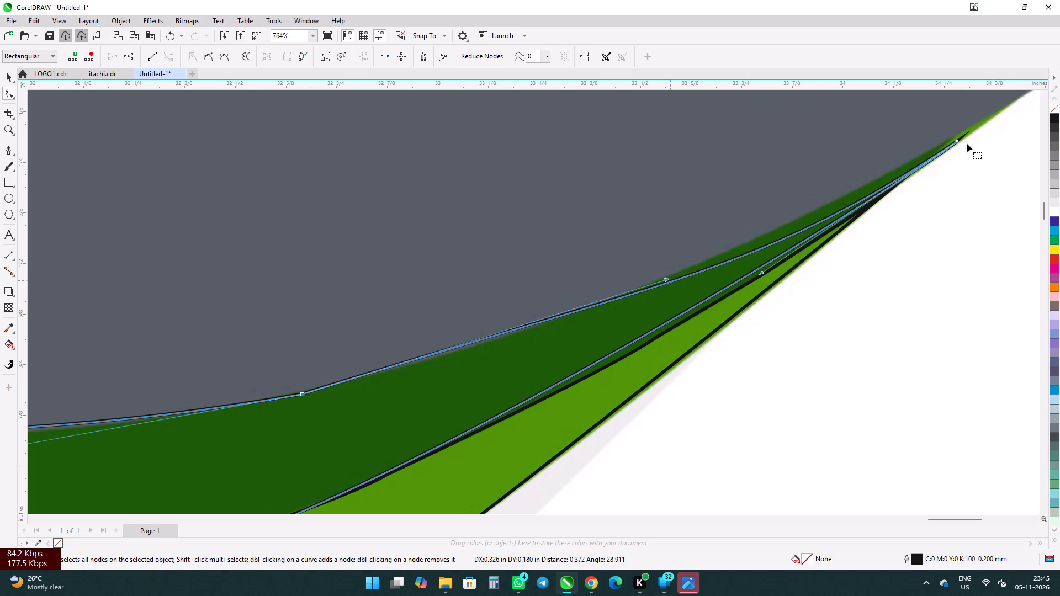
Reposition the tip node's upper-curve handle to about 34.14 inches and shift the tip node slightly inward to about 34.26 inches.
click(956, 143)
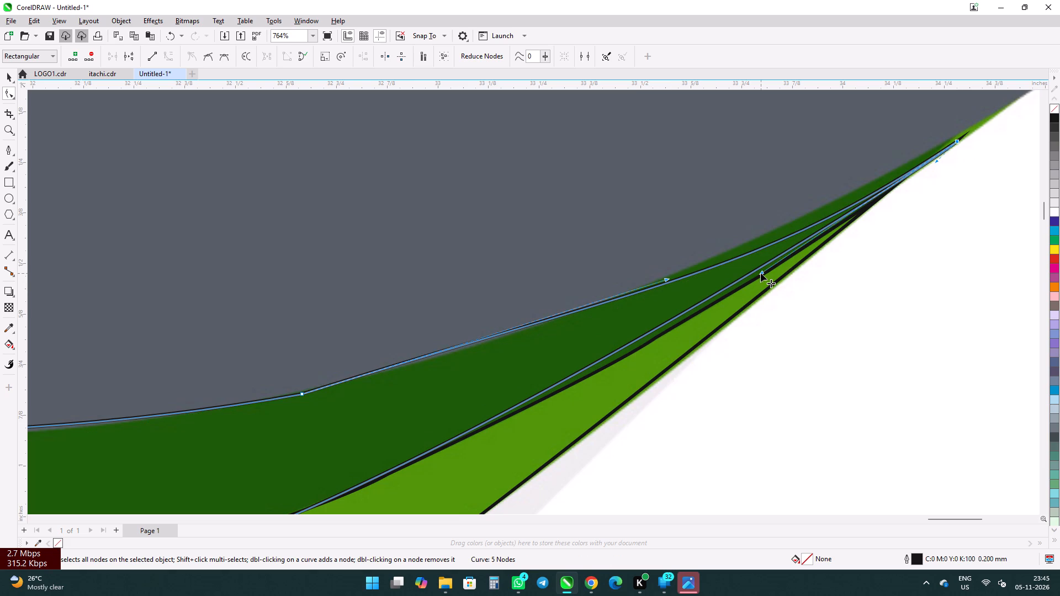
drag(761, 273, 887, 172)
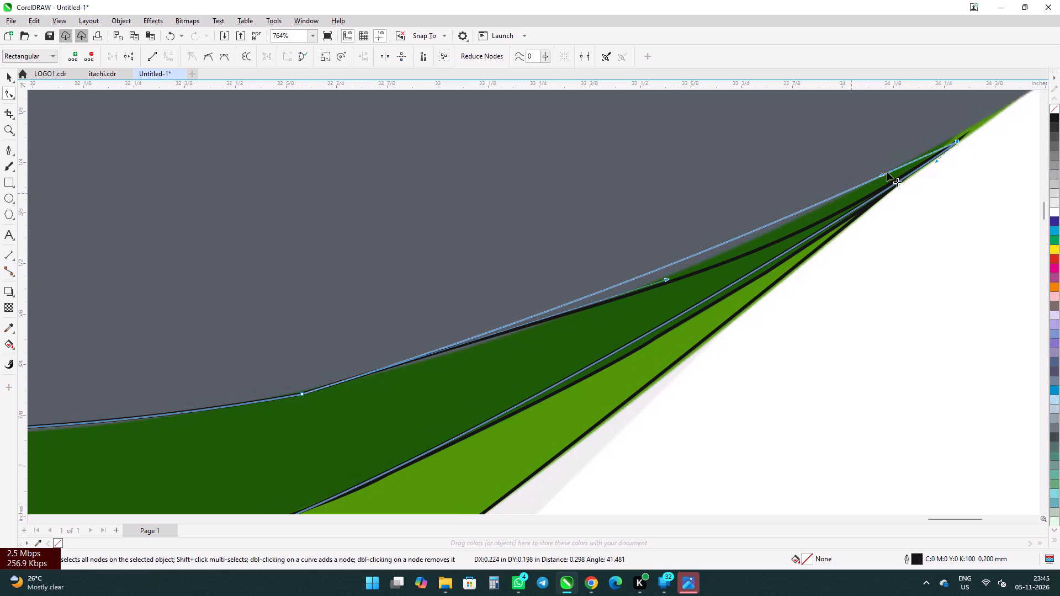
drag(887, 172, 910, 166)
drag(960, 140, 950, 142)
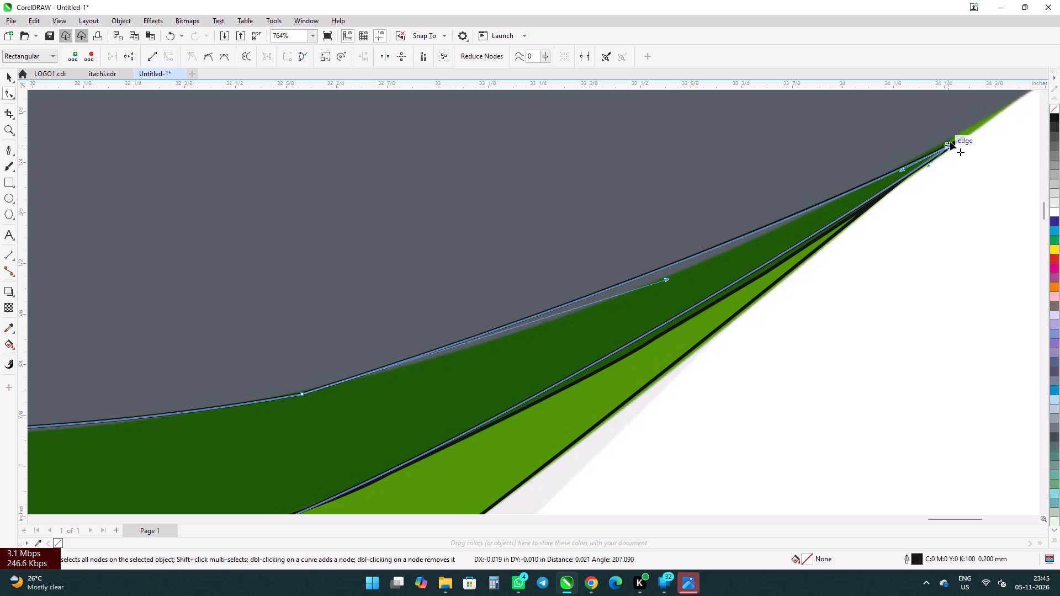
drag(950, 142, 950, 141)
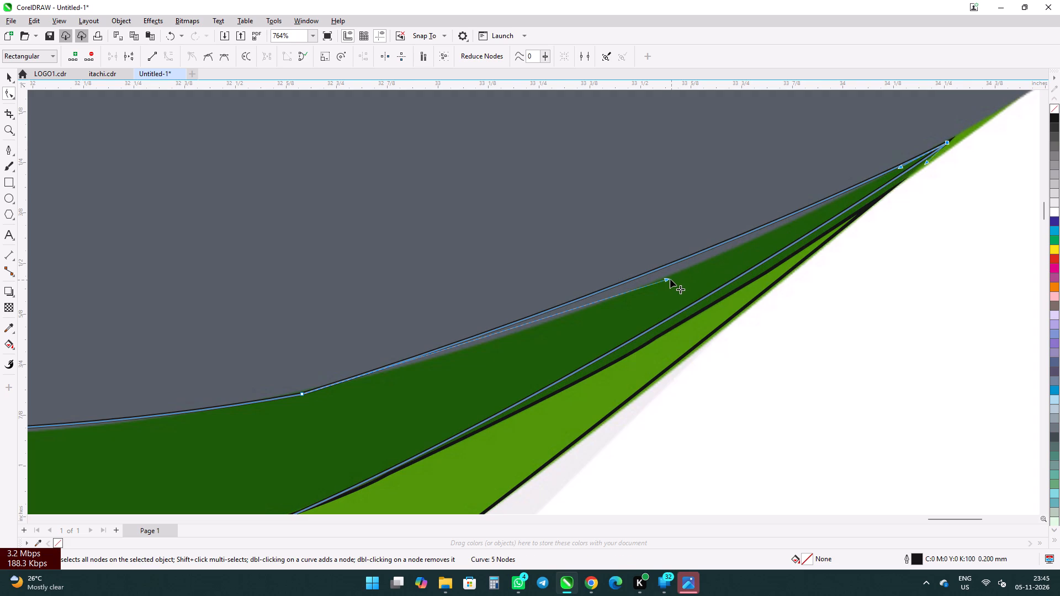
Lower the added node's forward handle by about 0.03 inches so the curve follows the dark-green upper edge, and deselect the shape.
drag(668, 279, 673, 292)
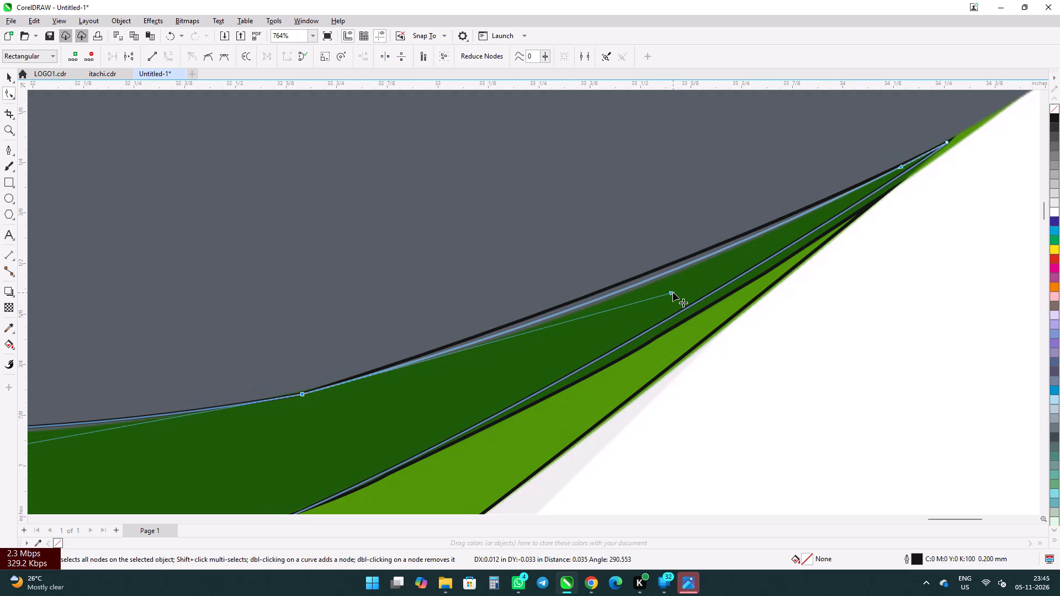
drag(673, 292, 673, 293)
scroll(669, 291, down, 5)
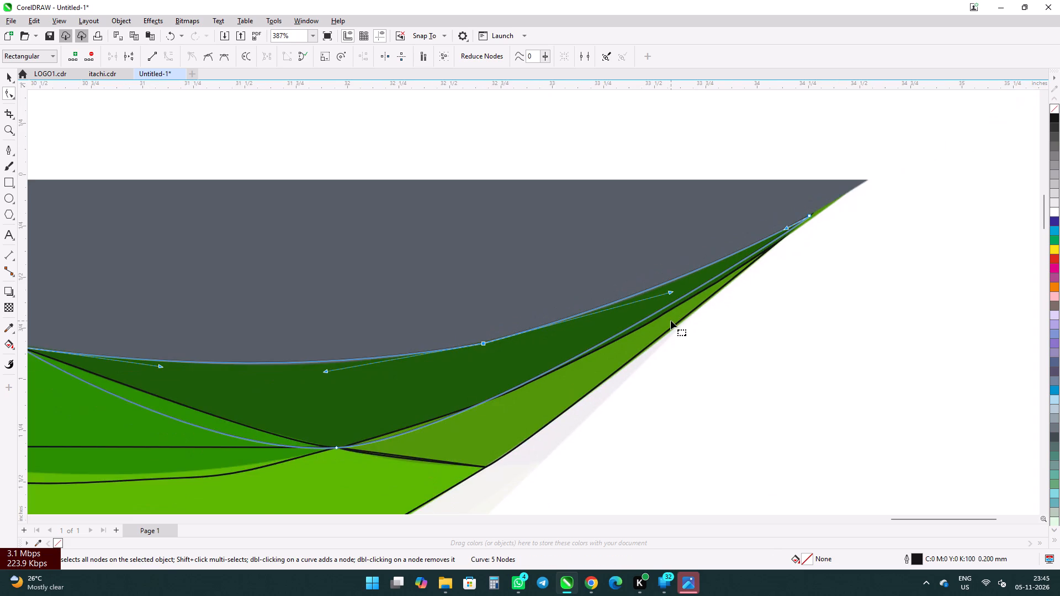
scroll(671, 321, down, 3)
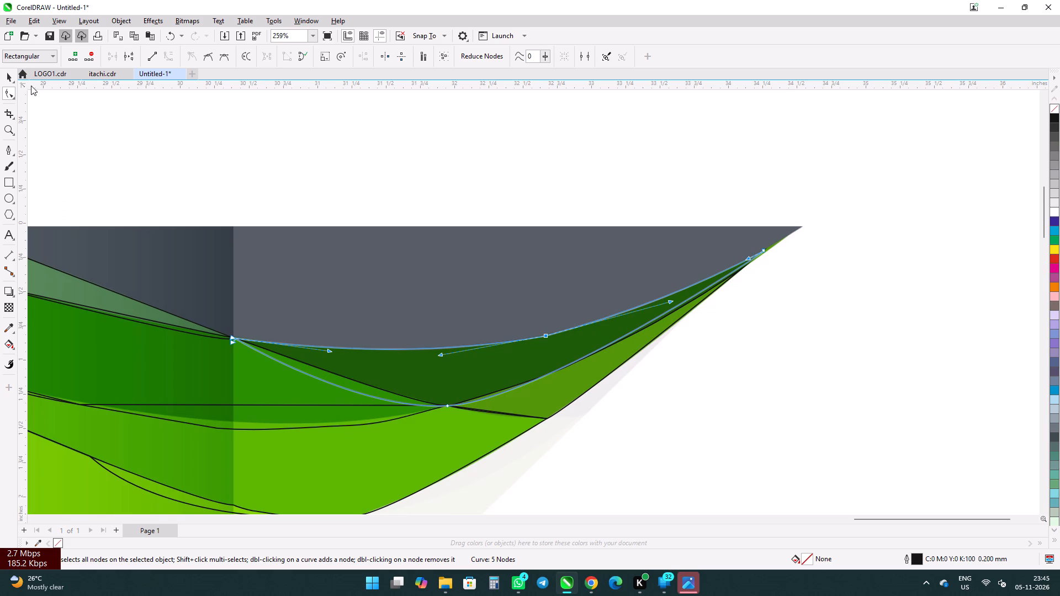
click(7, 81)
click(226, 139)
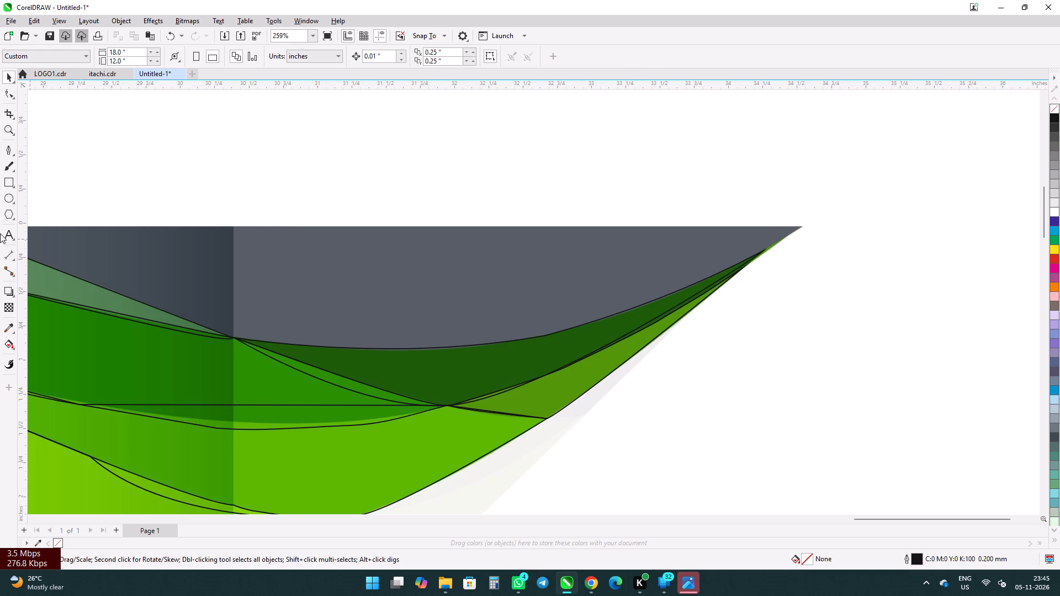
Draw a closed Pen outline for the grey corner, about 6.21 by 1.10 inches, with a straight top edge and a curved underside.
click(8, 148)
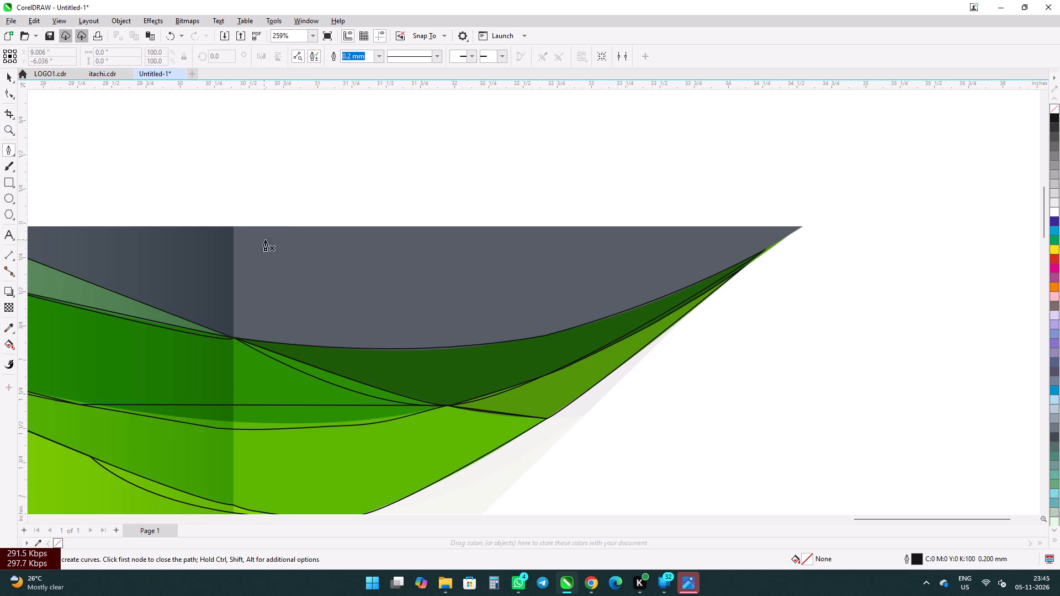
scroll(259, 245, up, 4)
scroll(250, 247, down, 5)
scroll(482, 237, down, 3)
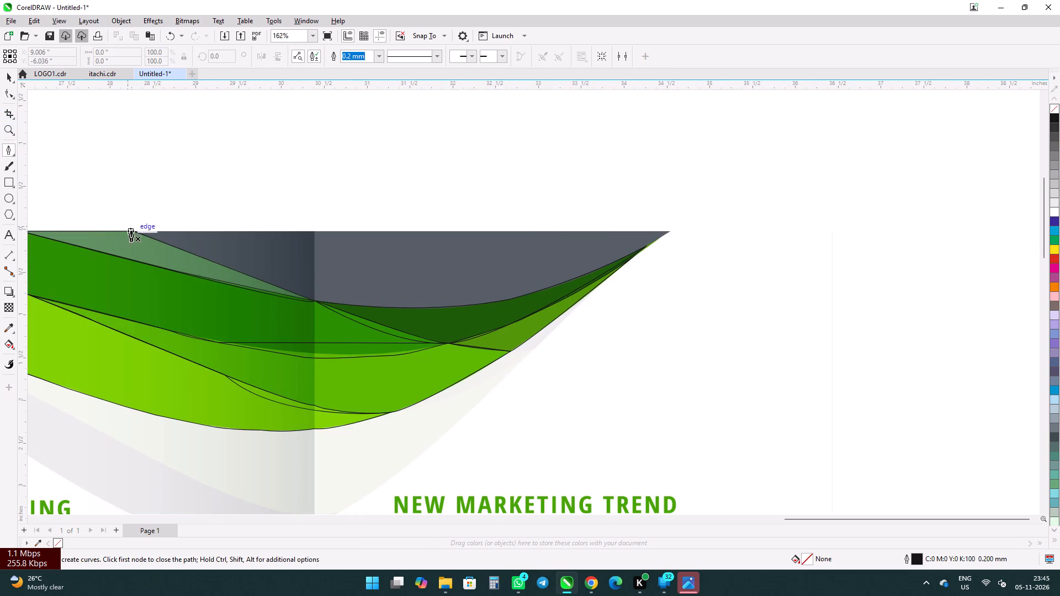
click(138, 231)
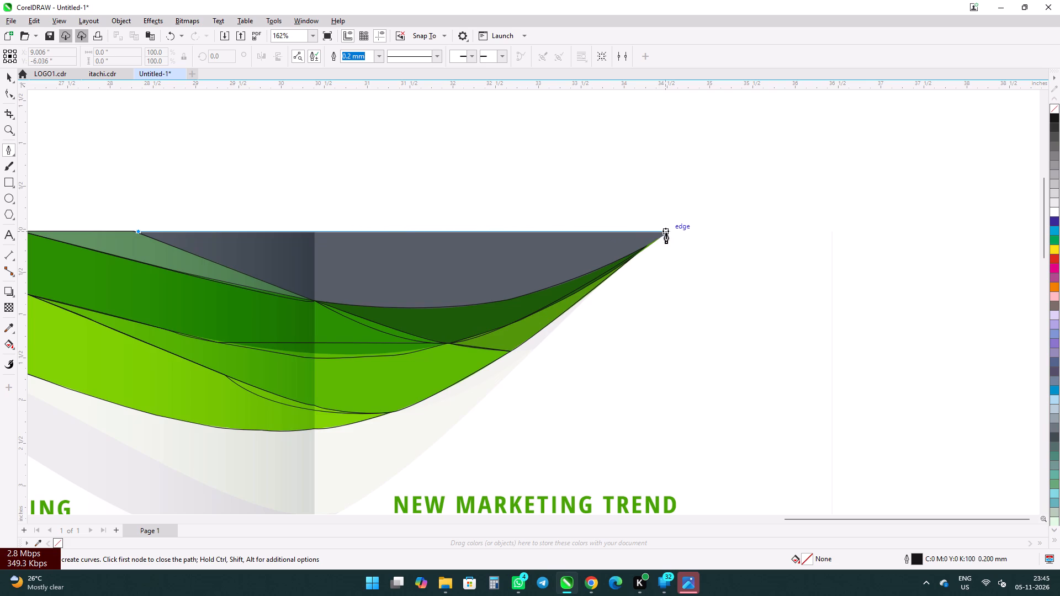
click(670, 233)
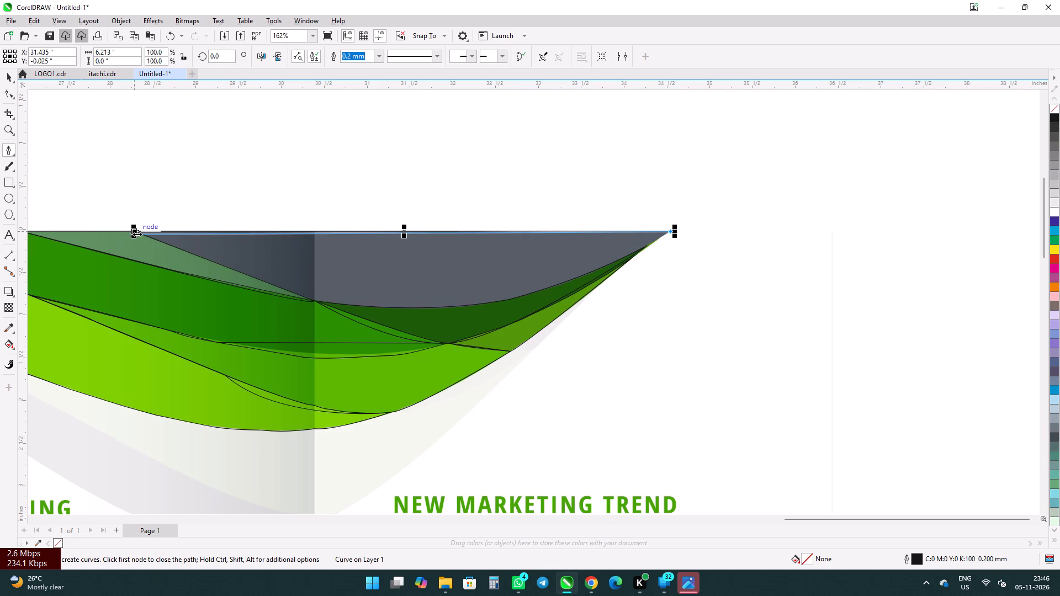
drag(137, 234, 327, 416)
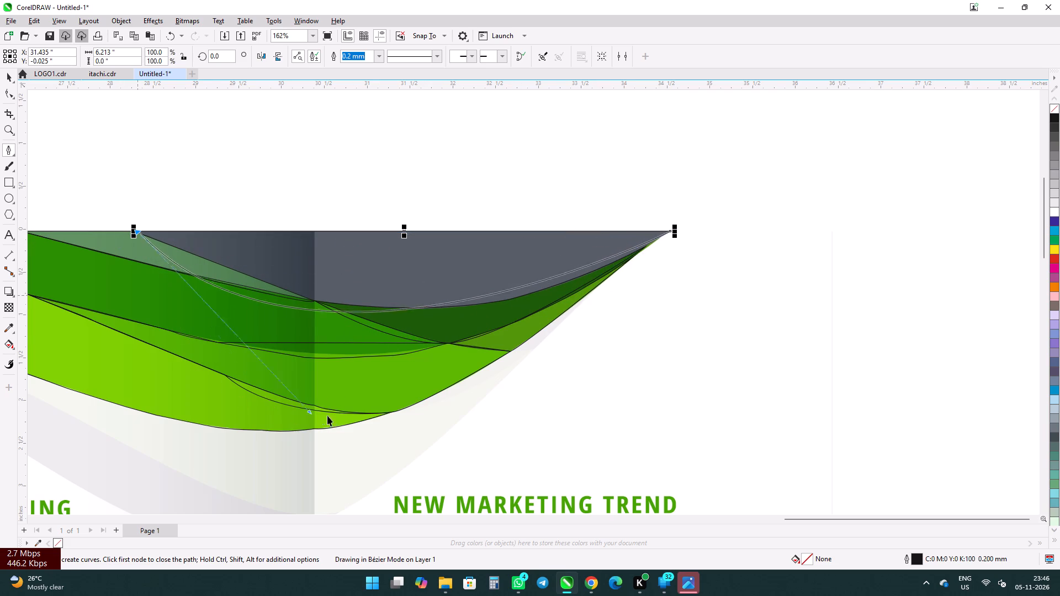
drag(327, 416, 393, 444)
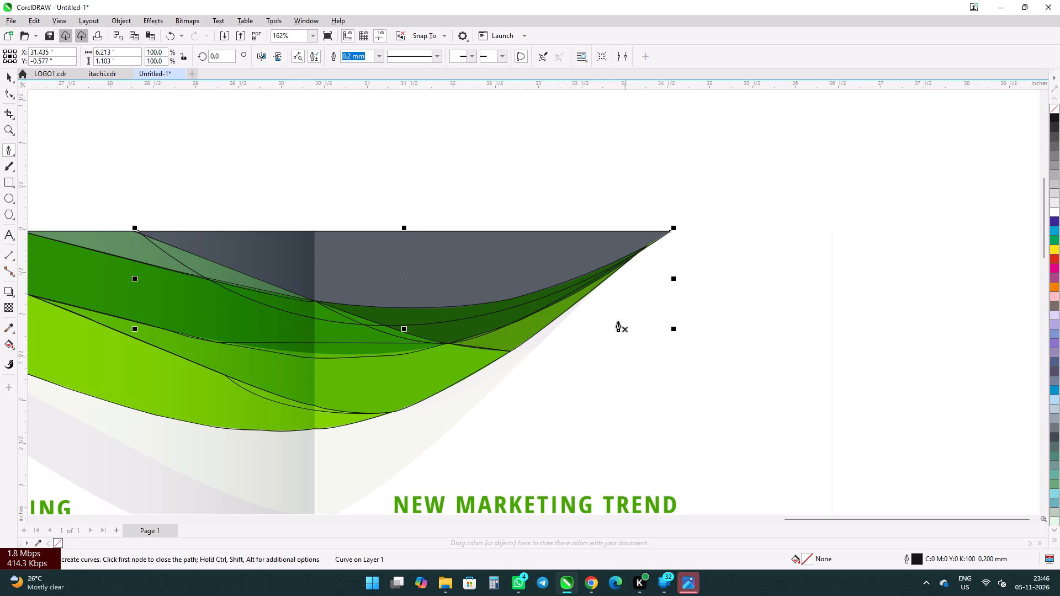
Examine the grey corner outline's outer tip, the overall brochure and the pale wave beneath the green bands.
scroll(613, 254, up, 5)
scroll(716, 253, up, 5)
scroll(578, 242, up, 8)
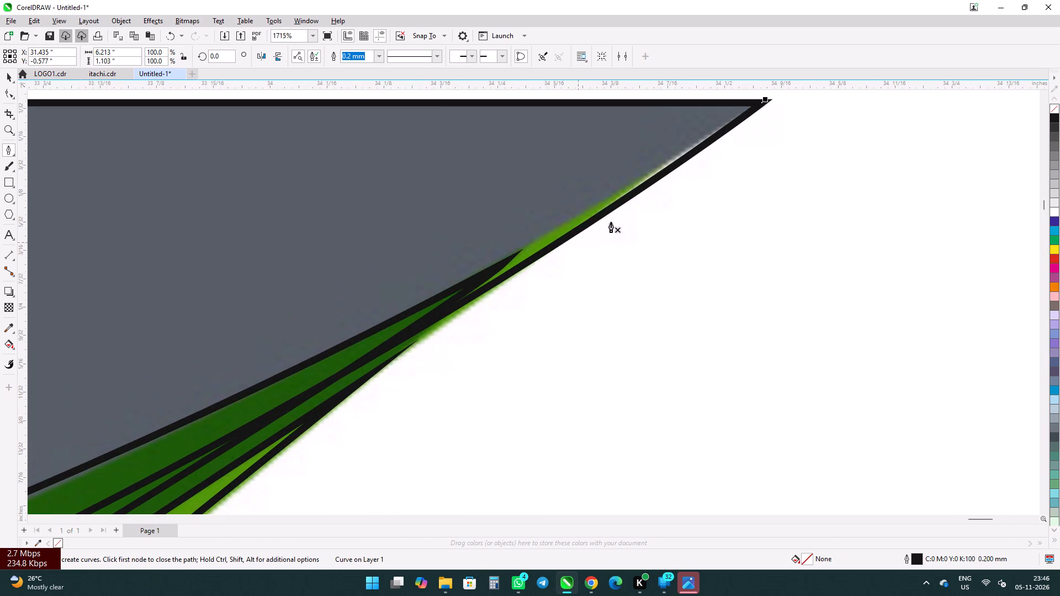
scroll(539, 267, down, 4)
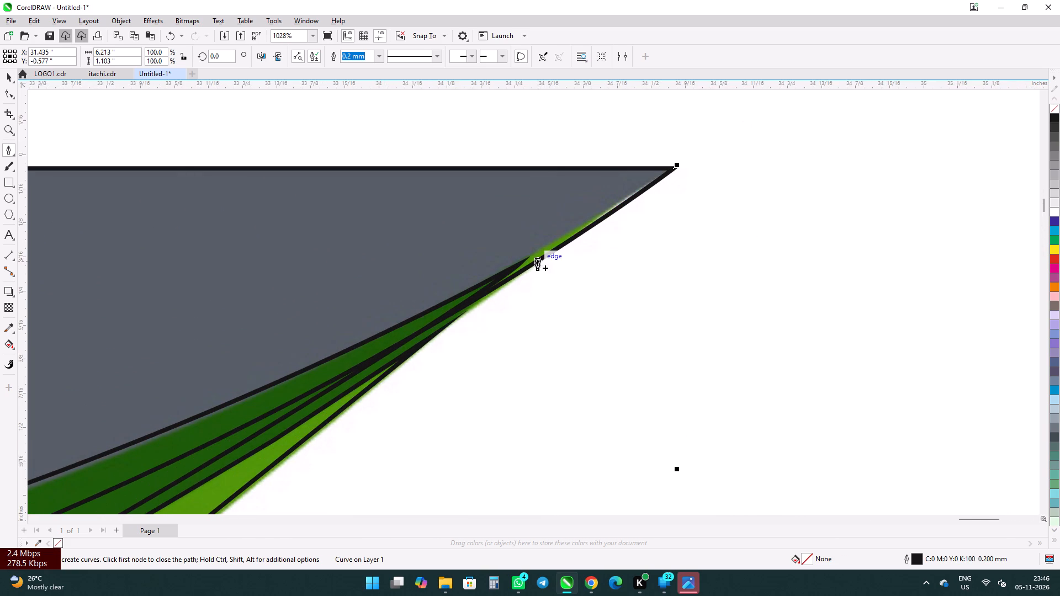
scroll(537, 260, down, 6)
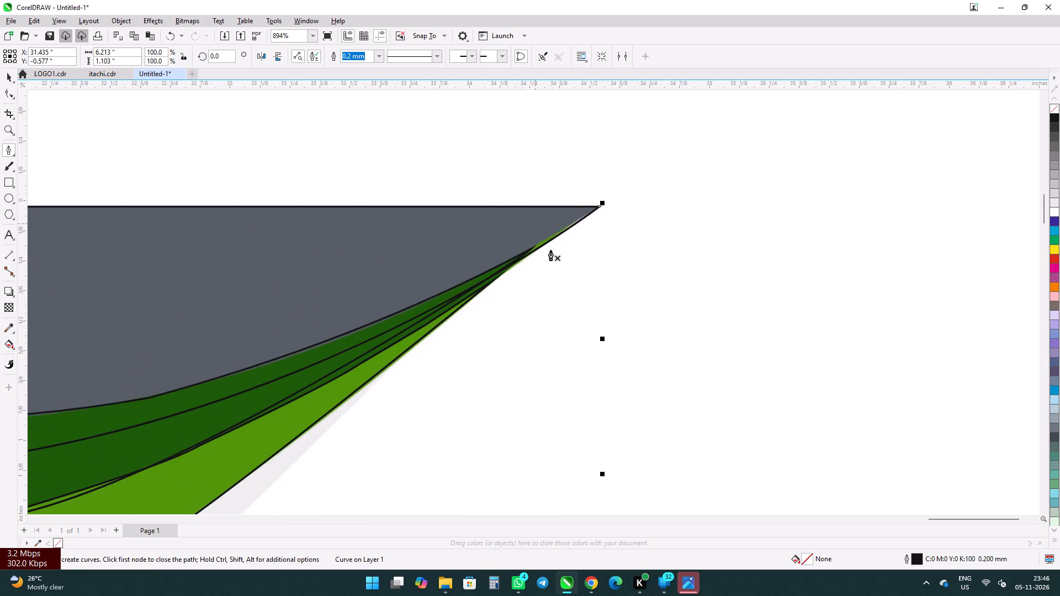
scroll(546, 253, down, 15)
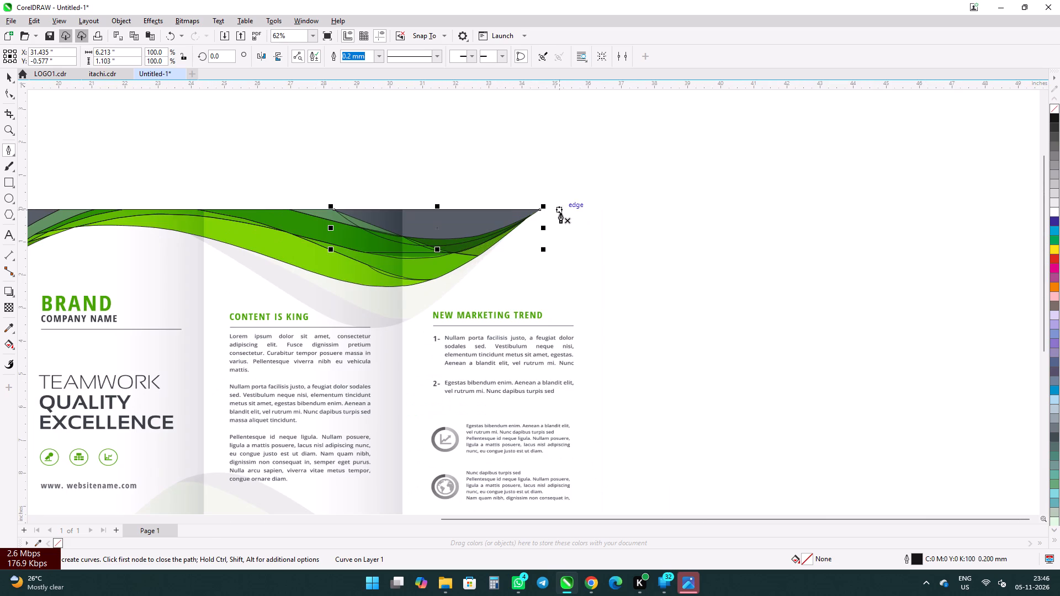
scroll(548, 218, up, 3)
scroll(544, 201, down, 5)
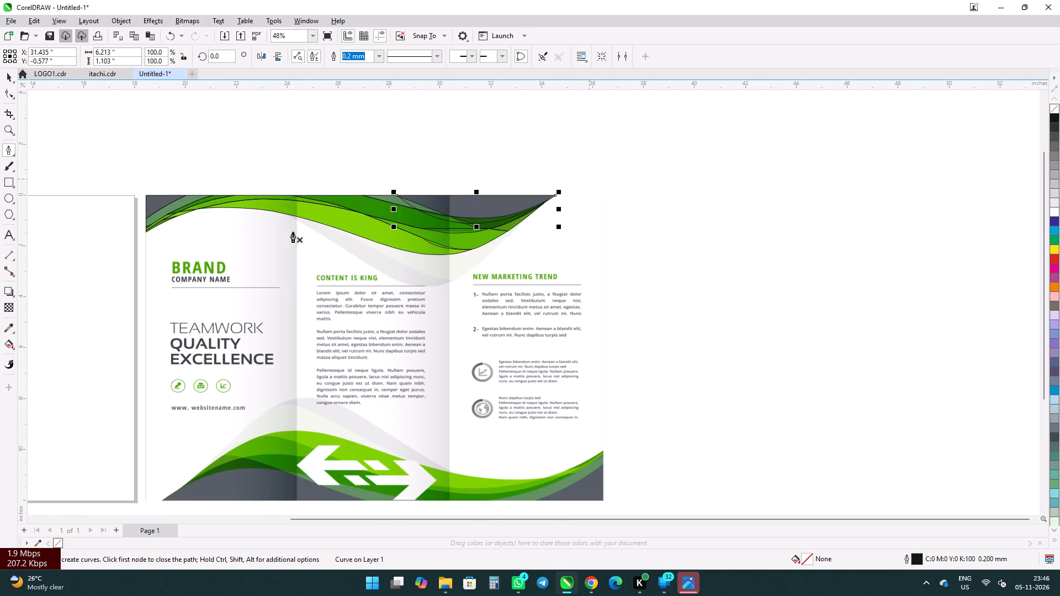
scroll(354, 235, up, 9)
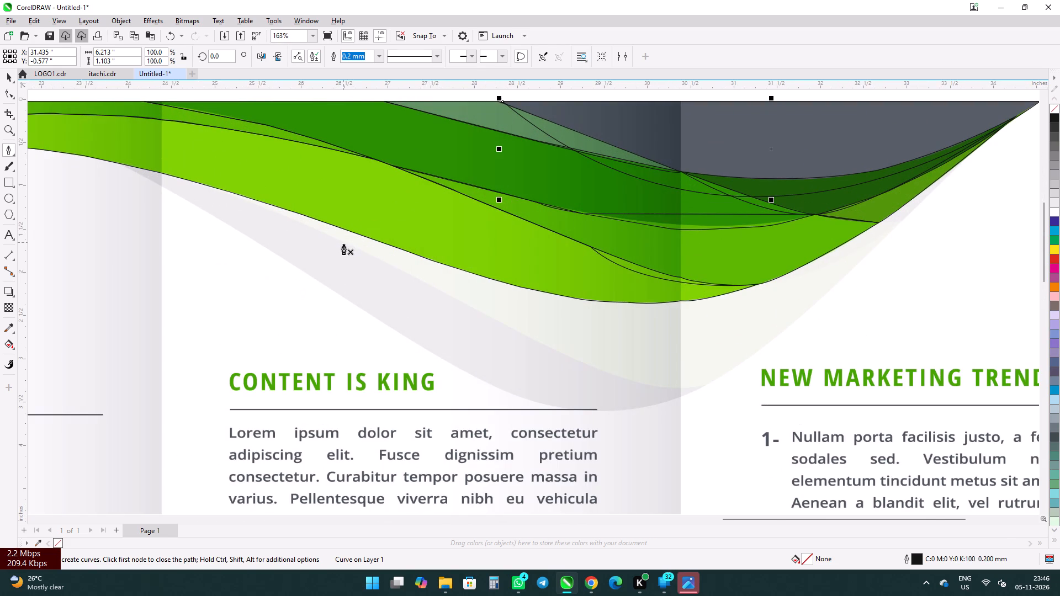
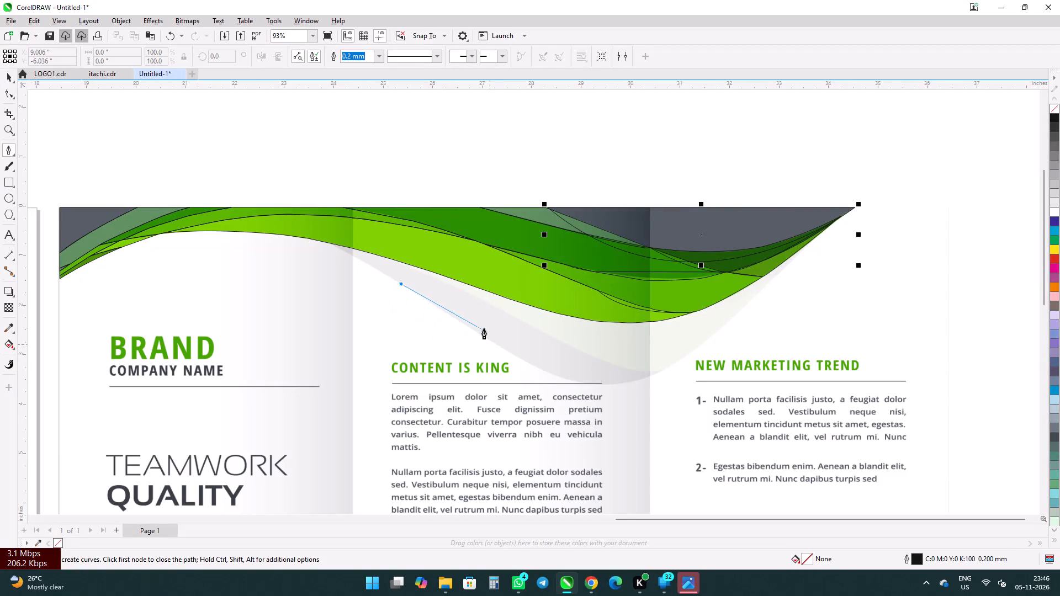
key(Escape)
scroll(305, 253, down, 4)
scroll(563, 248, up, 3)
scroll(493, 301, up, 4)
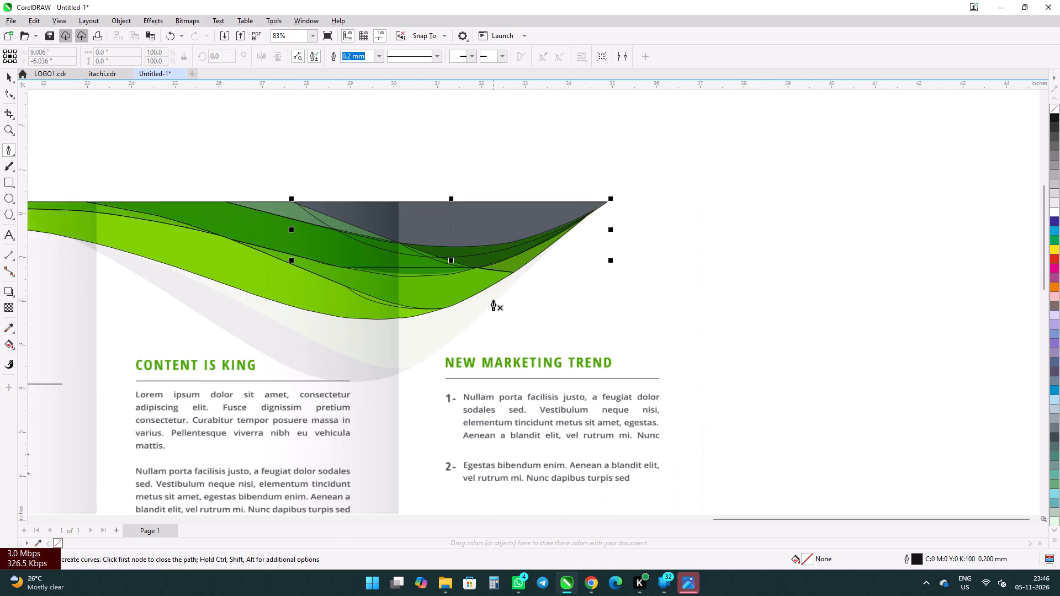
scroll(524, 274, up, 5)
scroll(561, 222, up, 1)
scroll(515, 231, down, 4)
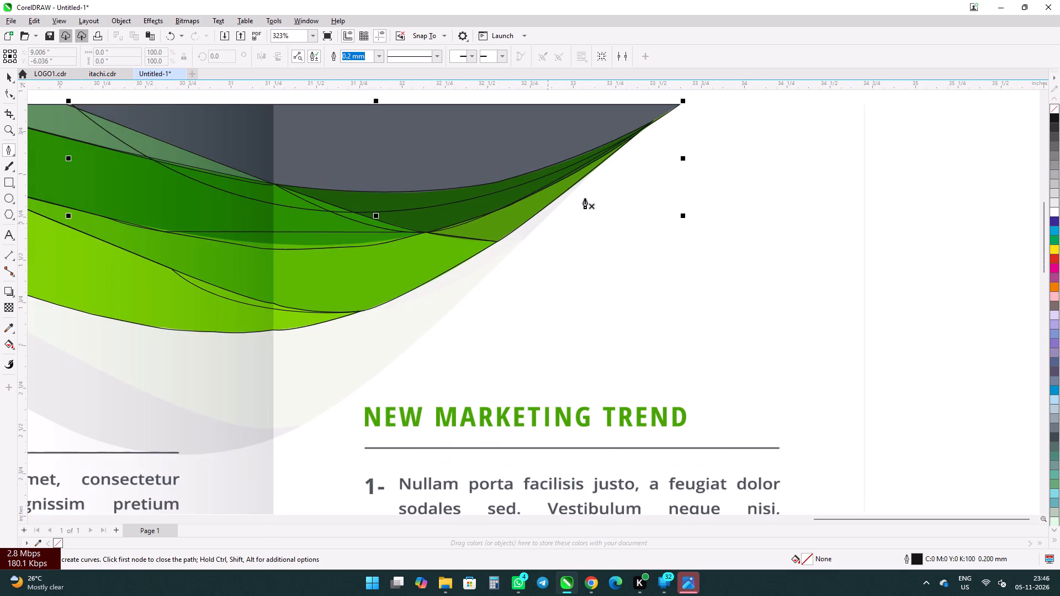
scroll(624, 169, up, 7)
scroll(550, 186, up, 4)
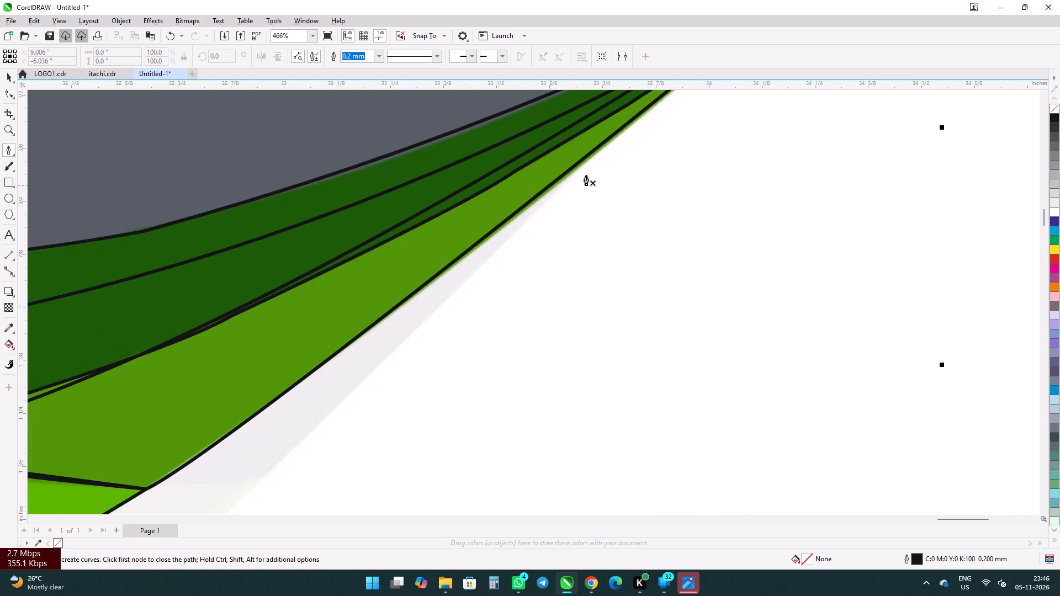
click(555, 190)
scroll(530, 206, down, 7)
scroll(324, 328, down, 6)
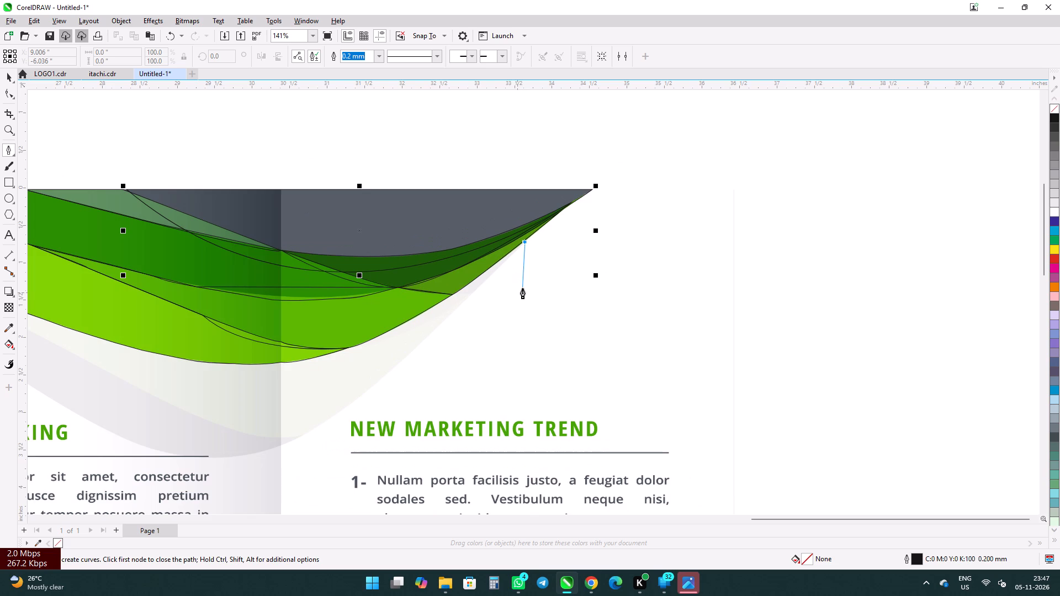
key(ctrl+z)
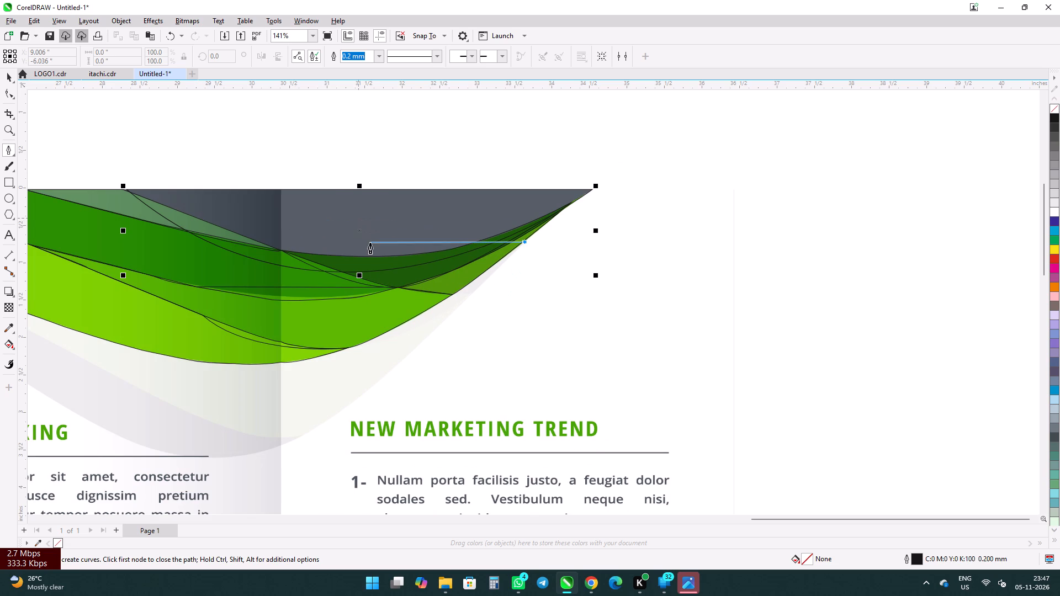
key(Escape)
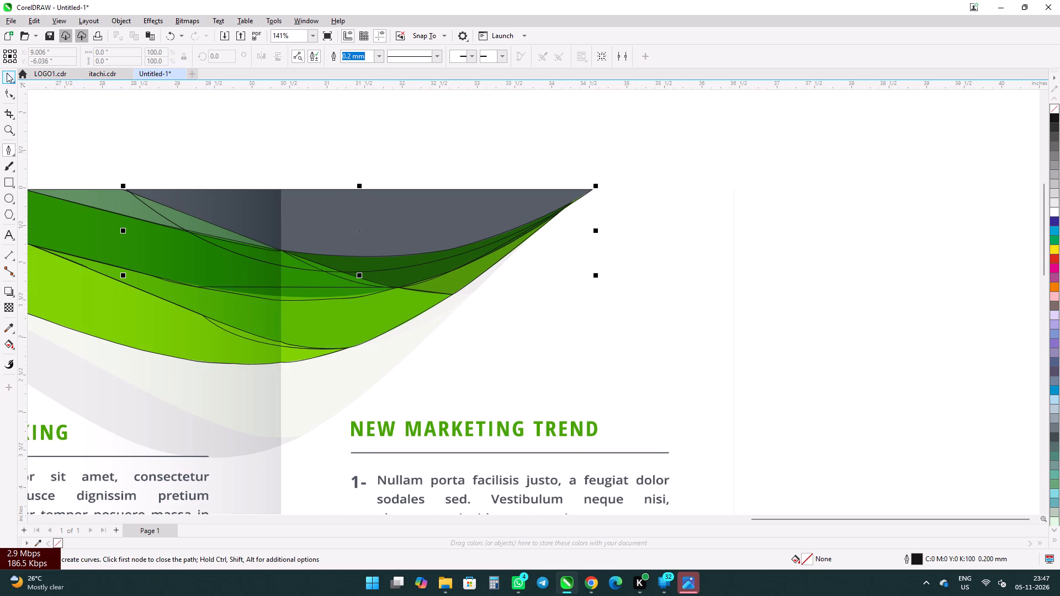
Lock the grey corner outline so it cannot be selected or moved while tracing other shapes.
click(7, 73)
click(372, 211)
right_click(372, 209)
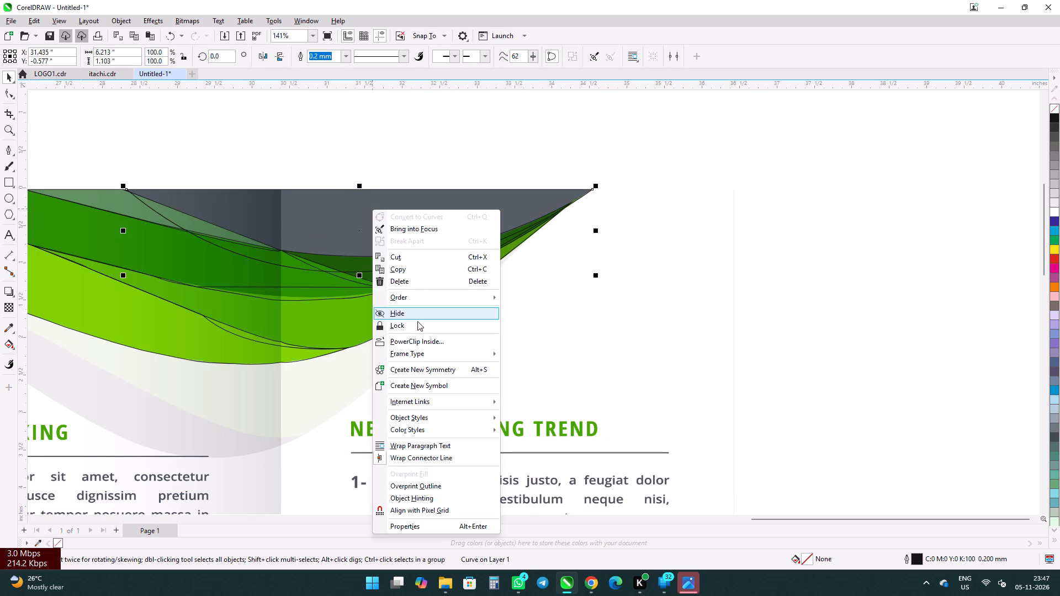
click(417, 321)
click(497, 274)
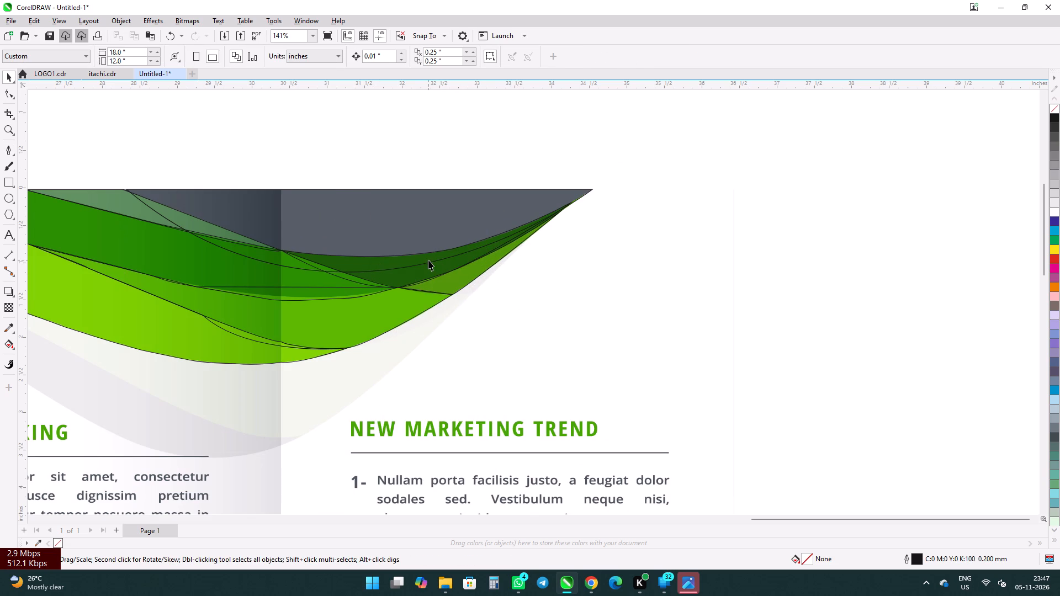
Lock the dark-green wedge outline directly beneath the grey corner and leave everything deselected.
click(427, 258)
click(427, 258)
click(422, 267)
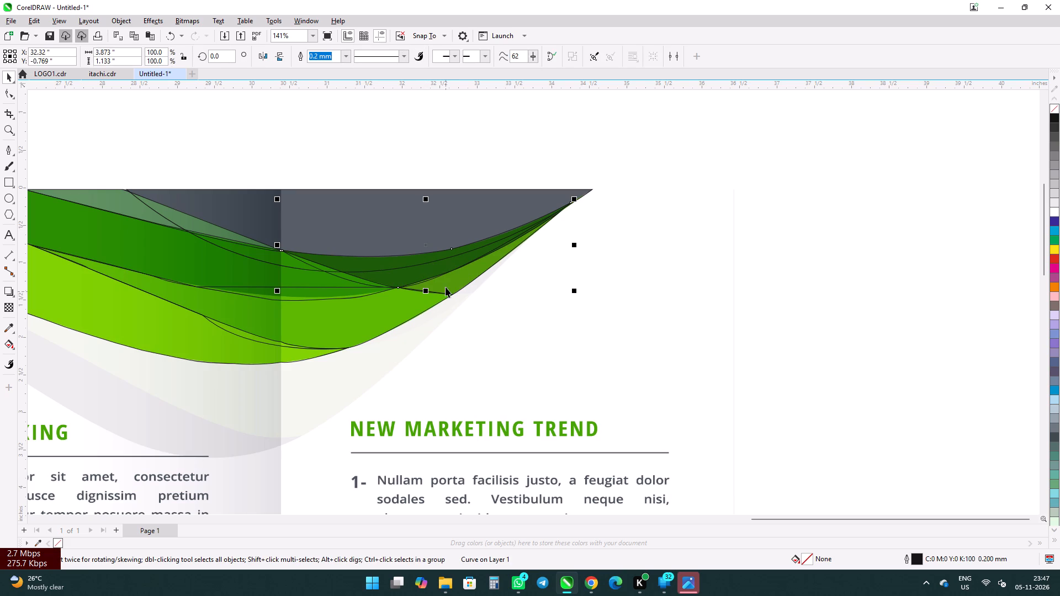
right_click(436, 268)
click(464, 355)
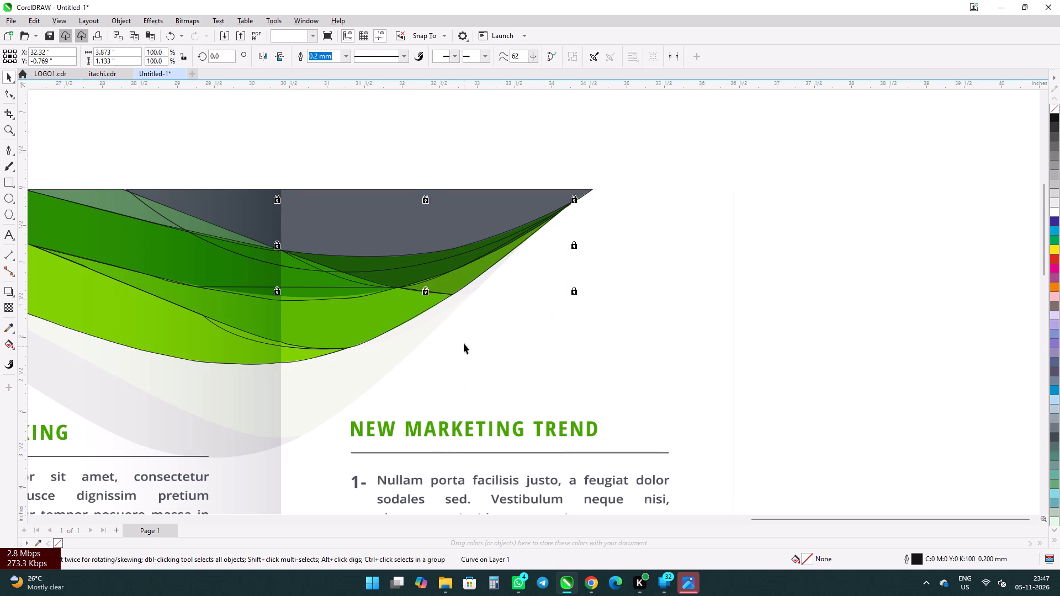
click(549, 345)
click(452, 286)
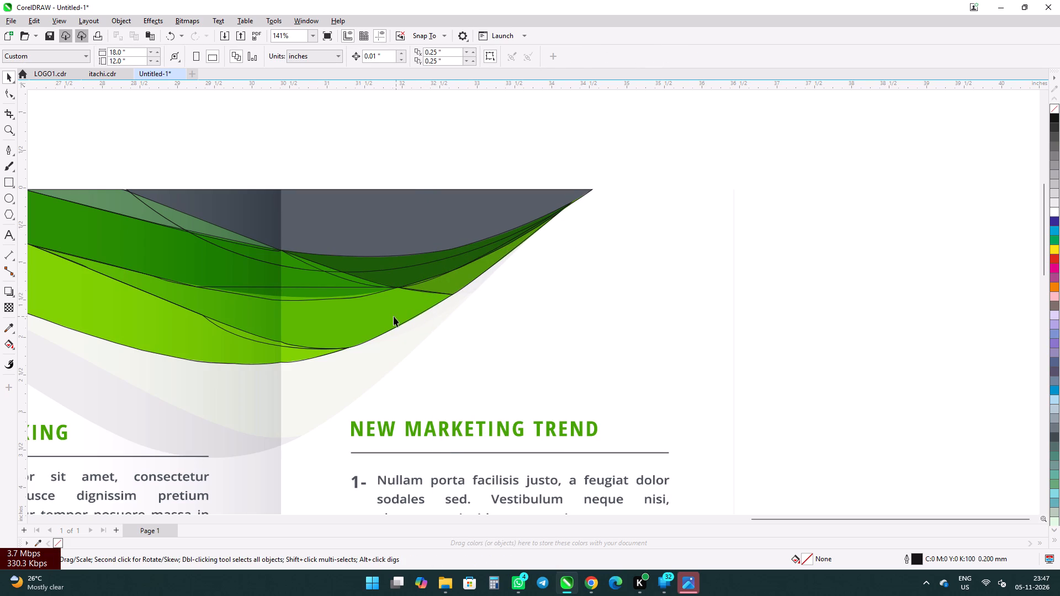
click(393, 317)
click(523, 316)
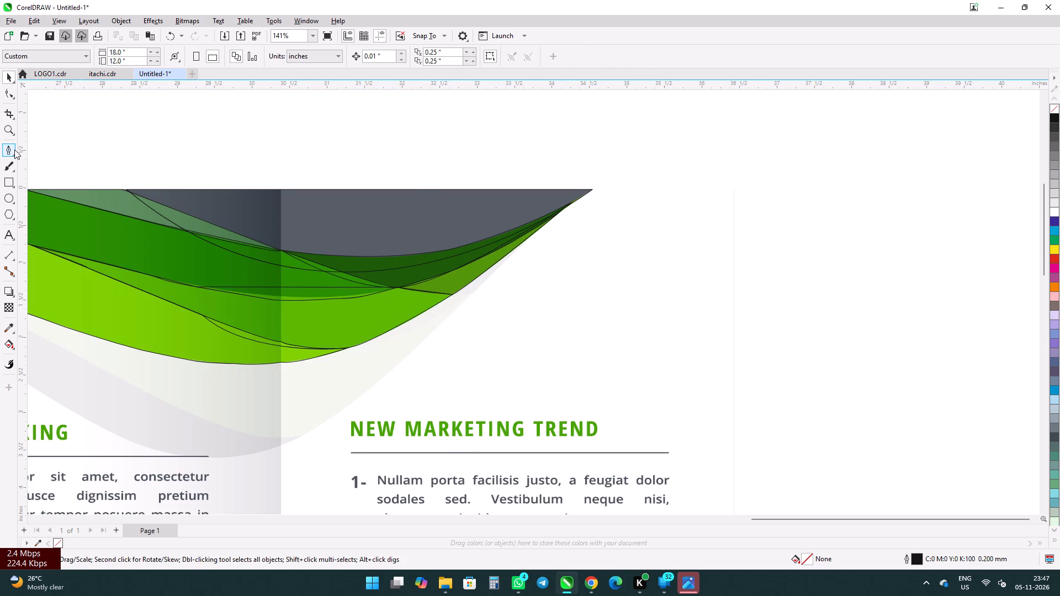
Draw a closed Pen outline for the off-white wave beneath the green bands, about 8.25 by 2.74 inches, with a curved underside and straight top.
click(14, 150)
scroll(520, 264, up, 10)
scroll(516, 278, down, 1)
scroll(515, 272, up, 3)
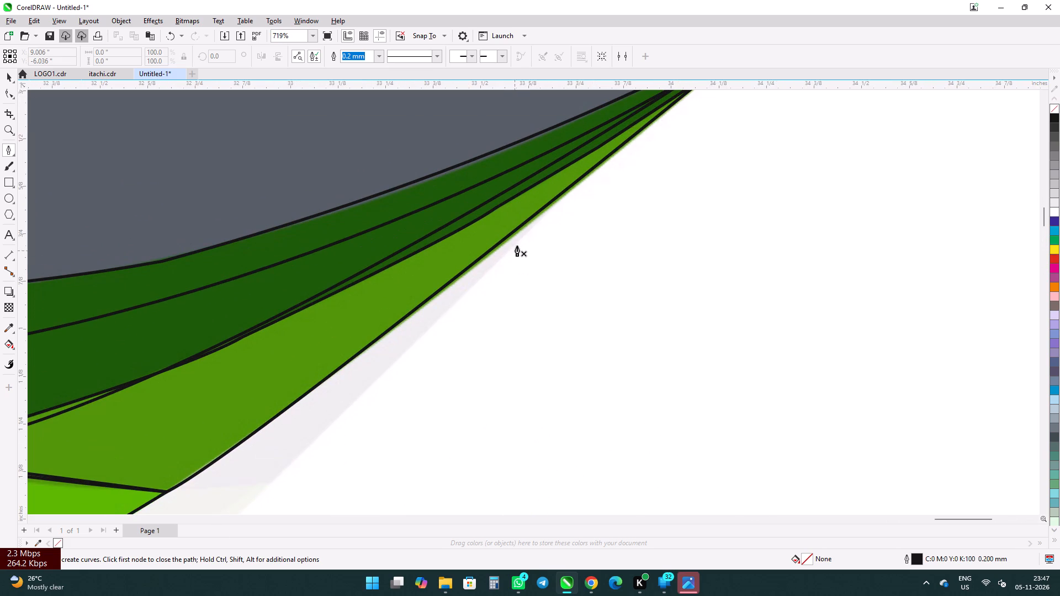
click(536, 216)
scroll(534, 275, down, 11)
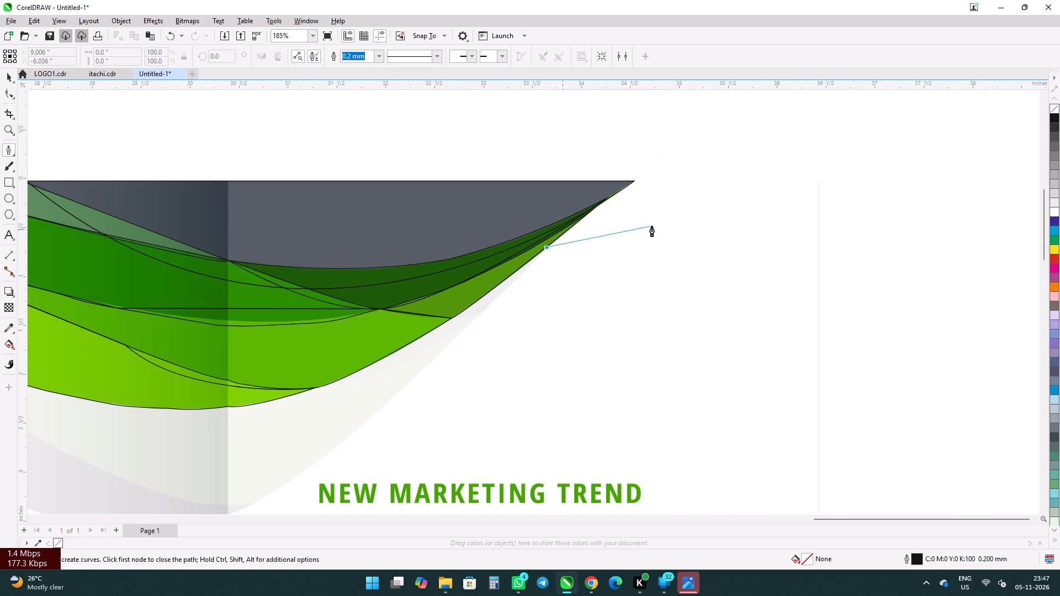
scroll(629, 242, down, 1)
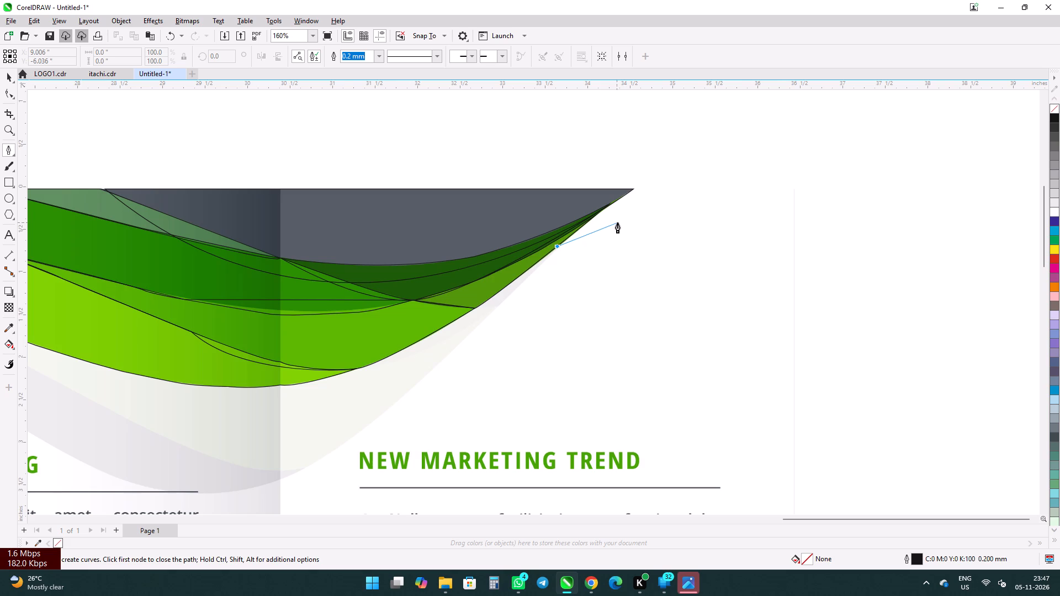
scroll(379, 397, down, 4)
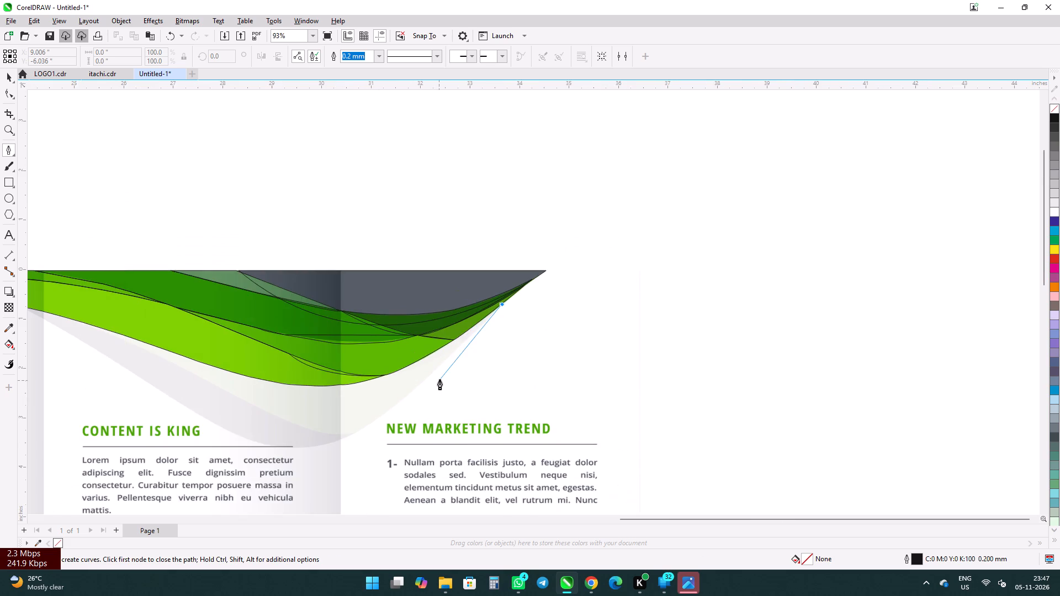
scroll(549, 324, down, 4)
scroll(252, 428, up, 3)
scroll(528, 327, up, 1)
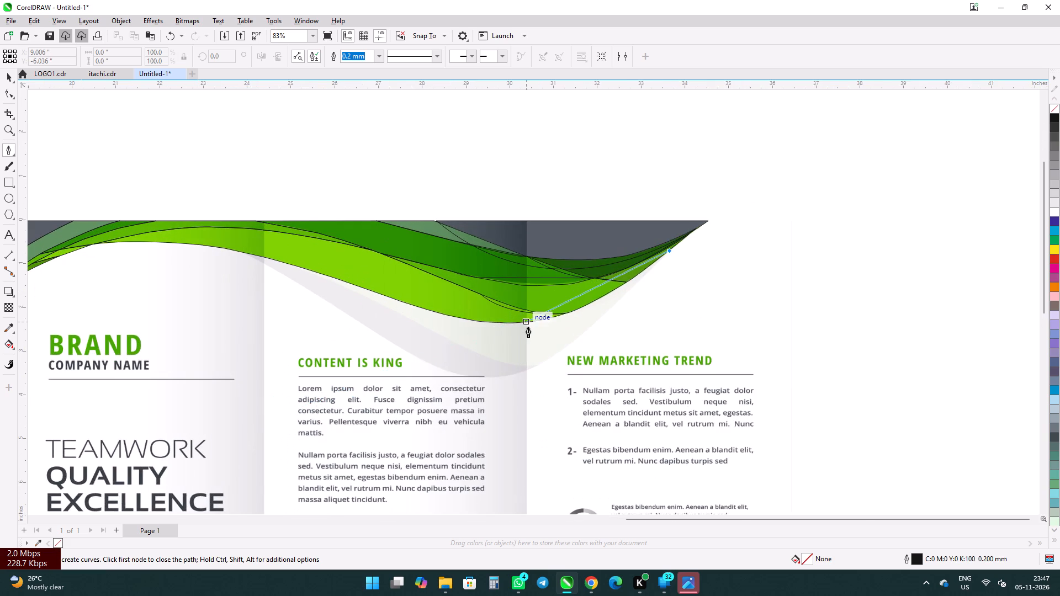
scroll(528, 327, up, 2)
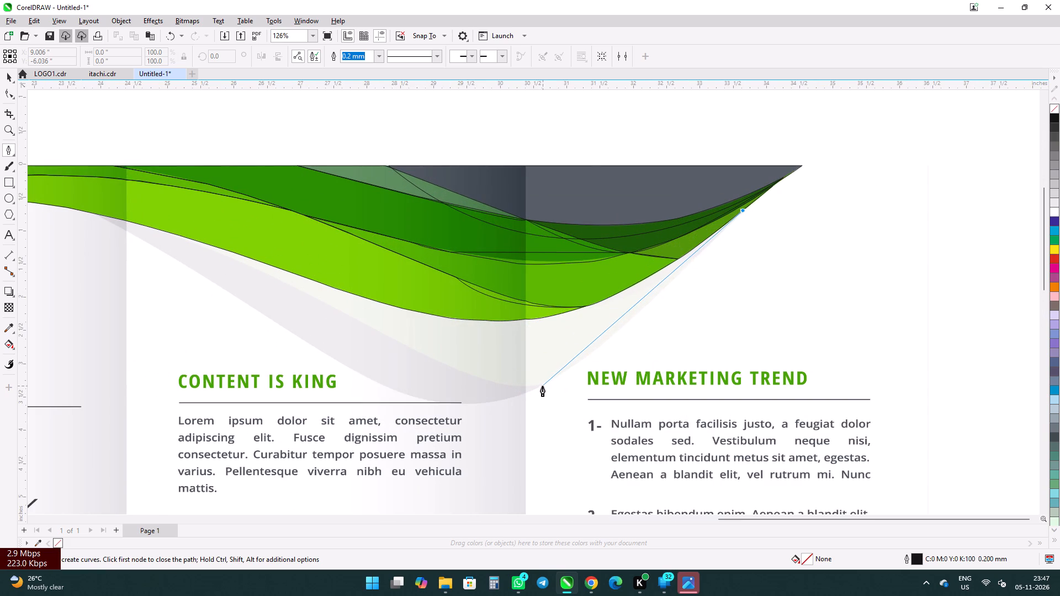
drag(542, 386, 457, 433)
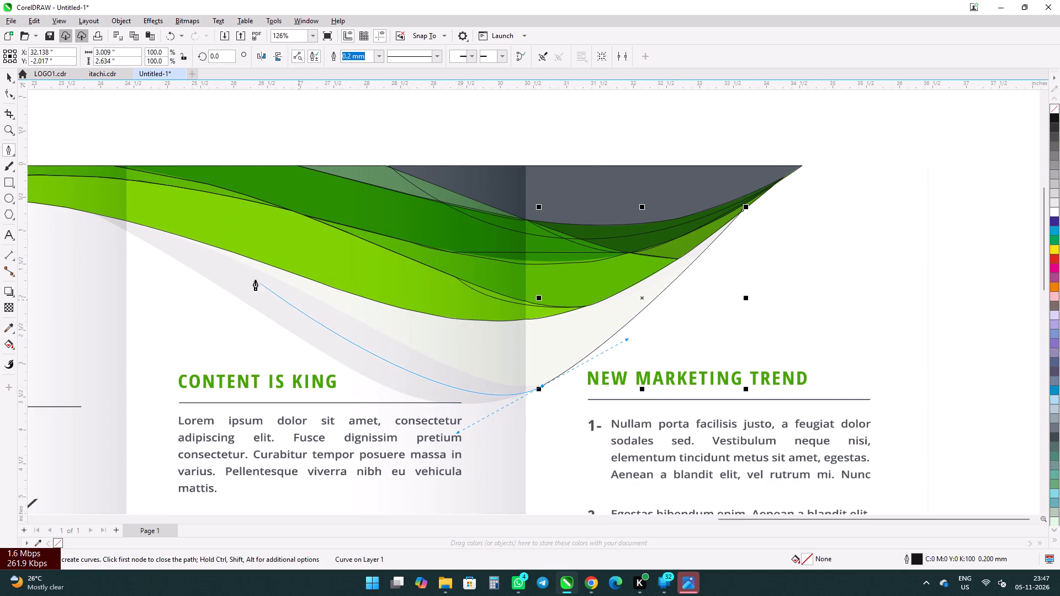
click(193, 241)
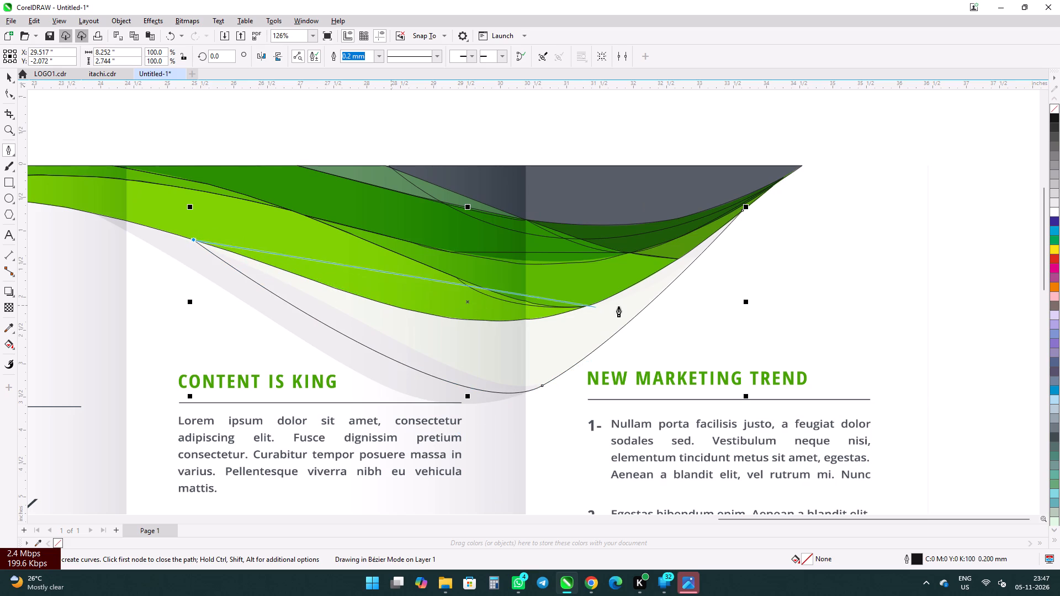
click(745, 212)
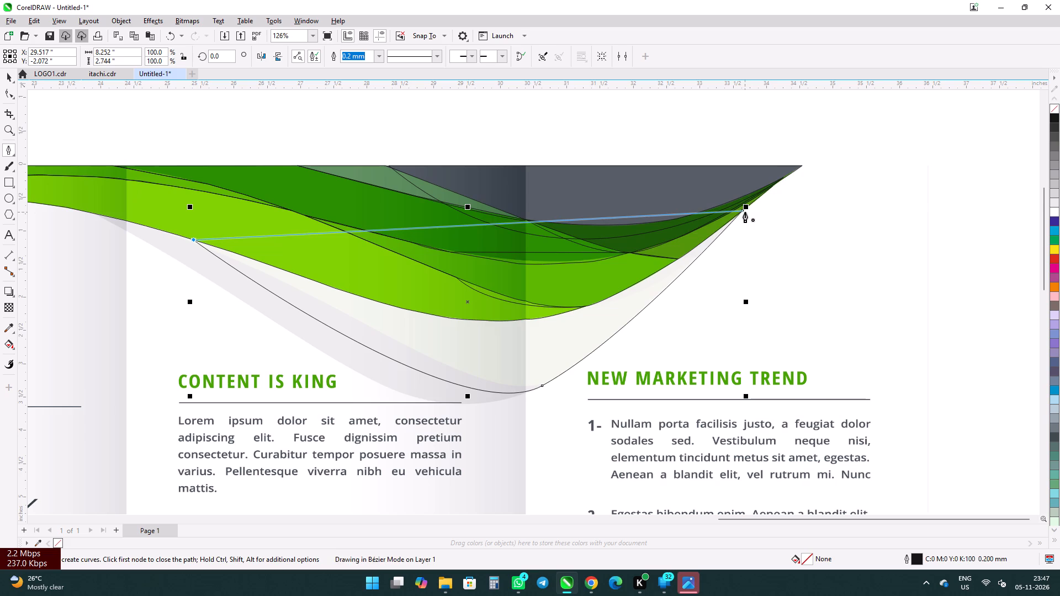
scroll(643, 267, up, 5)
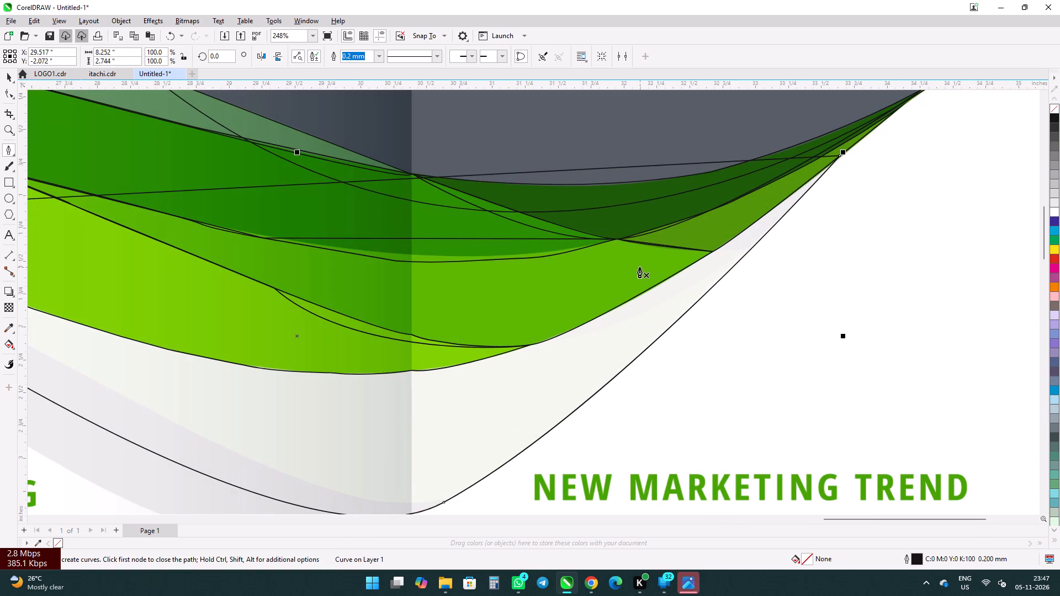
scroll(715, 222, down, 5)
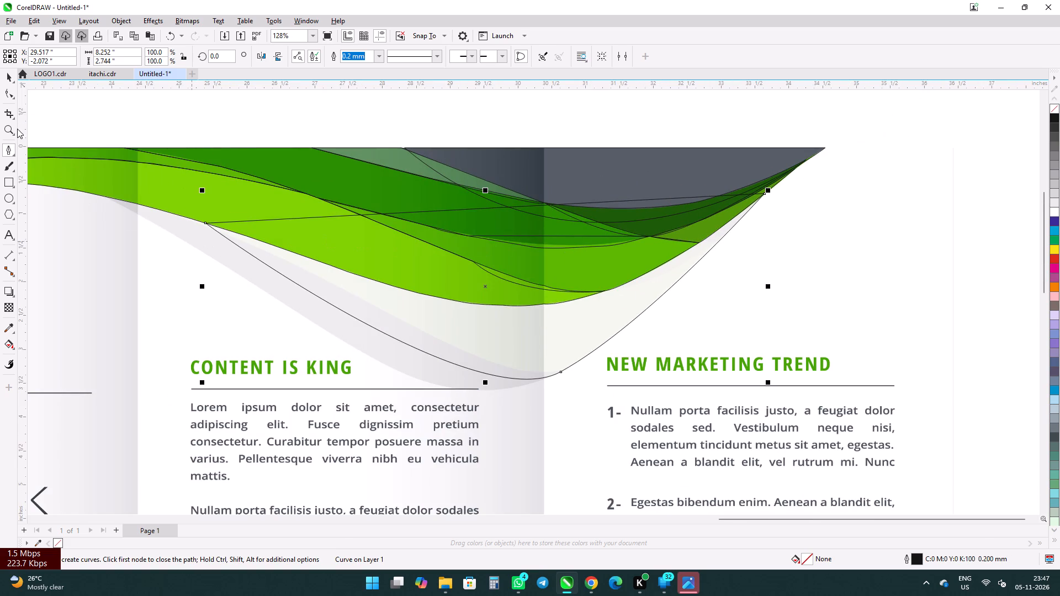
Draw a two-point Pen outline for the pale grey wave, about 6.69 by 2.59 inches, from the green band's lower edge to the off-white wave's low point and back.
click(9, 150)
click(110, 199)
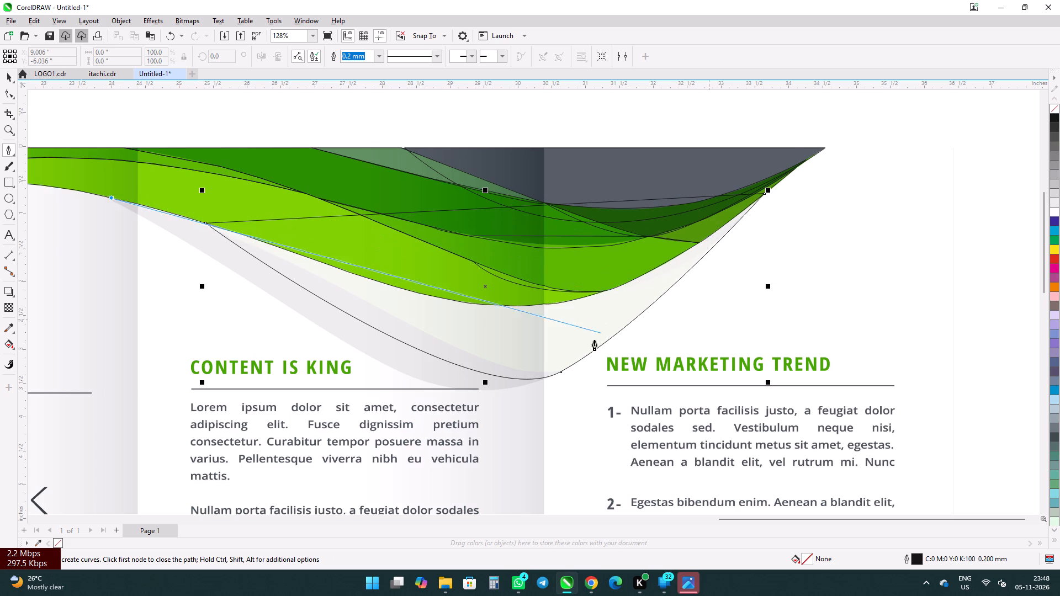
click(560, 374)
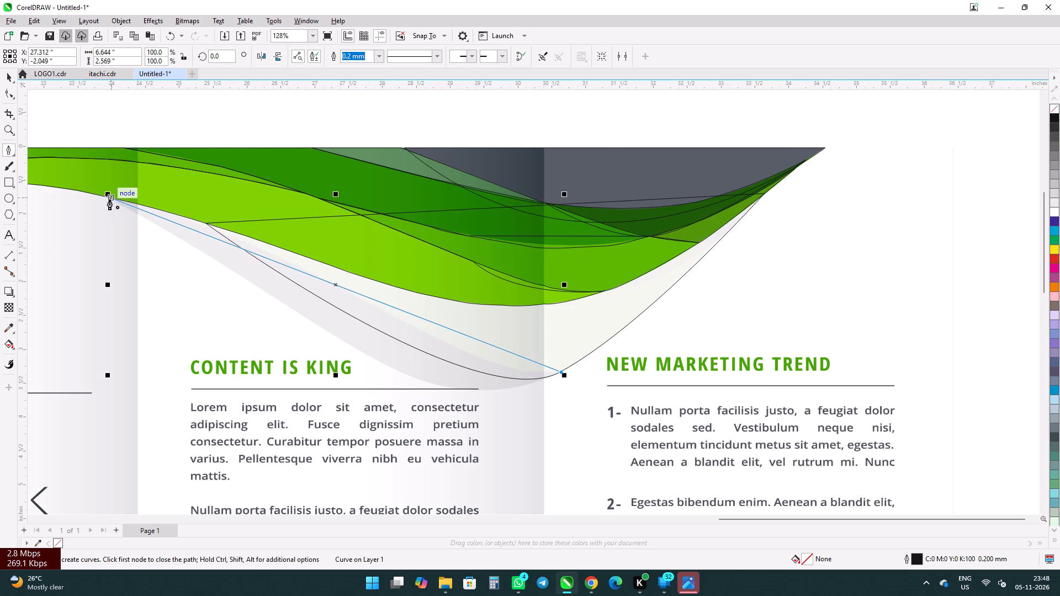
drag(108, 196, 7, 111)
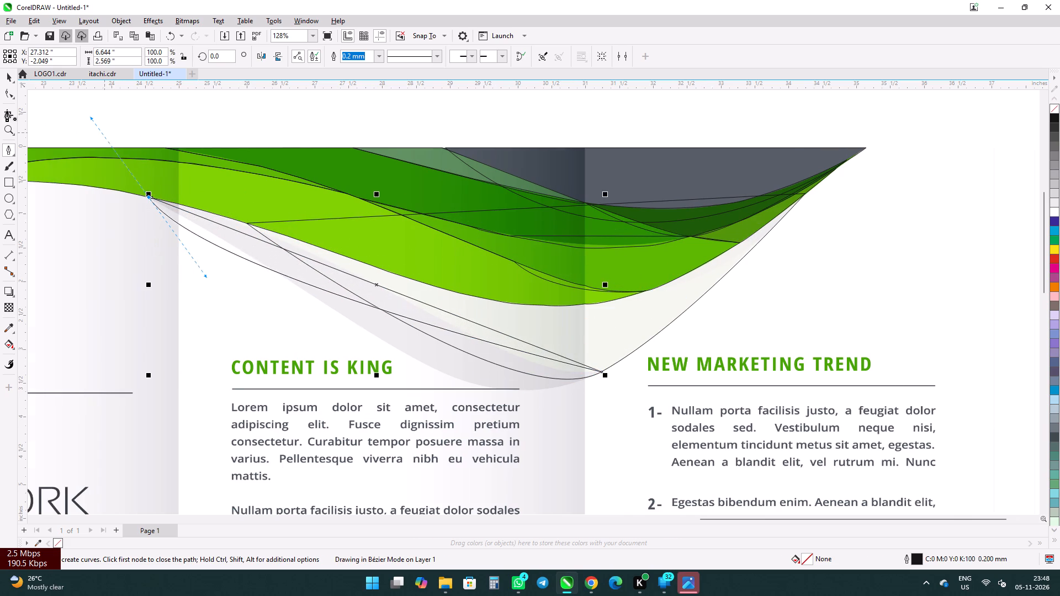
drag(7, 111, 265, 99)
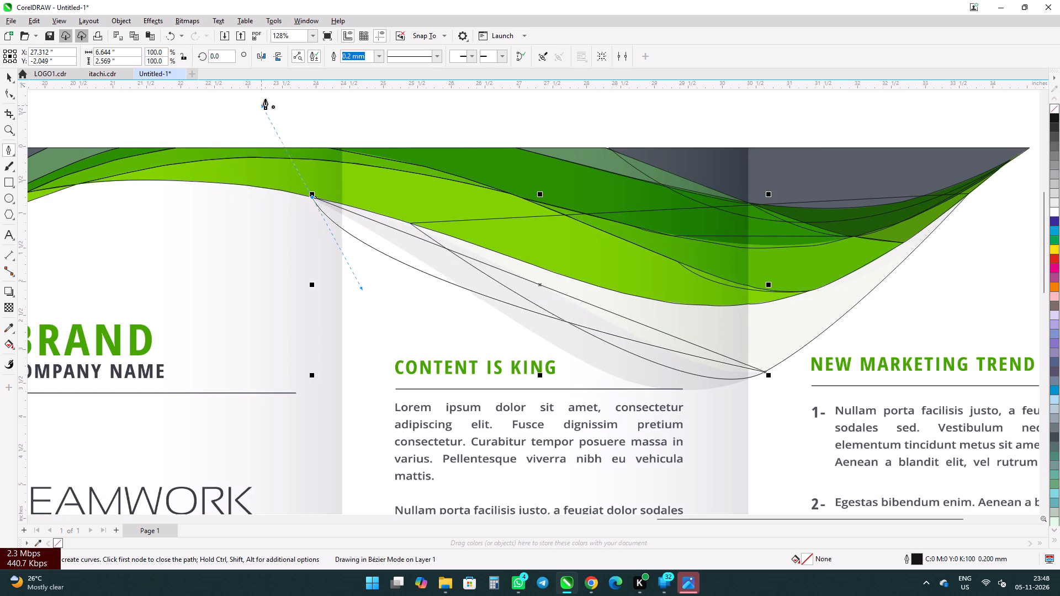
drag(265, 99, 240, 67)
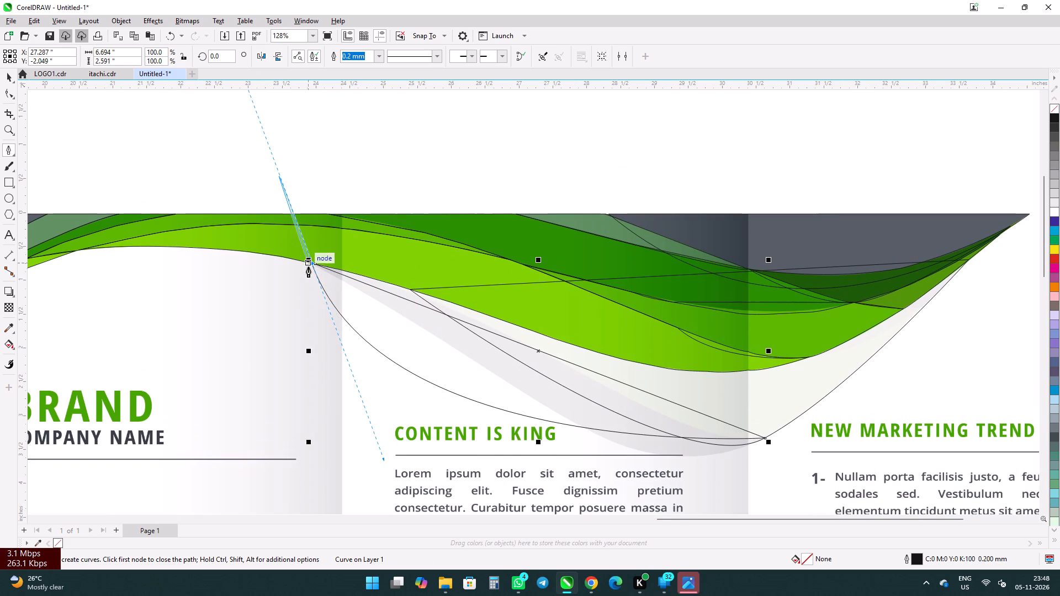
key(Escape)
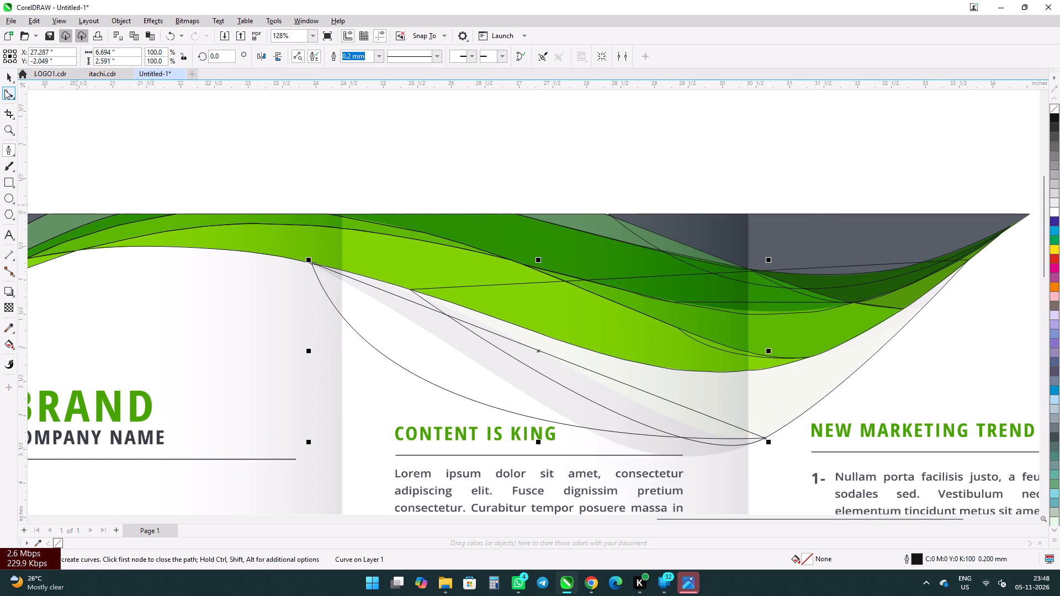
Join the overlapping end nodes at the pale grey wave outline's upper tip.
click(5, 88)
drag(284, 245, 369, 299)
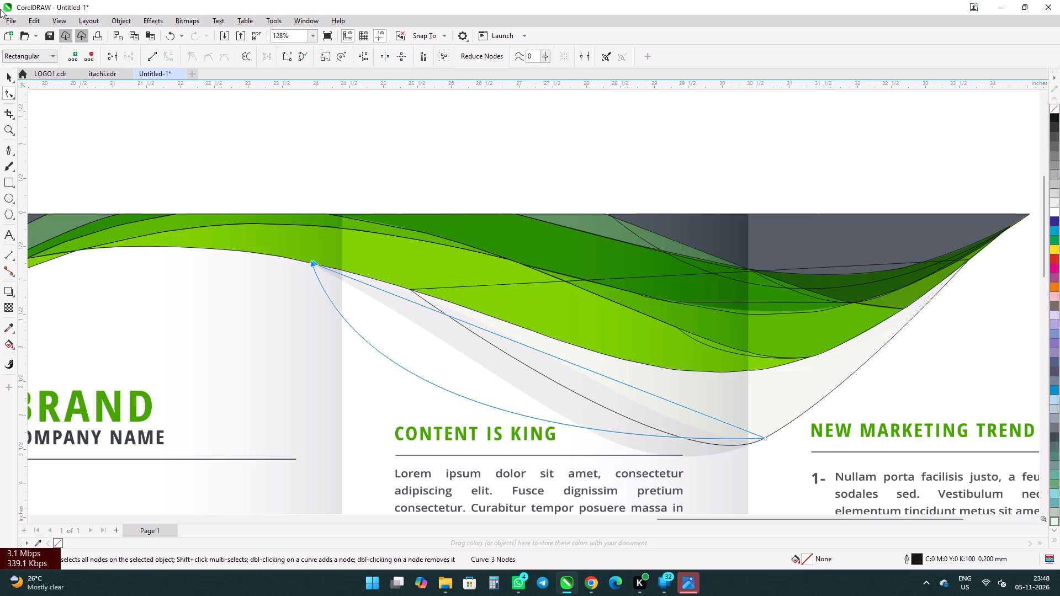
click(109, 59)
Redirect the curve handle at the pale grey wave outline's upper tip so its underside starts along the reference edge.
scroll(670, 259, down, 5)
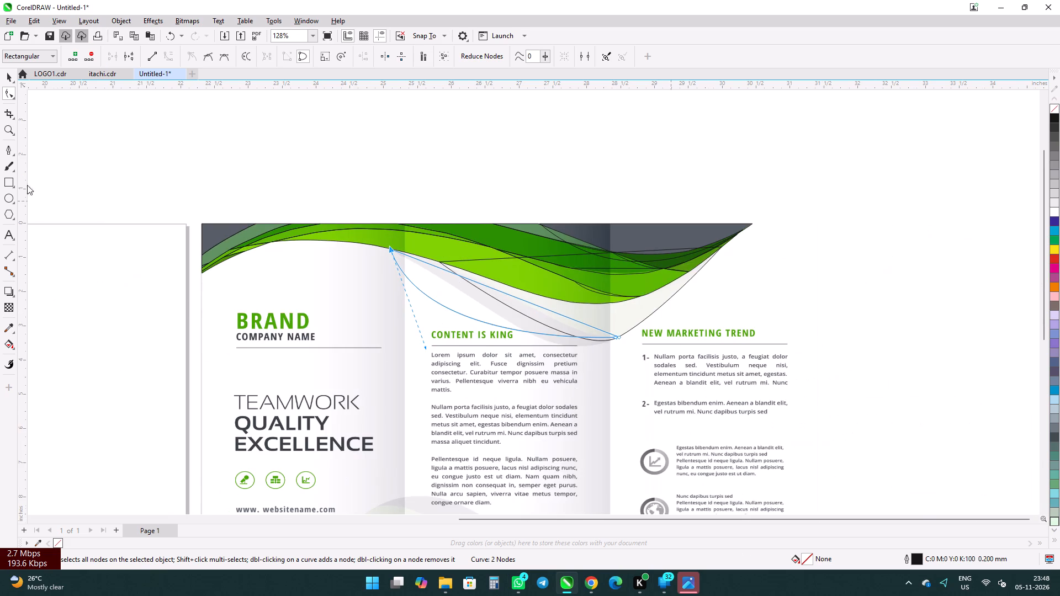
scroll(465, 322, up, 4)
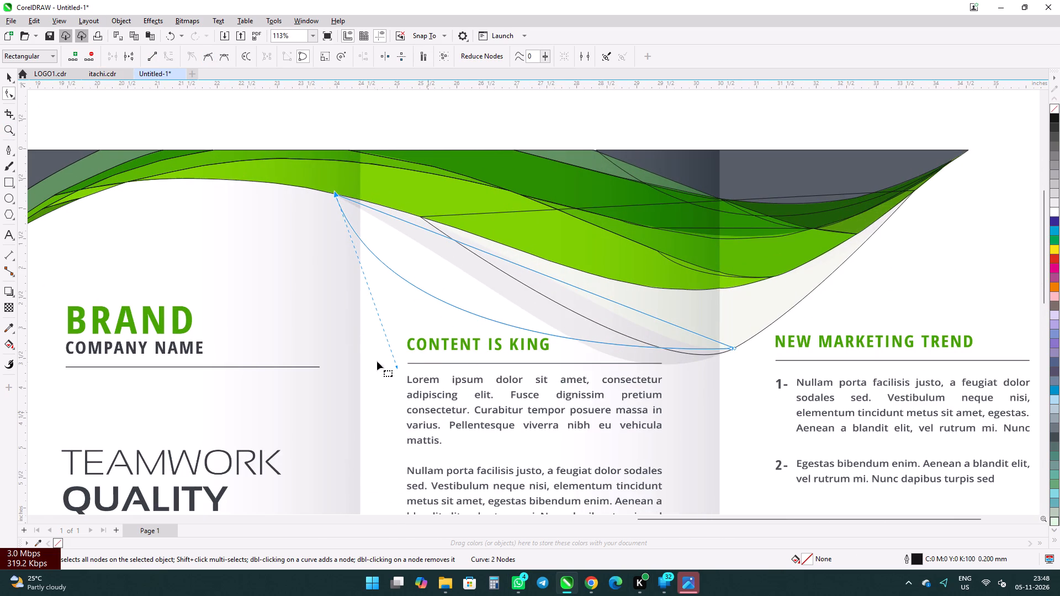
drag(396, 368, 495, 309)
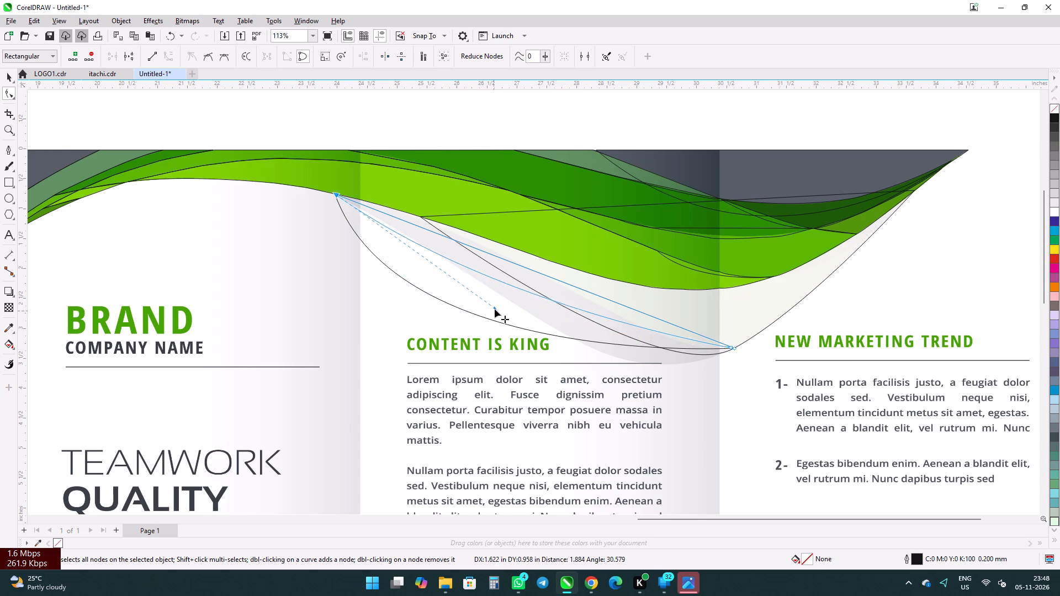
drag(495, 309, 495, 308)
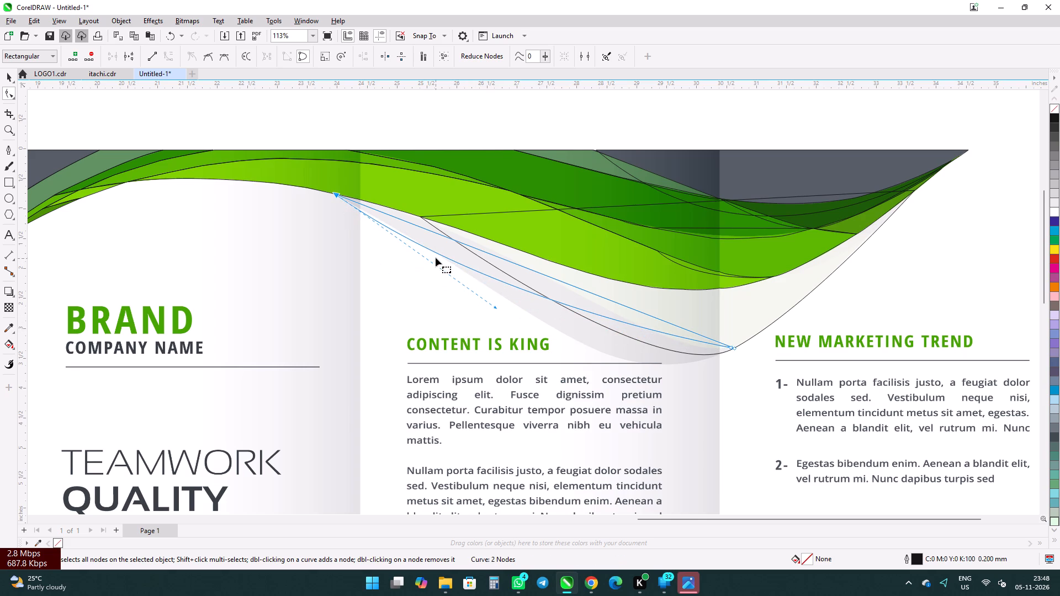
Add a cusp node on the upper part of the pale grey wave's underside and bend the lower segment toward the reference edge.
double_click(437, 254)
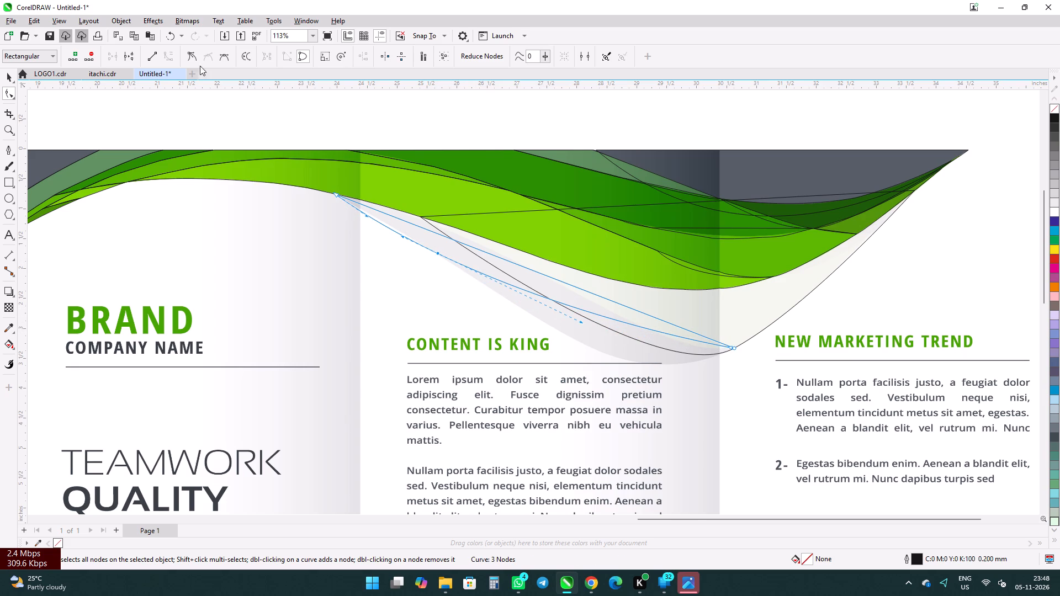
click(193, 58)
drag(580, 324, 608, 386)
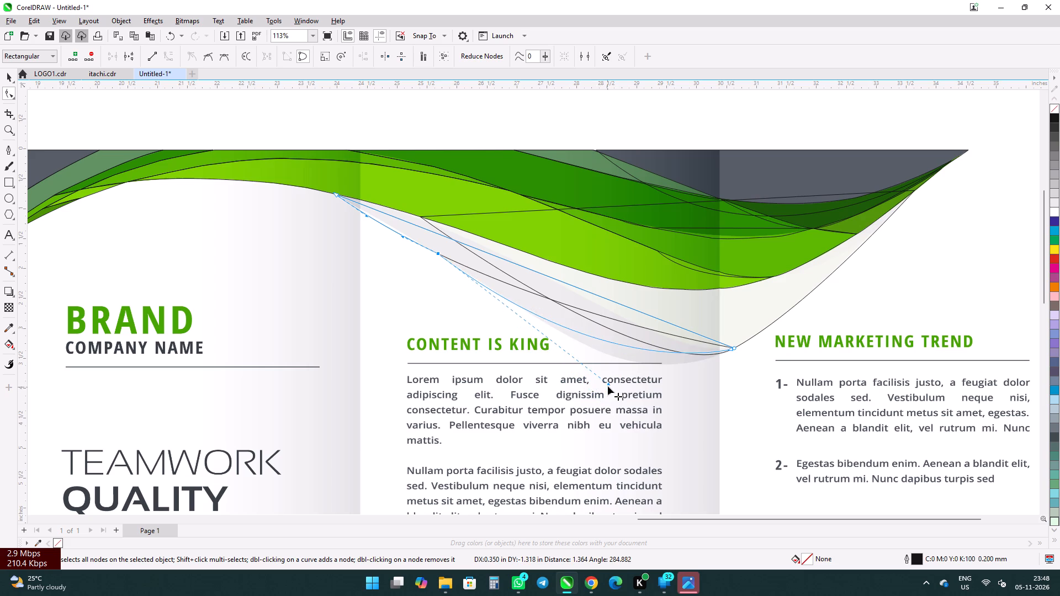
drag(608, 386, 612, 383)
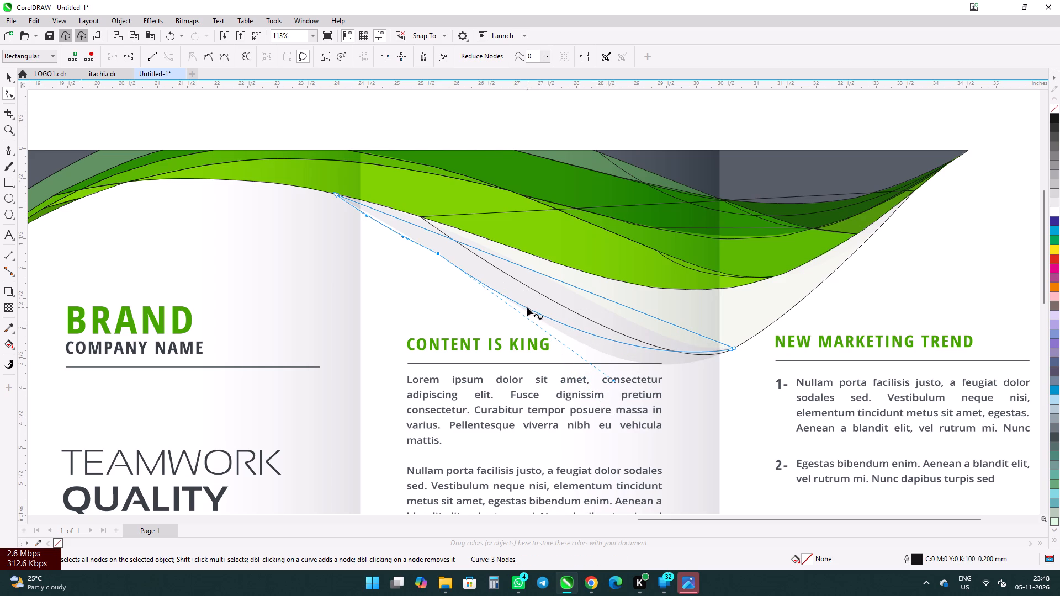
Add a second cusp node farther down the pale grey wave's underside, fit the last segment to the reference's low edge, and deselect the outline.
scroll(515, 303, up, 8)
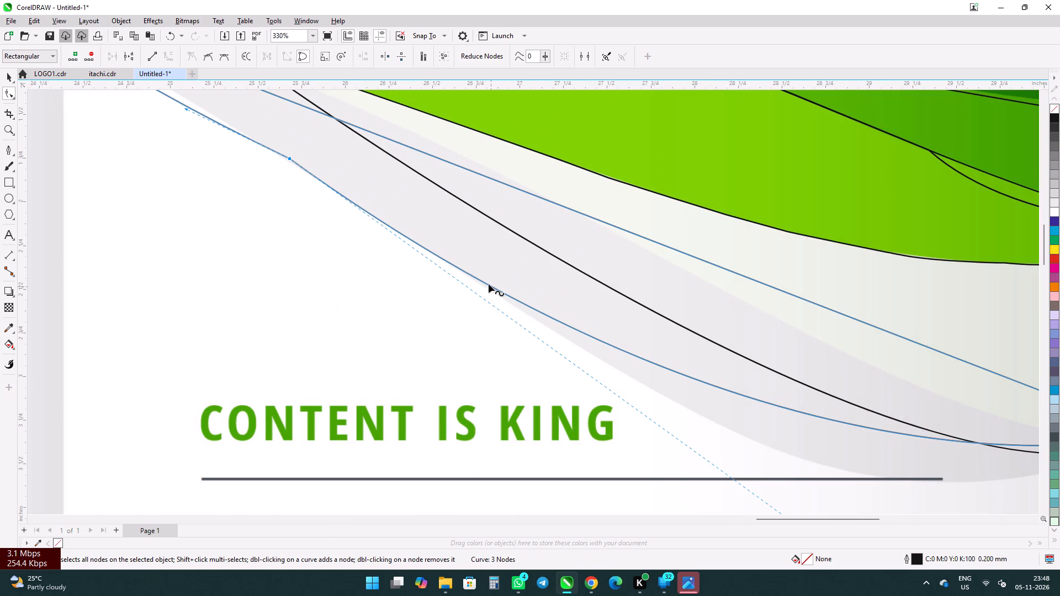
triple_click(471, 277)
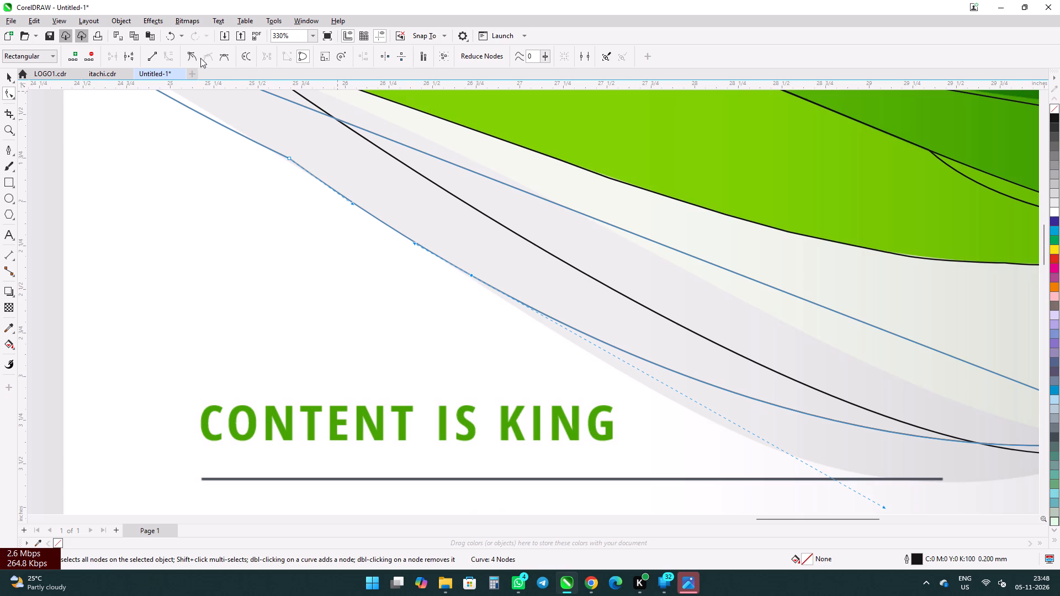
click(190, 52)
scroll(176, 241, down, 4)
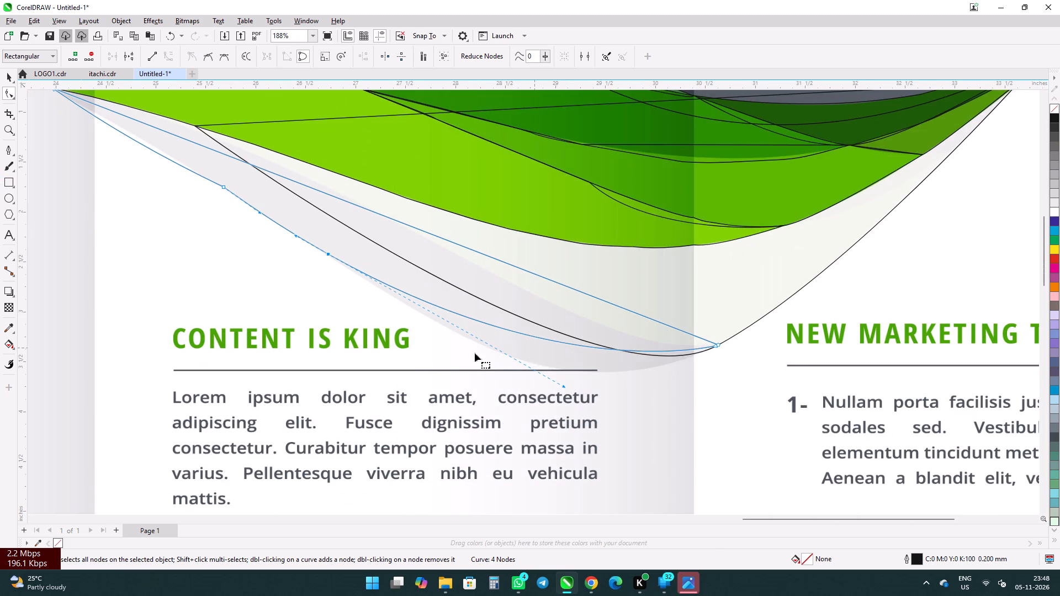
drag(563, 385, 563, 406)
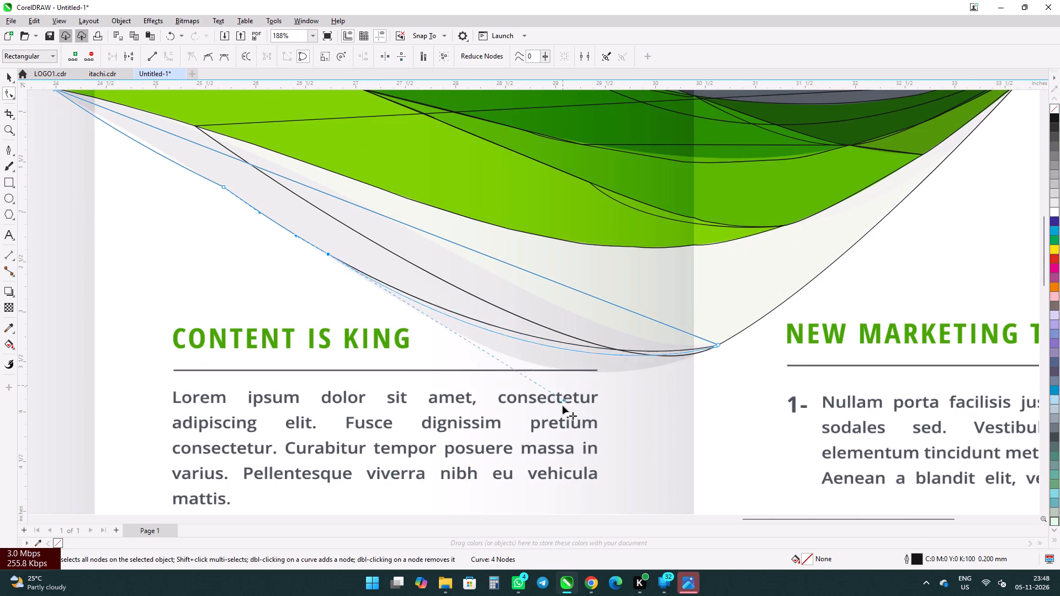
drag(563, 406, 563, 441)
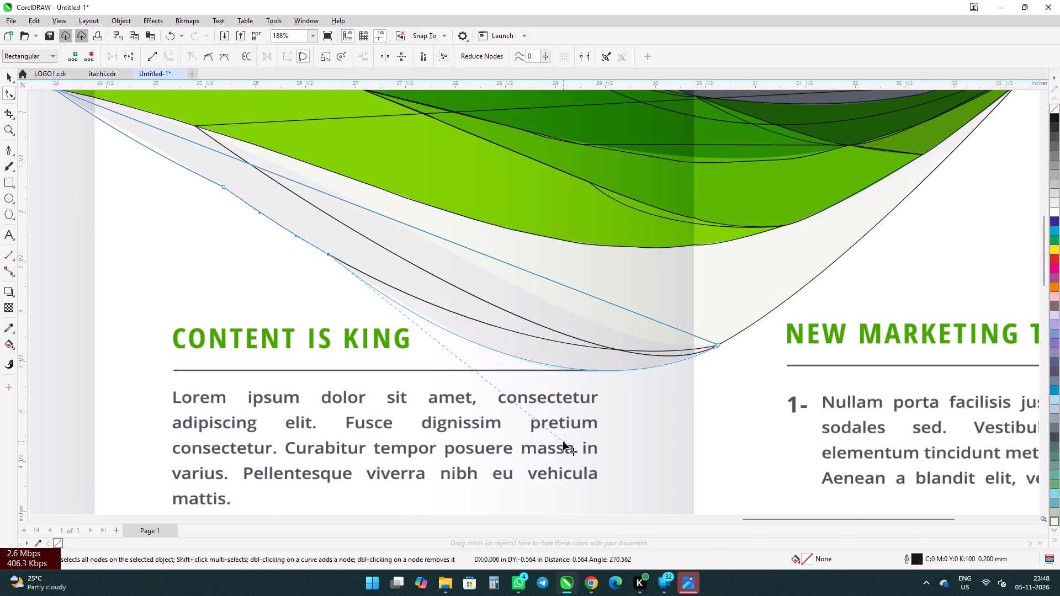
drag(563, 441, 563, 442)
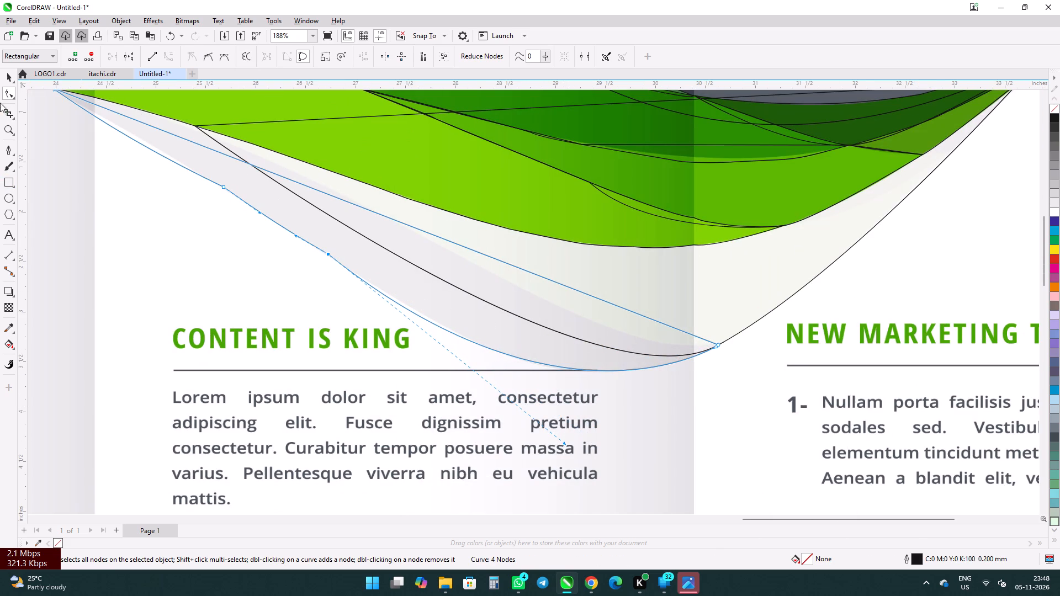
click(7, 78)
scroll(299, 279, down, 5)
scroll(386, 317, down, 4)
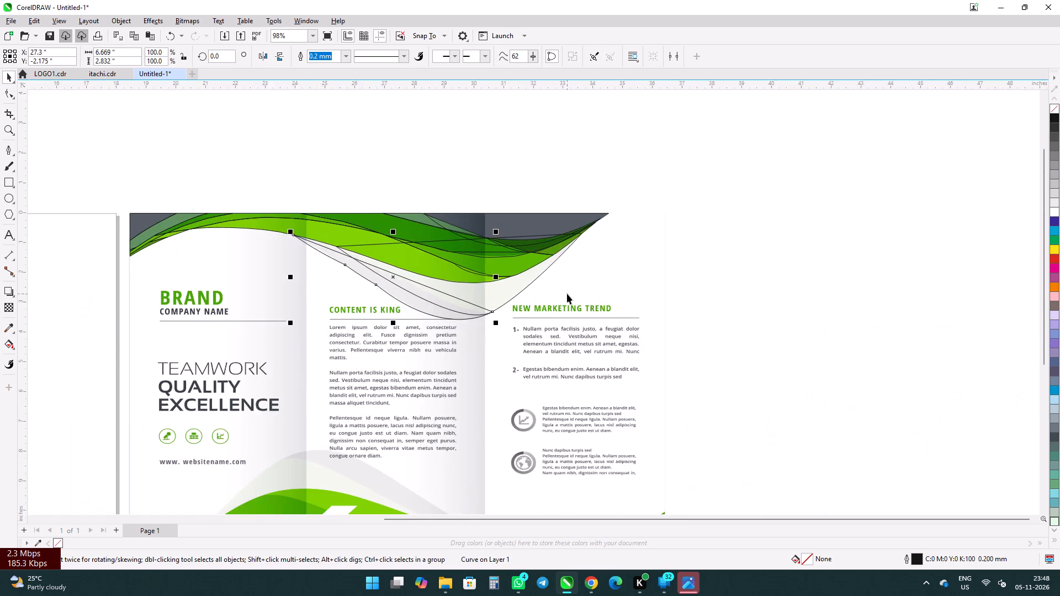
scroll(567, 294, down, 2)
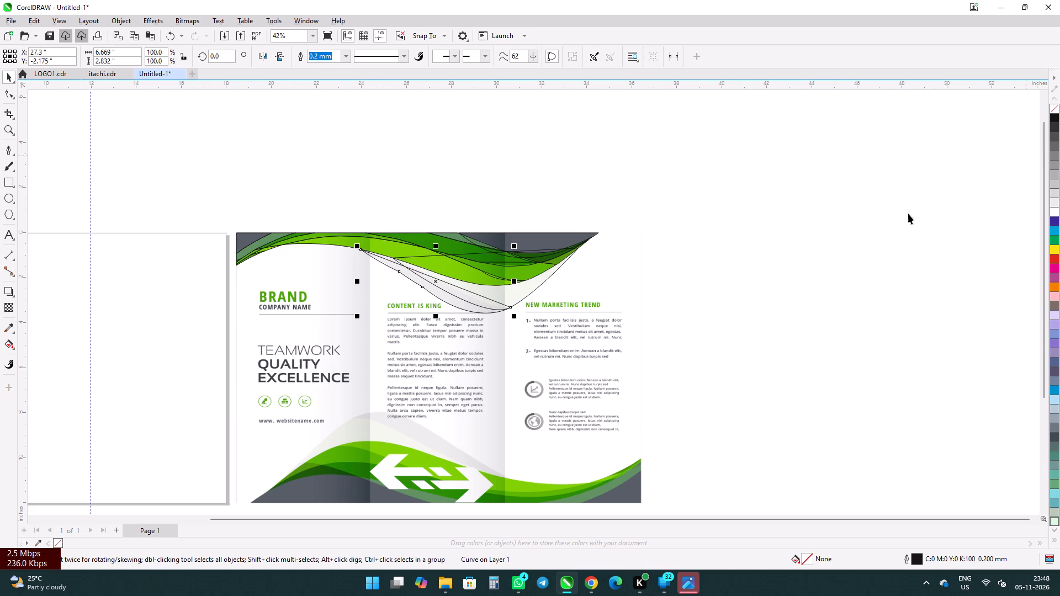
click(10, 68)
click(48, 108)
Draw a colour-swatch ellipse about 2.65 by 3.65 inches above the reference brochure and move it closer to the brochure's top edge.
scroll(193, 194, down, 3)
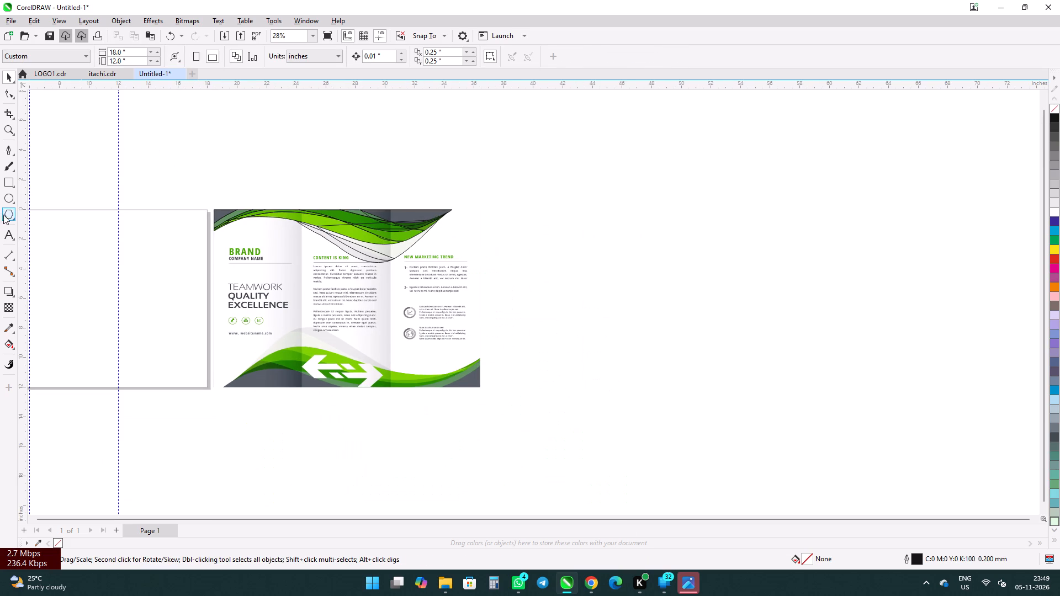
click(8, 196)
drag(216, 111, 256, 166)
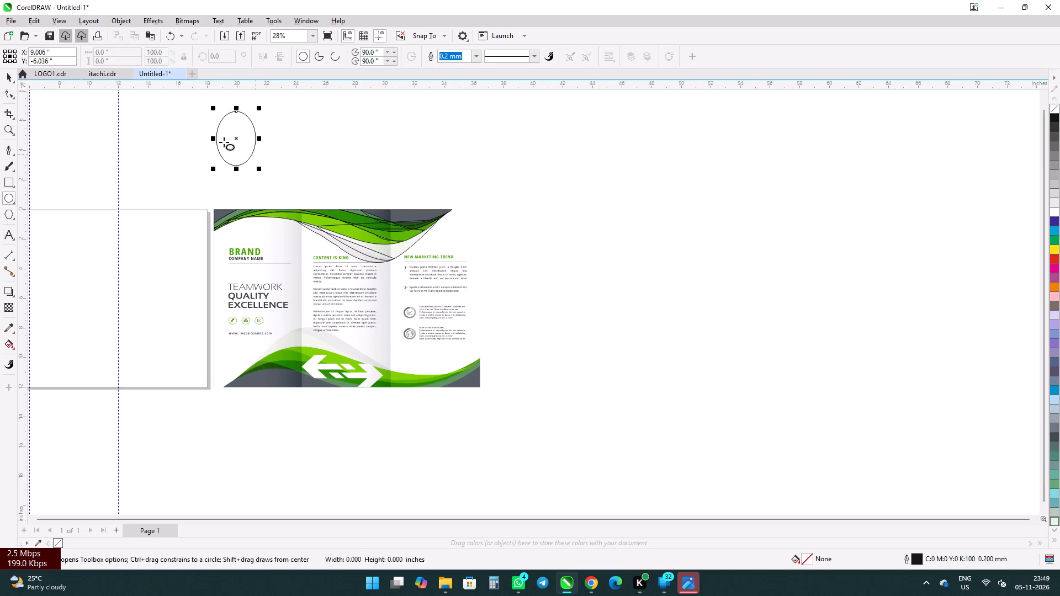
click(10, 74)
scroll(351, 129, up, 3)
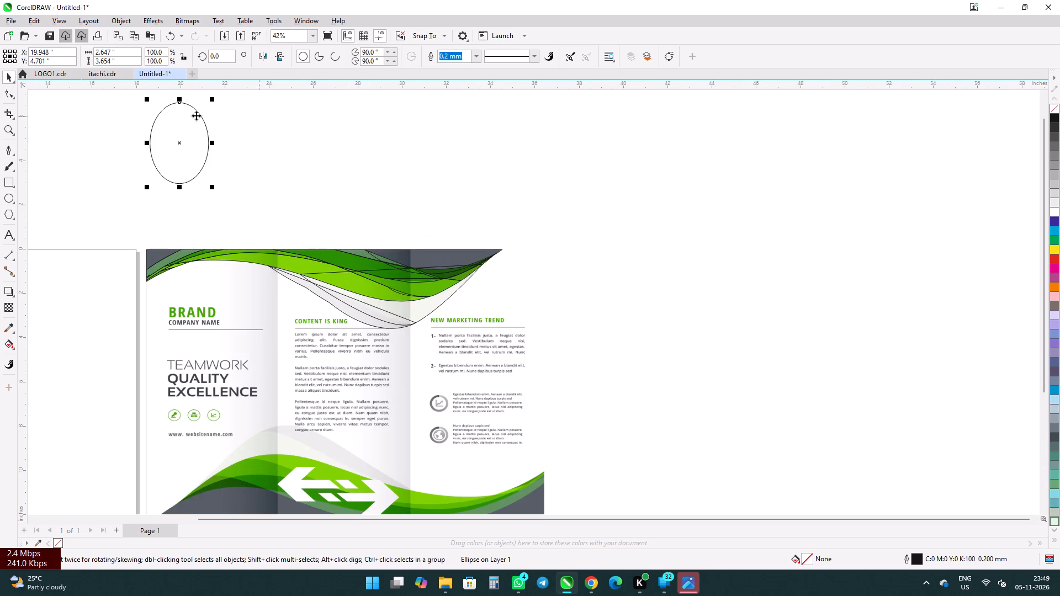
scroll(131, 131, up, 3)
drag(207, 139, 222, 211)
scroll(243, 236, up, 3)
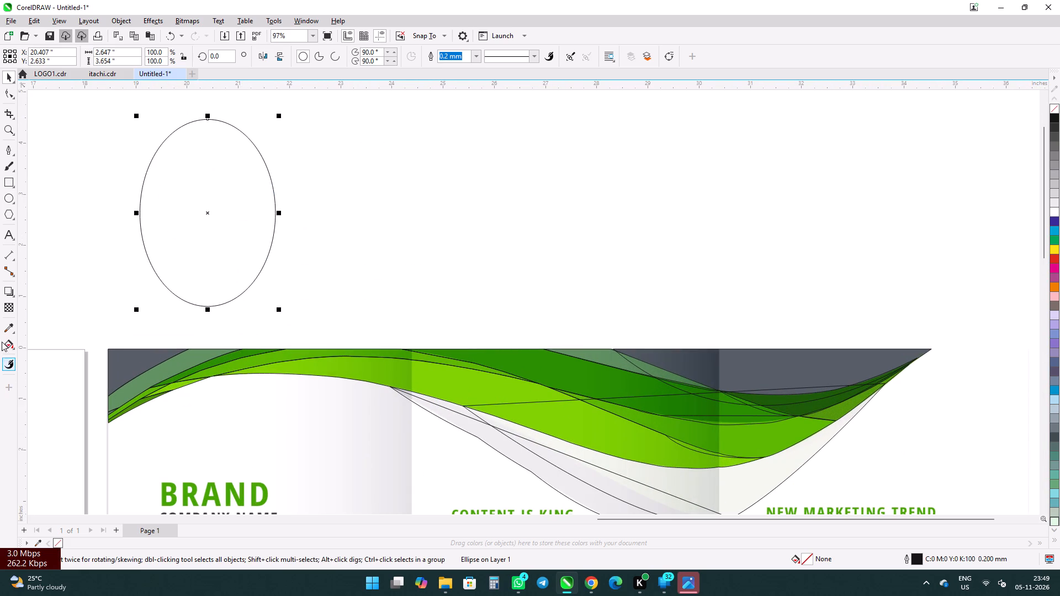
Fill the ellipse with the dark grey #575E66 sampled from the reference's upper-left corner shape.
click(9, 327)
click(128, 369)
click(187, 226)
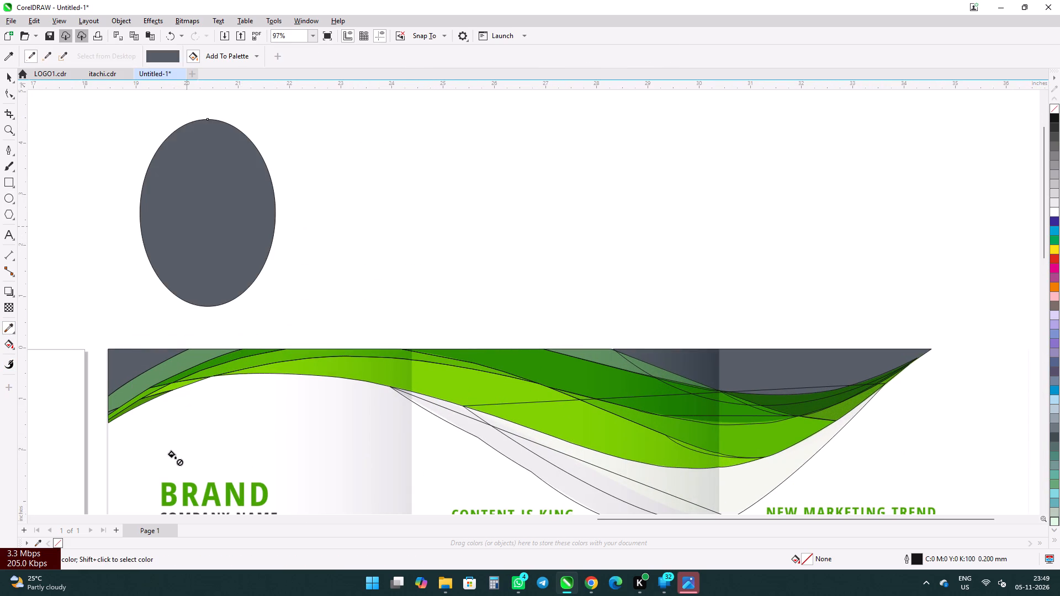
Fill the ellipse with the muted green #609261 sampled from the band beside the grey corner.
click(10, 59)
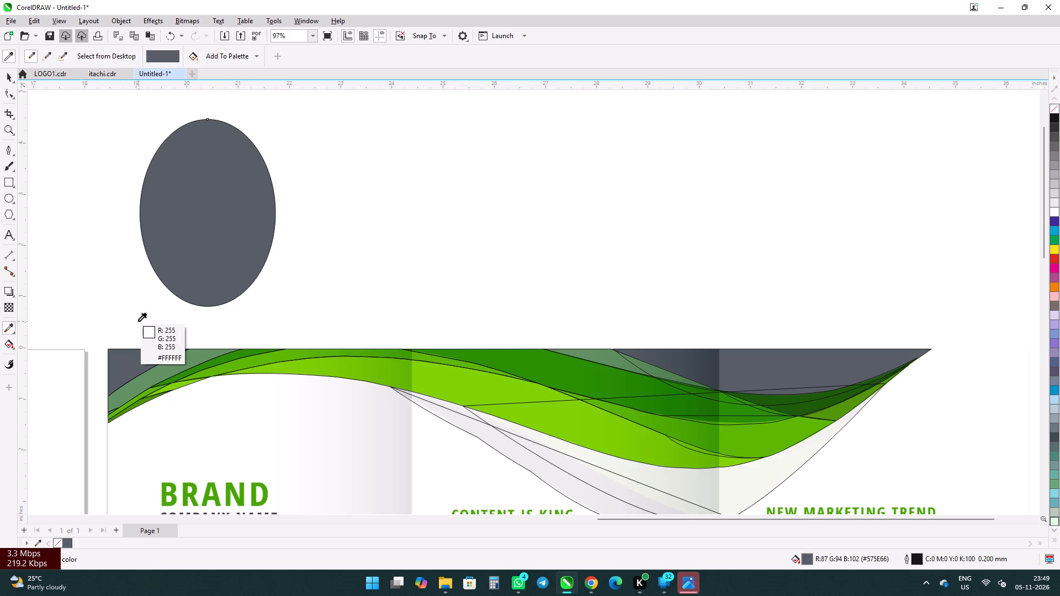
click(142, 384)
click(193, 231)
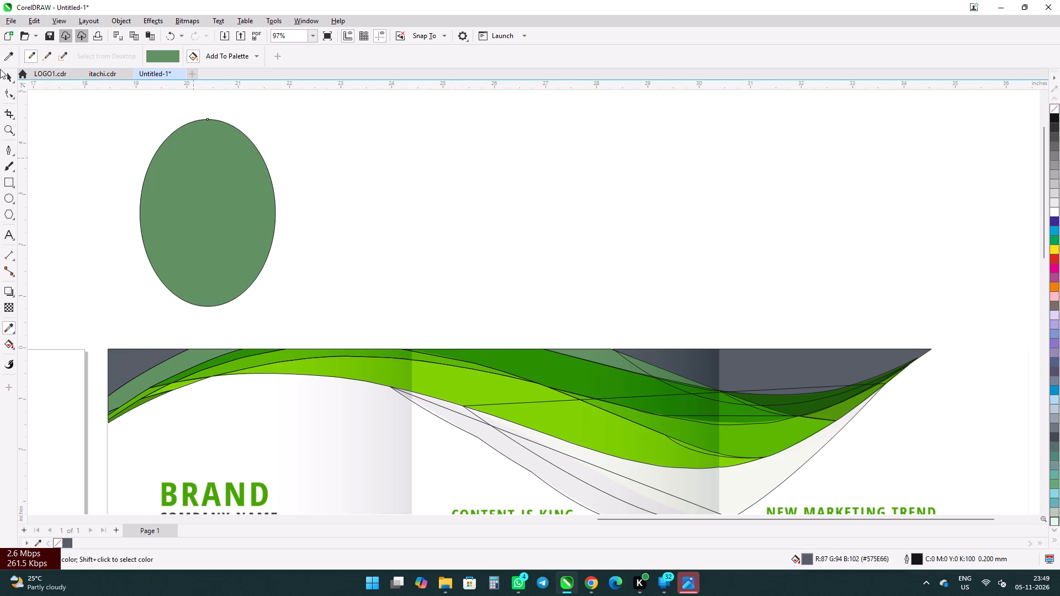
Fill the ellipse with the greyish green #657C62 sampled from the thin sliver at the muted green band's lower-left tip.
click(7, 47)
click(9, 56)
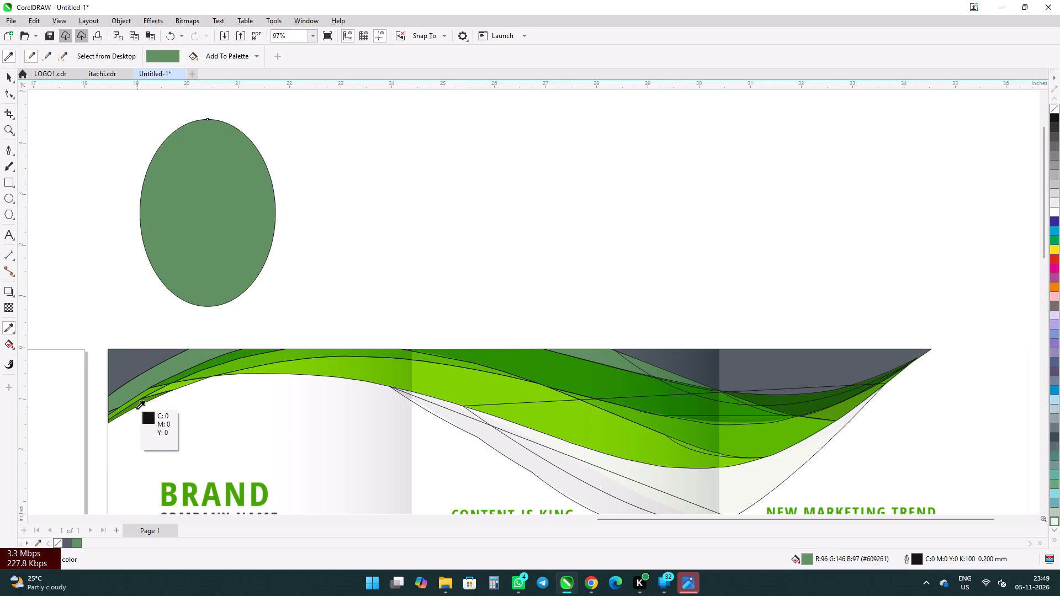
scroll(126, 412, up, 9)
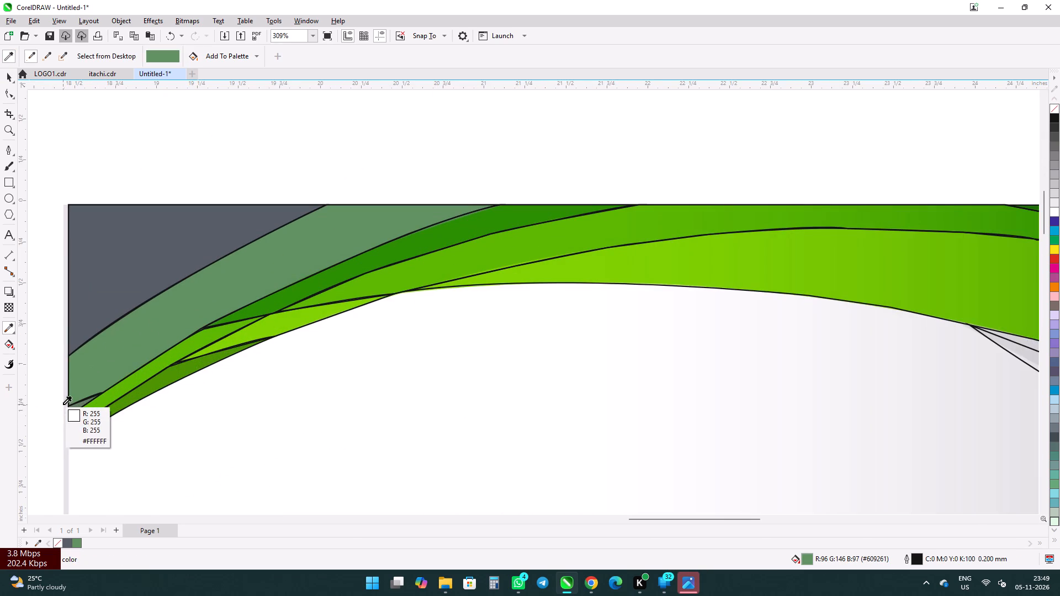
click(76, 406)
scroll(81, 368, down, 6)
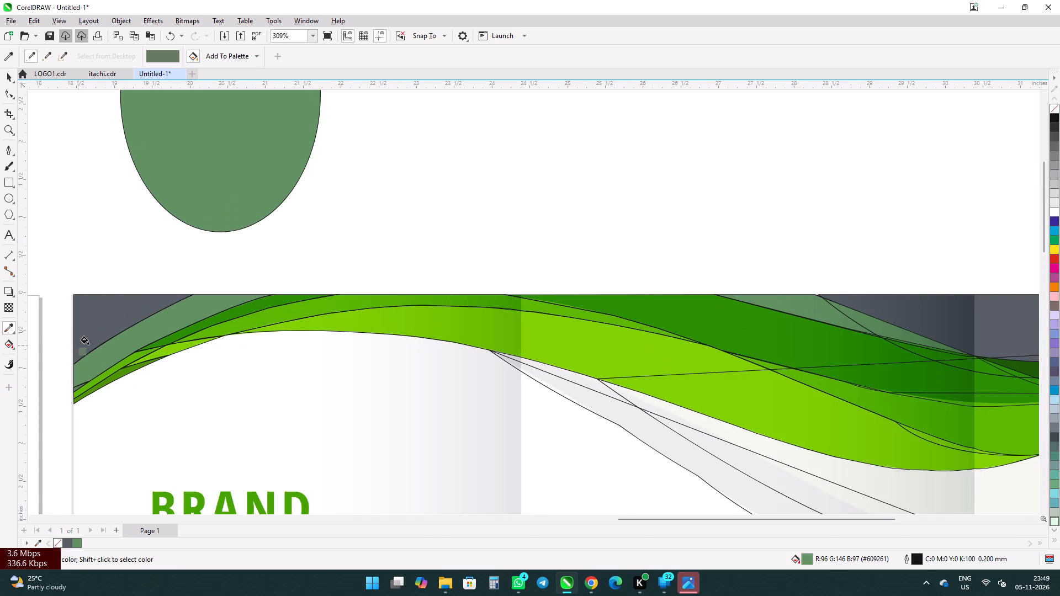
click(214, 179)
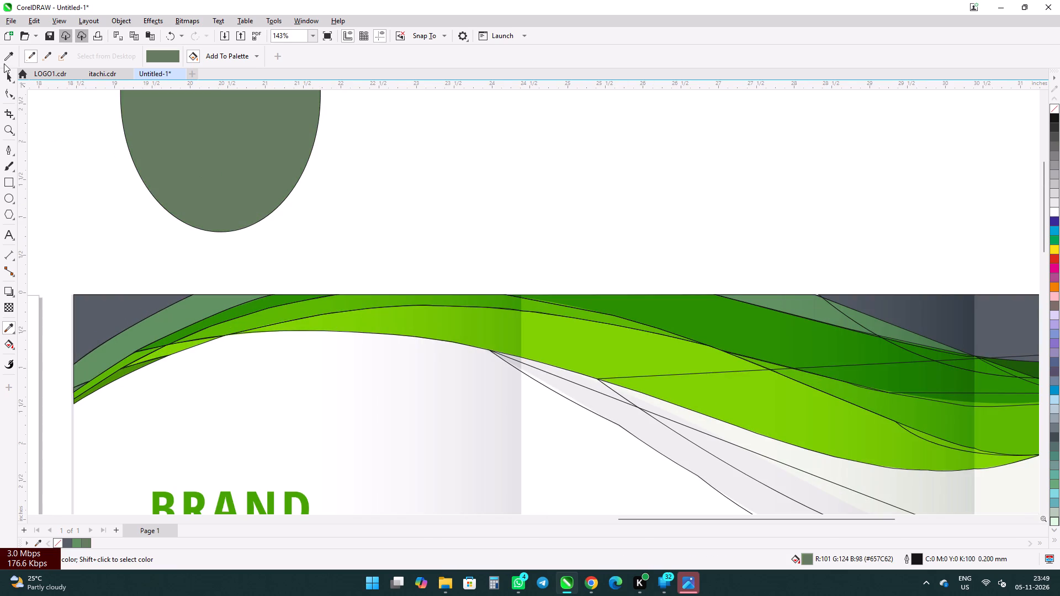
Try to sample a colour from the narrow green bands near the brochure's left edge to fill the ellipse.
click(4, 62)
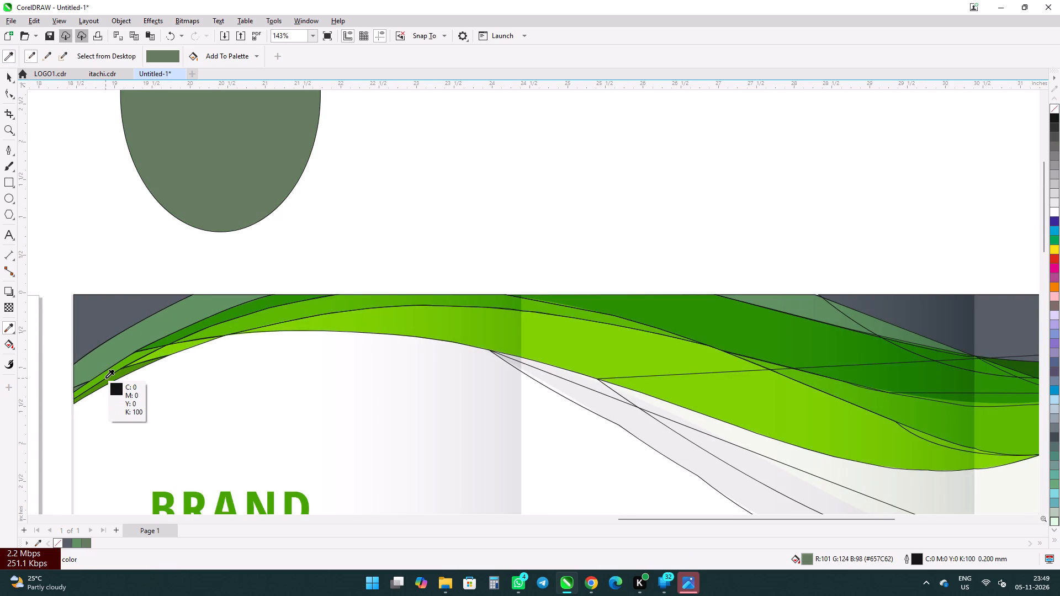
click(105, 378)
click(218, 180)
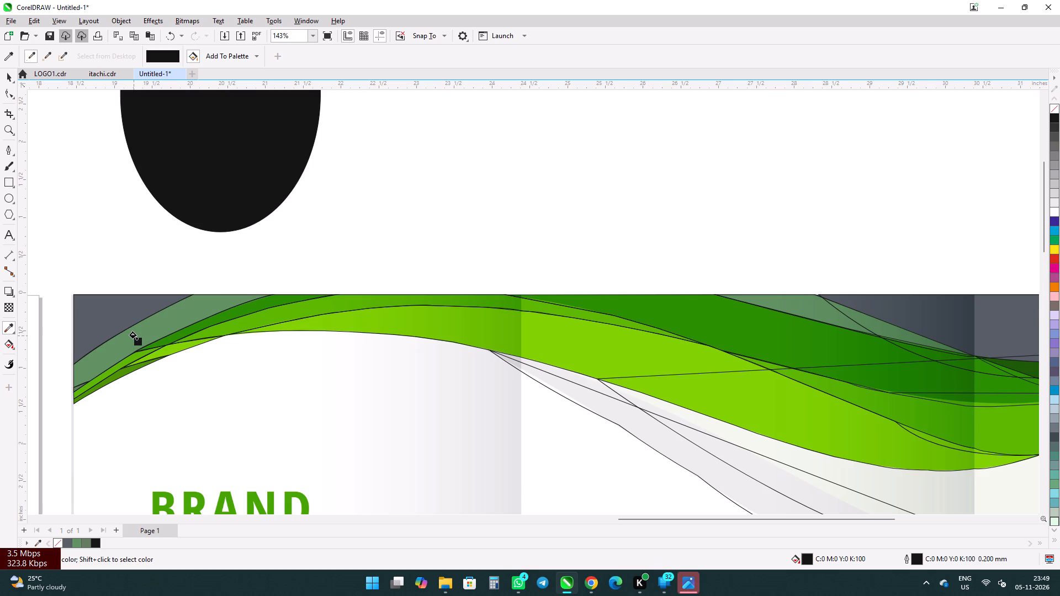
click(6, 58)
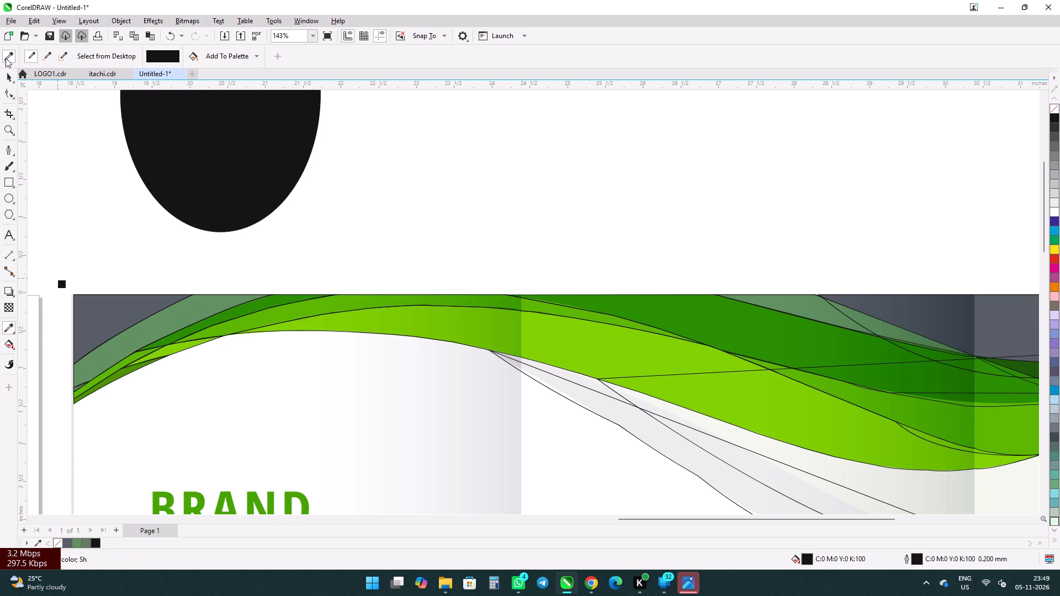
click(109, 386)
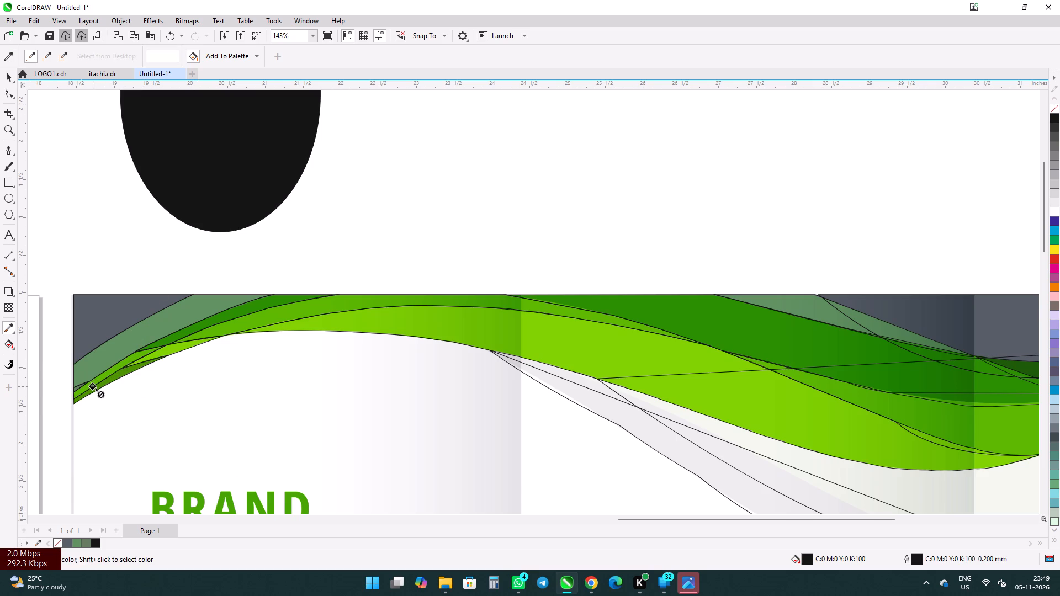
Fill the ellipse with the mid green #5CB700 sampled from the narrow band near the brochure's left edge.
click(8, 55)
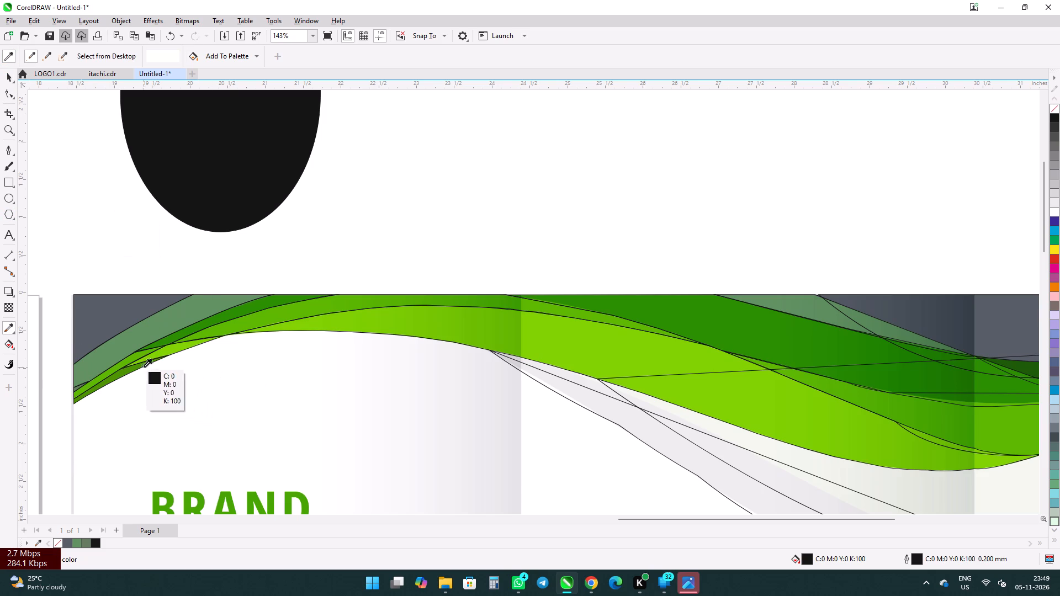
click(125, 363)
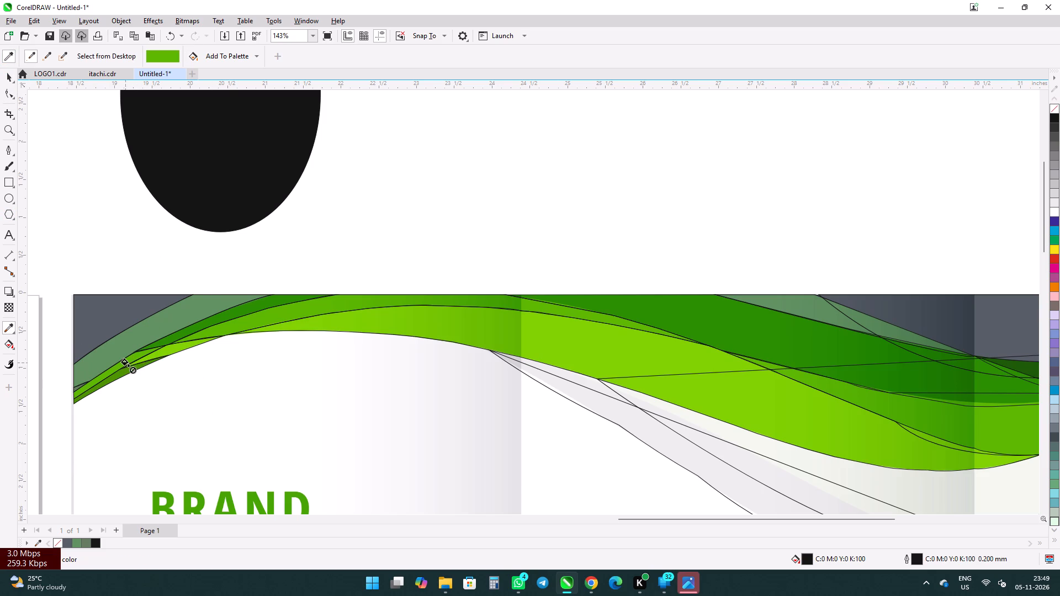
click(190, 207)
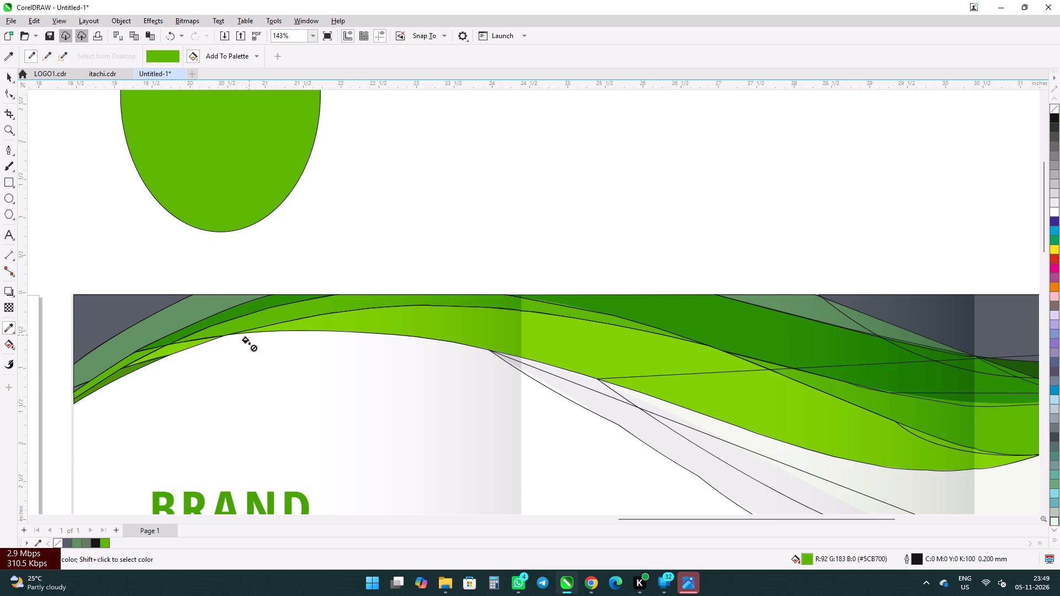
Fill the ellipse with the dark olive green #4B9301 sampled from the lowest narrow band near the brochure's left edge.
click(7, 59)
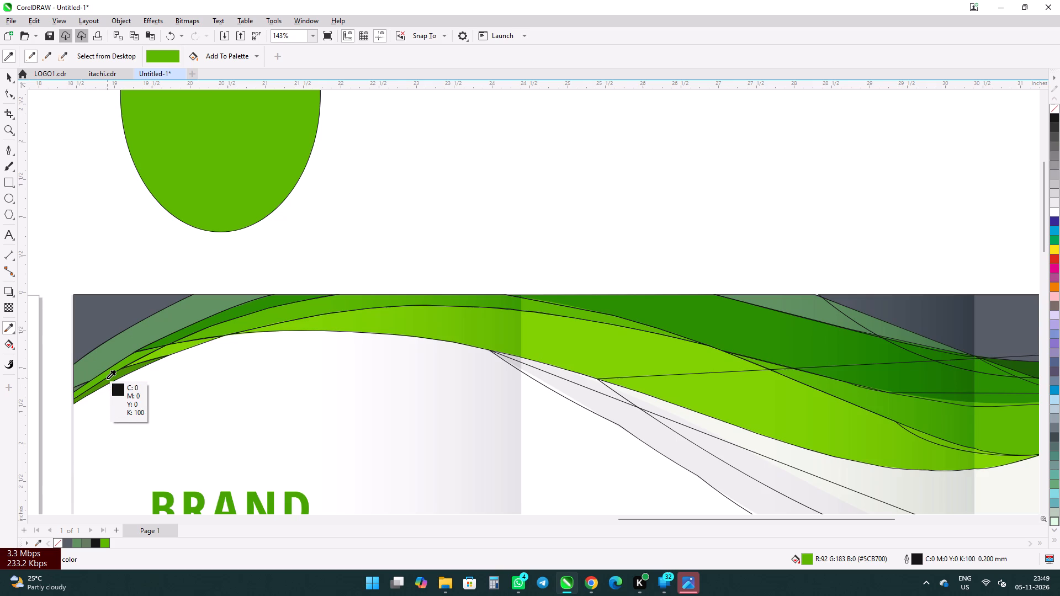
click(111, 380)
click(199, 141)
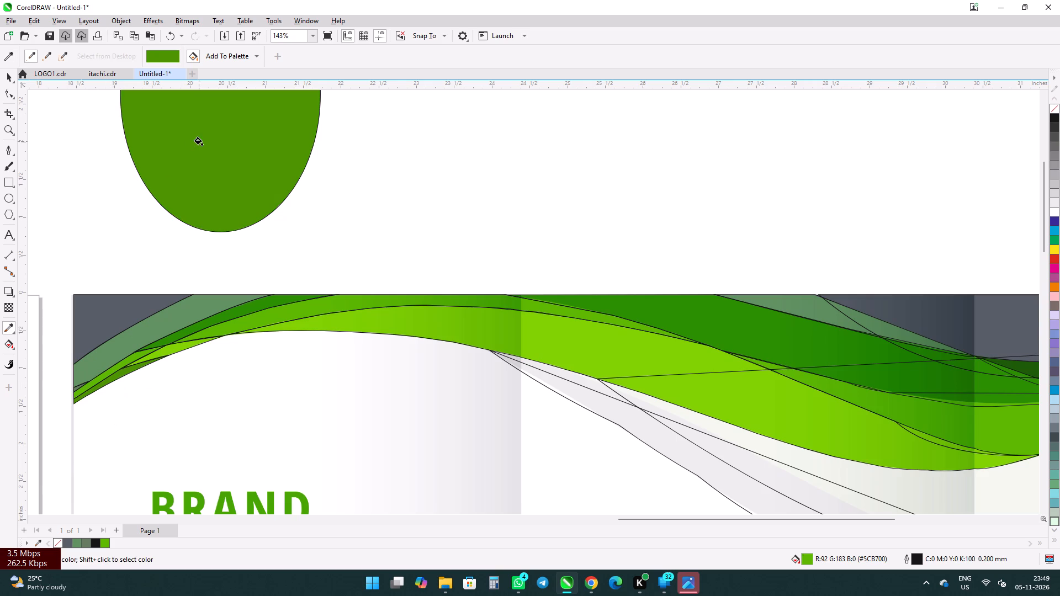
Fill the ellipse with the bright lime green #80D201 sampled from the band beside the olive green strip.
click(6, 56)
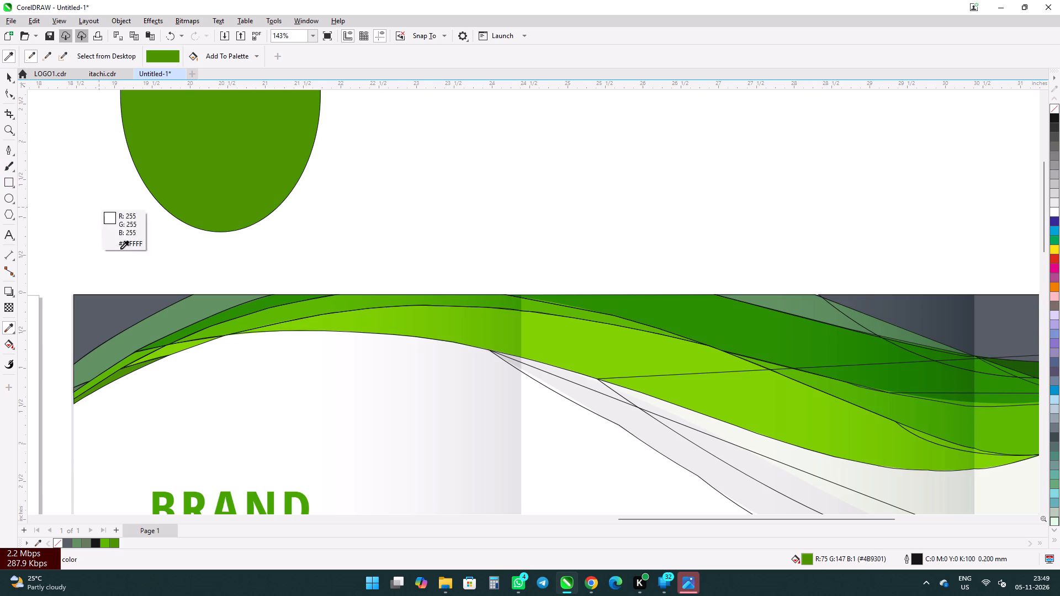
click(161, 353)
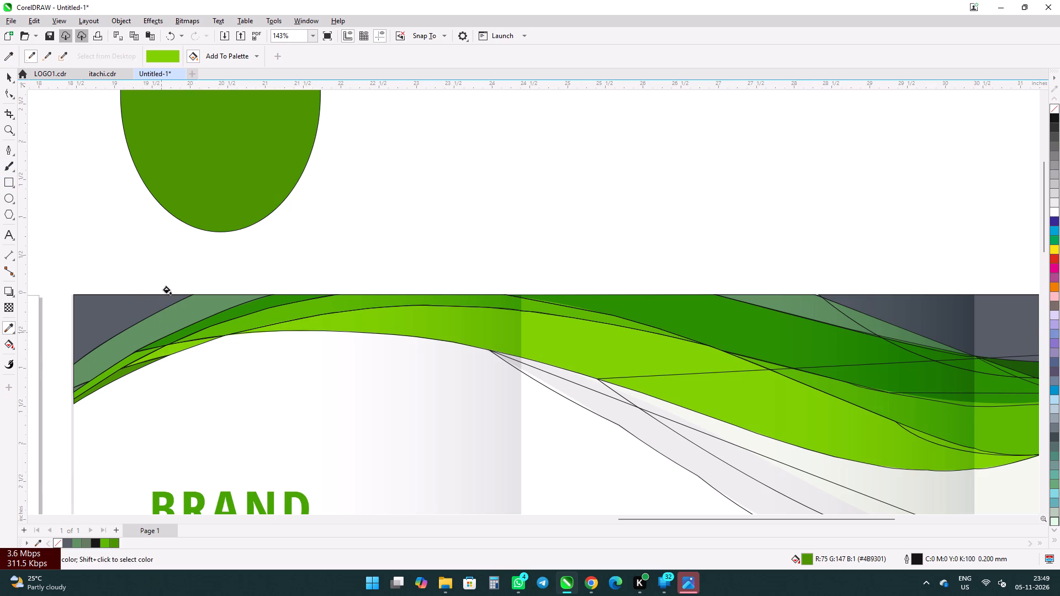
click(190, 185)
Fill the ellipse with the deep green #298E00 sampled from the band just below the muted green one.
click(6, 62)
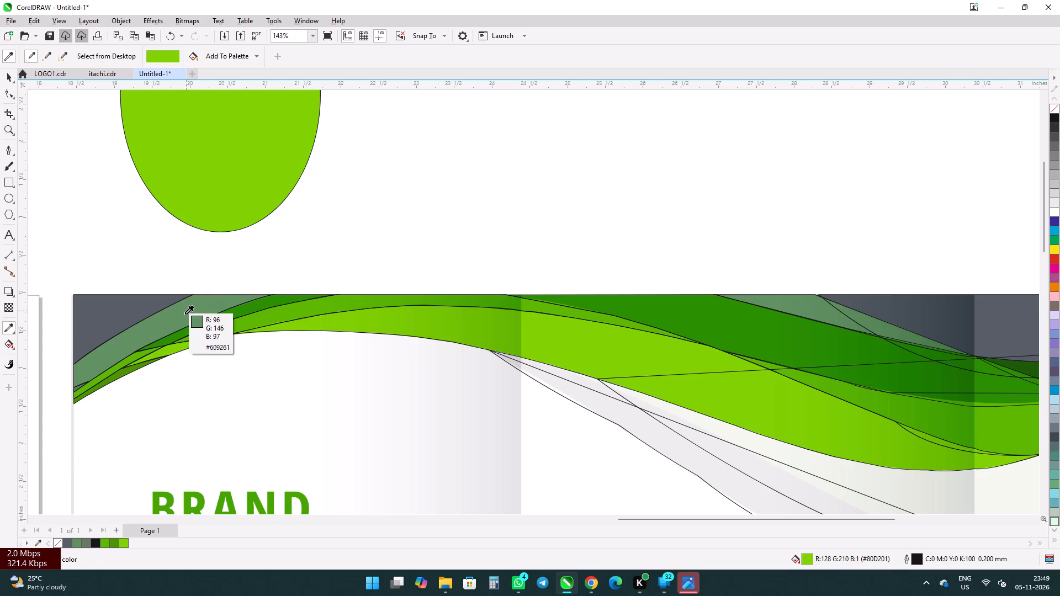
click(183, 331)
click(197, 169)
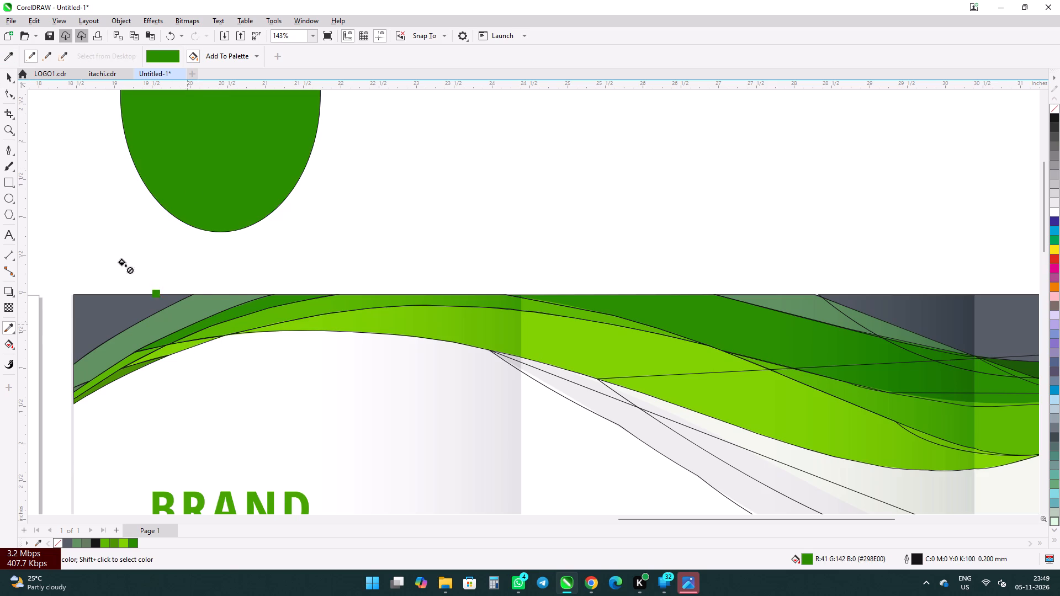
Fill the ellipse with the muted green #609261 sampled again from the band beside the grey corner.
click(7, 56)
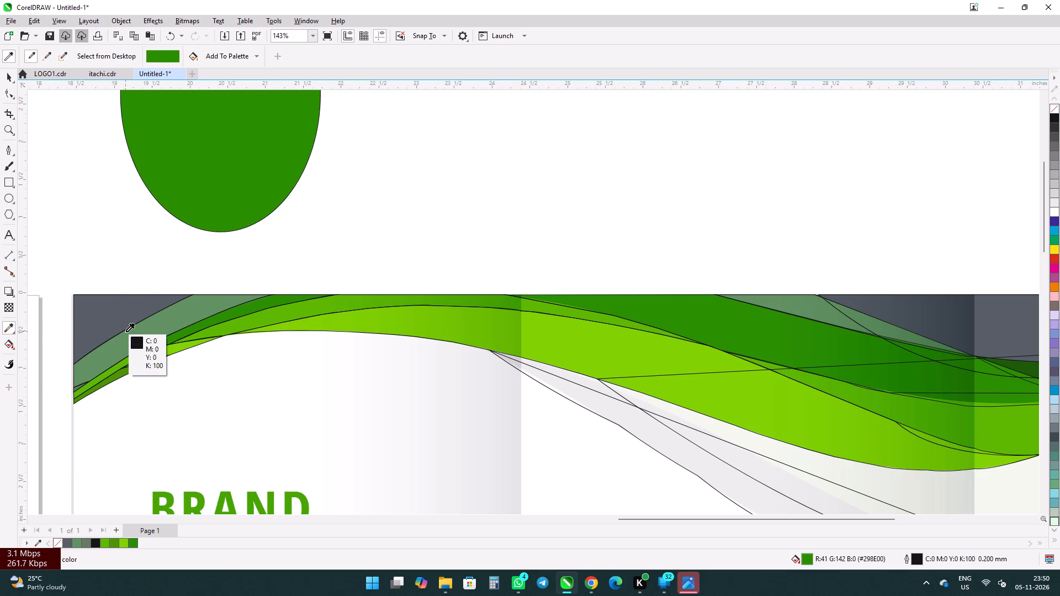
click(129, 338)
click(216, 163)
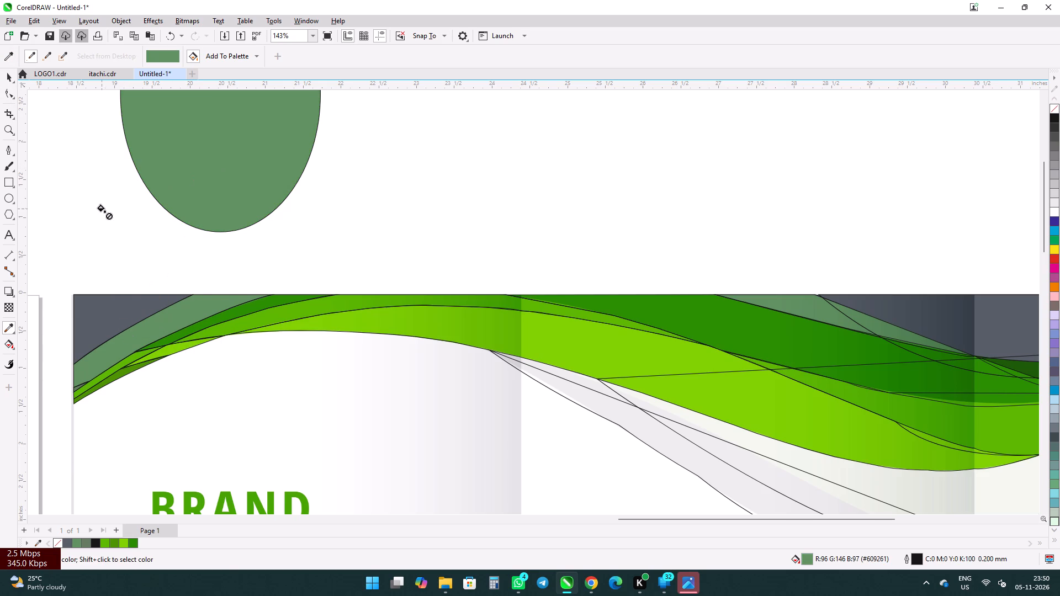
Fill the ellipse with the greyish green #627B66 sampled from the thin sliver at the muted green band's lower-left tip.
click(13, 58)
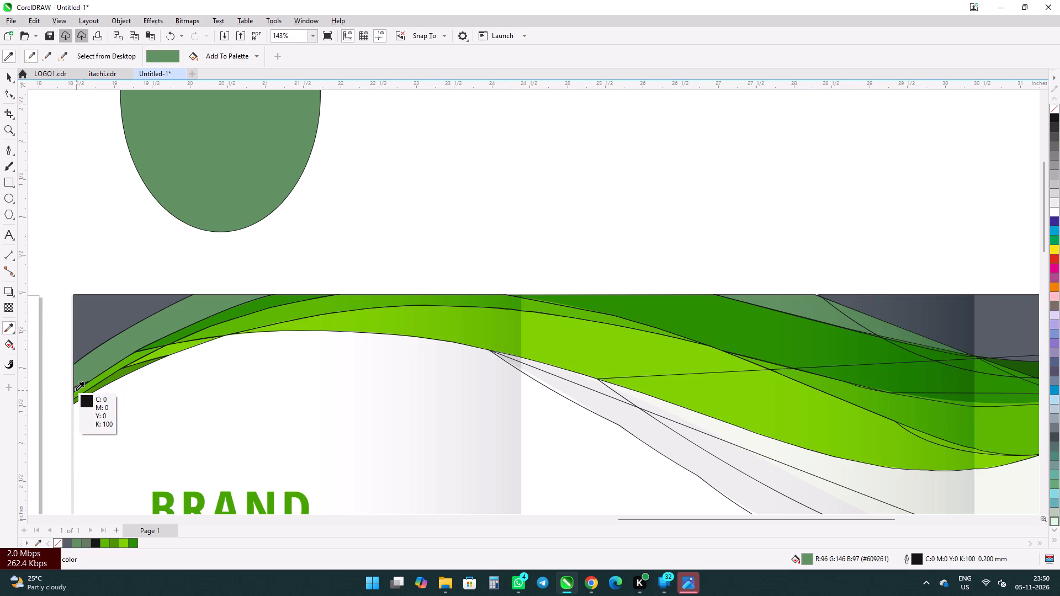
scroll(76, 405, up, 12)
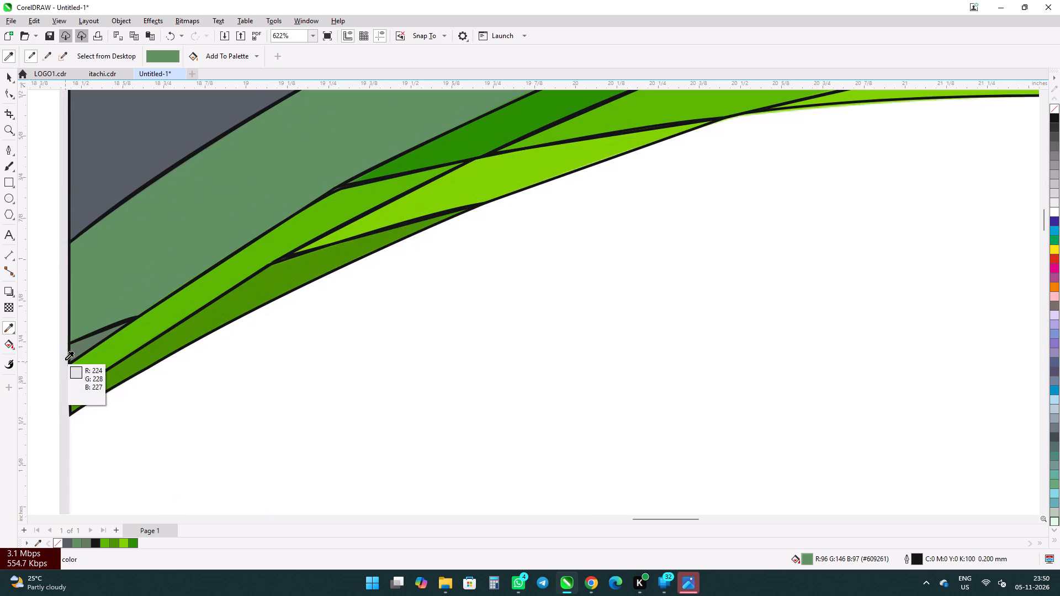
click(77, 351)
scroll(81, 384, down, 6)
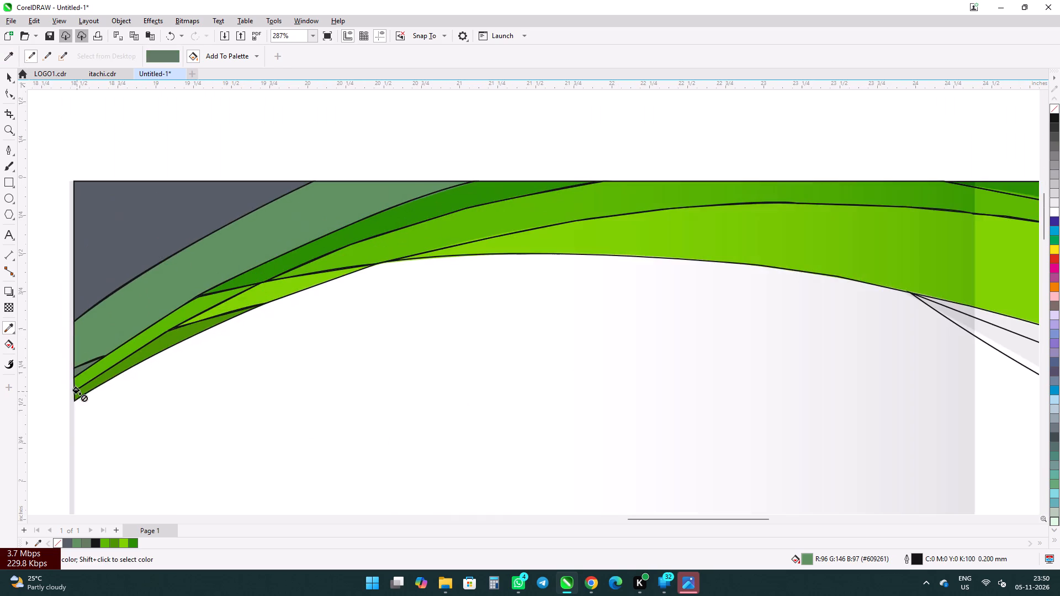
scroll(165, 264, down, 4)
click(279, 124)
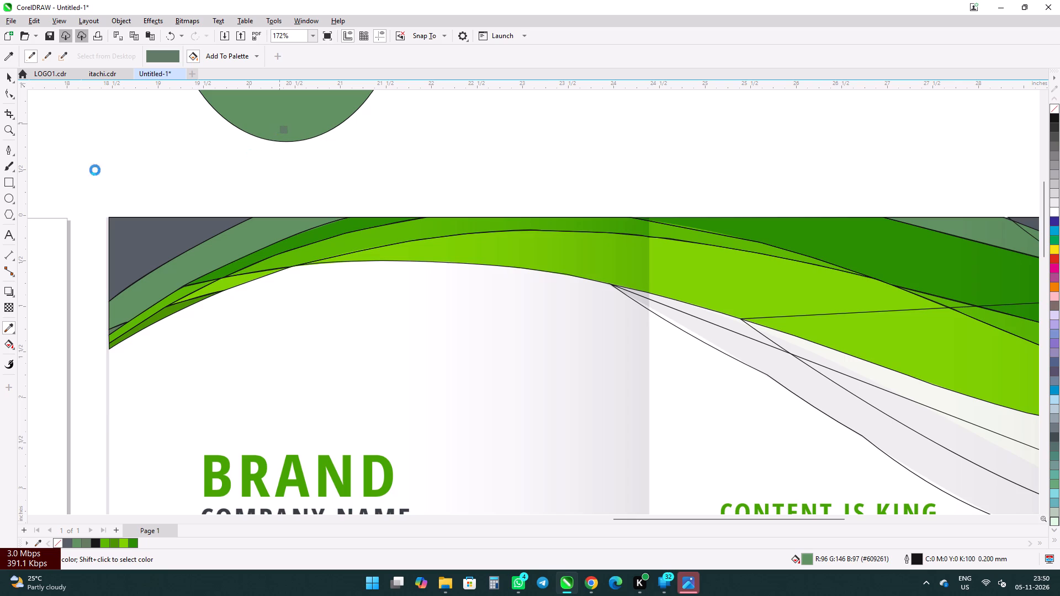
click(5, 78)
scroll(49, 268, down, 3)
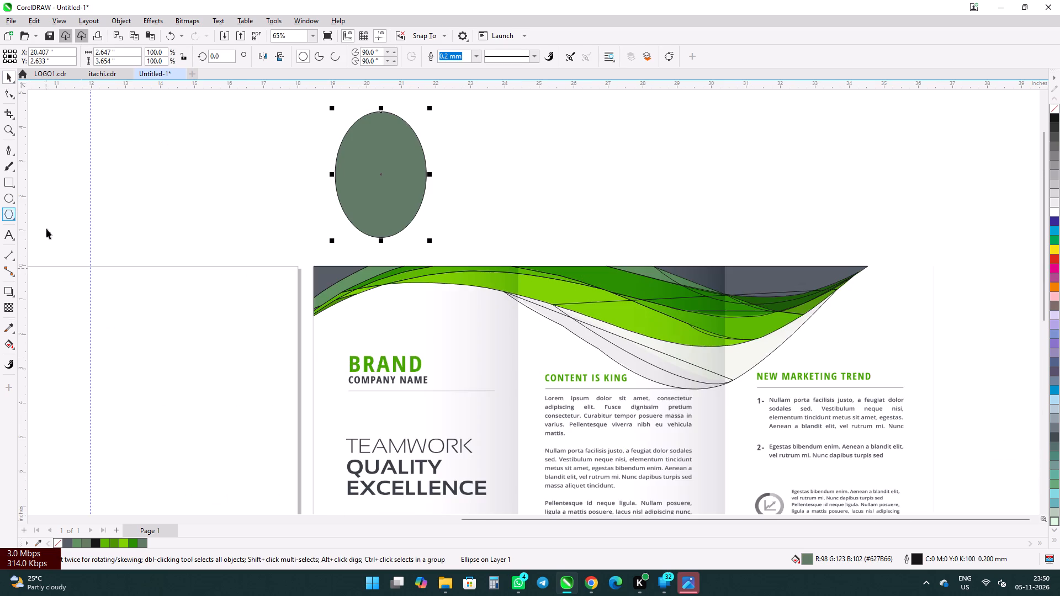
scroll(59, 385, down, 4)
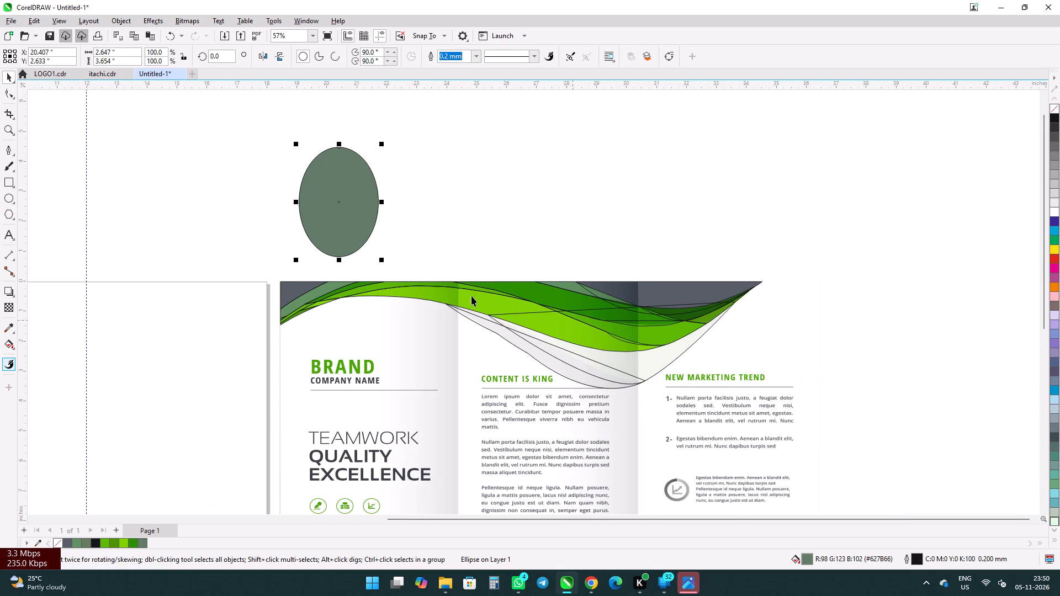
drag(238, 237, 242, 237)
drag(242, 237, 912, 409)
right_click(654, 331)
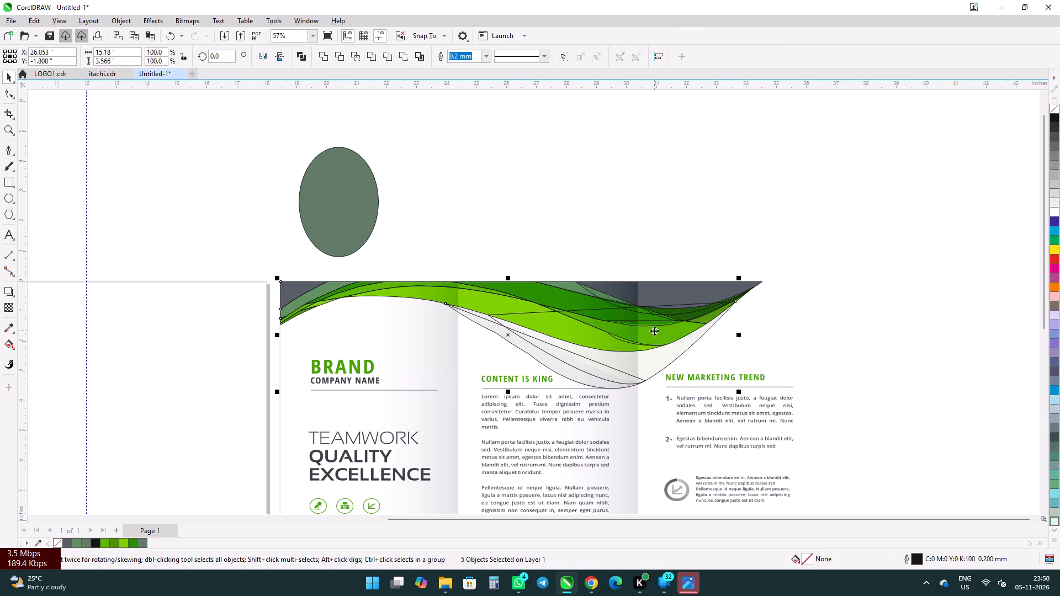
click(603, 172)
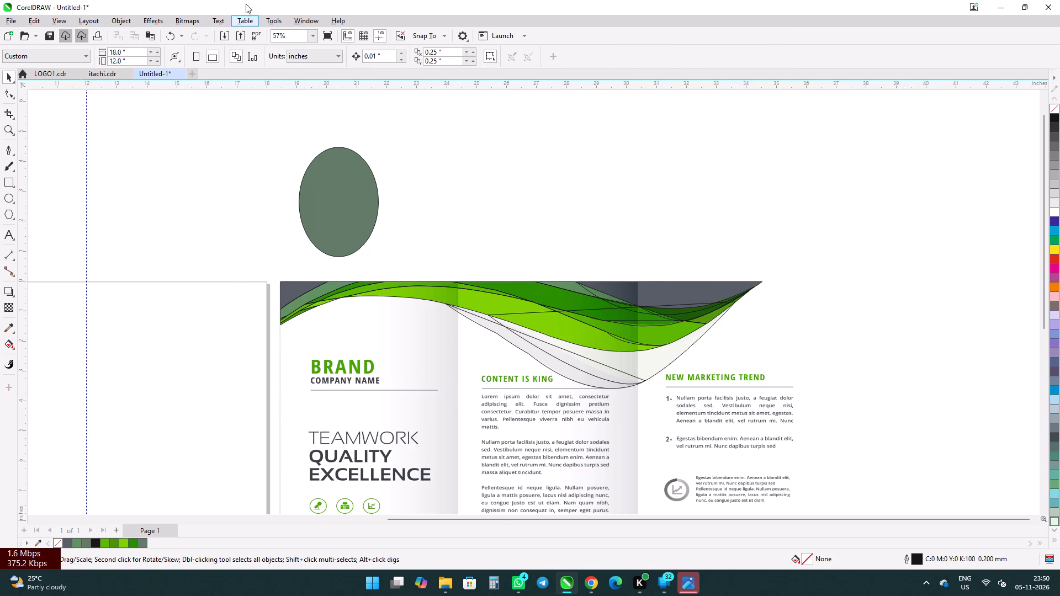
Show the Objects docker and expand Page 1 to list its layers.
click(292, 17)
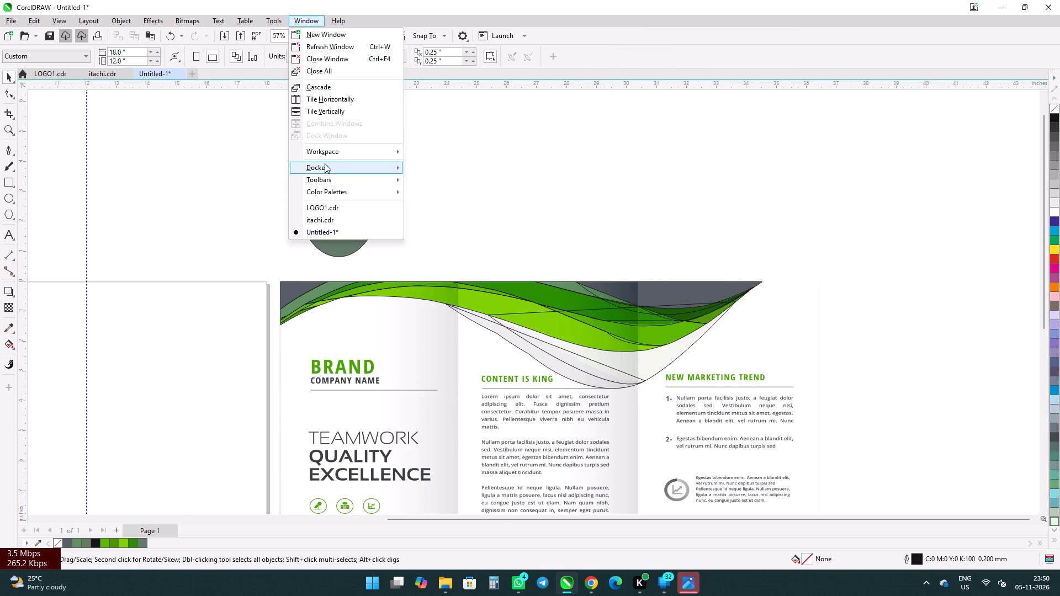
click(325, 163)
click(444, 120)
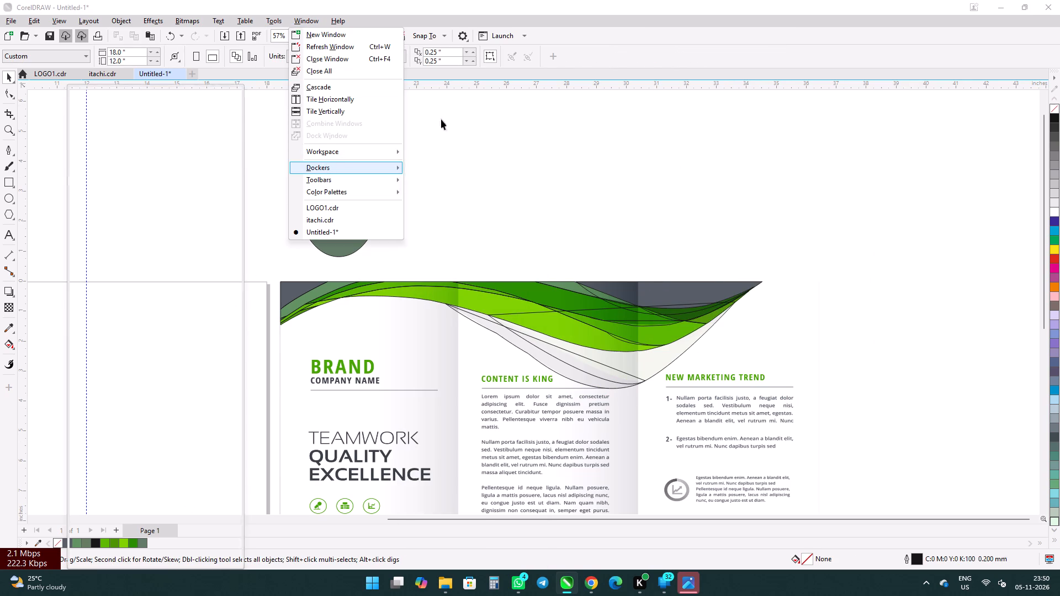
click(75, 146)
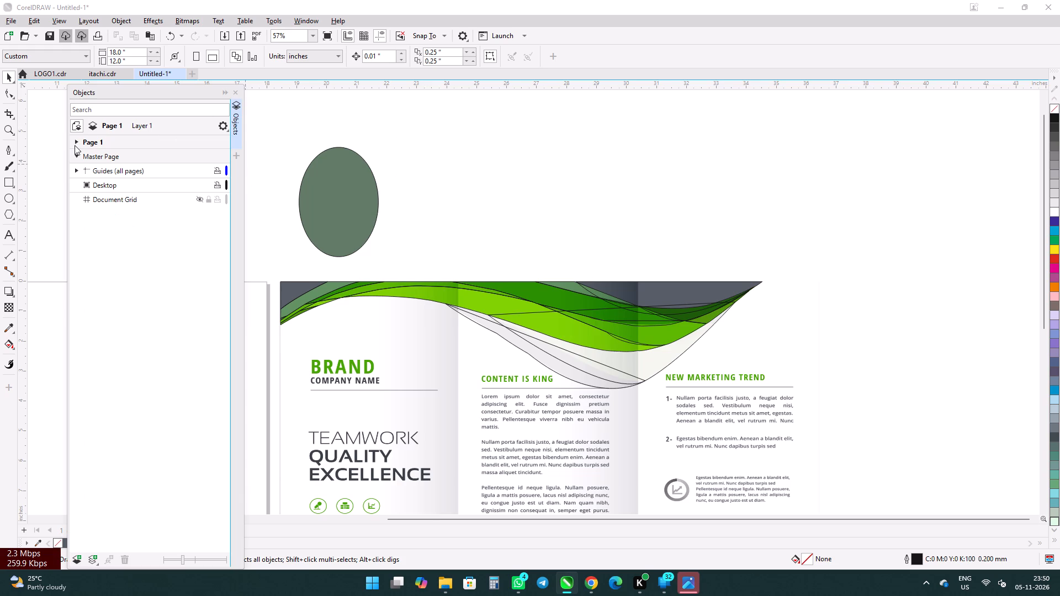
click(75, 144)
click(304, 134)
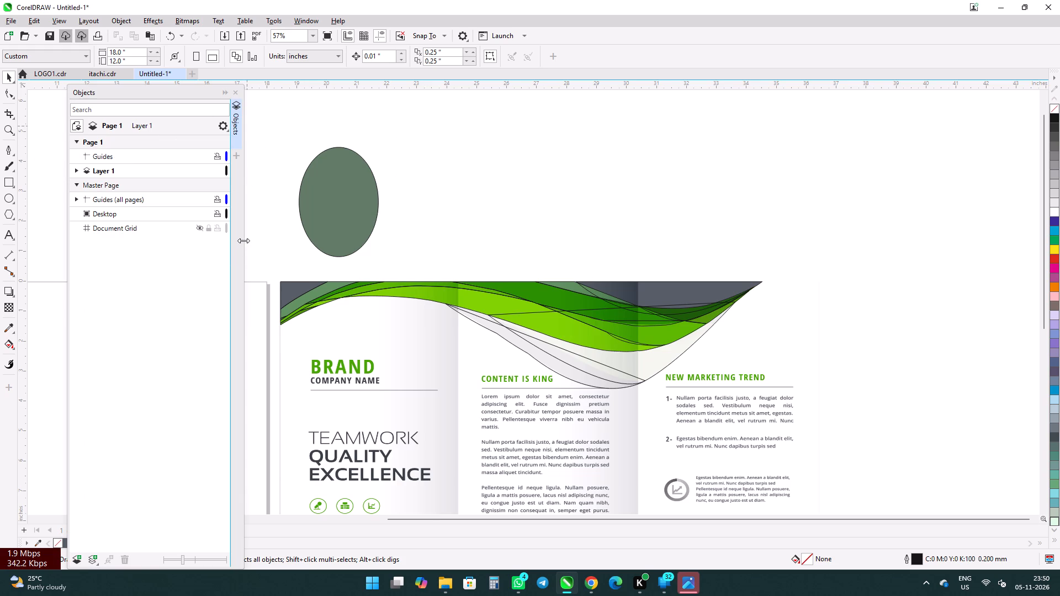
Save the drawing to the Desktop folder as "joy 7" in CDR format.
key(ctrl+s)
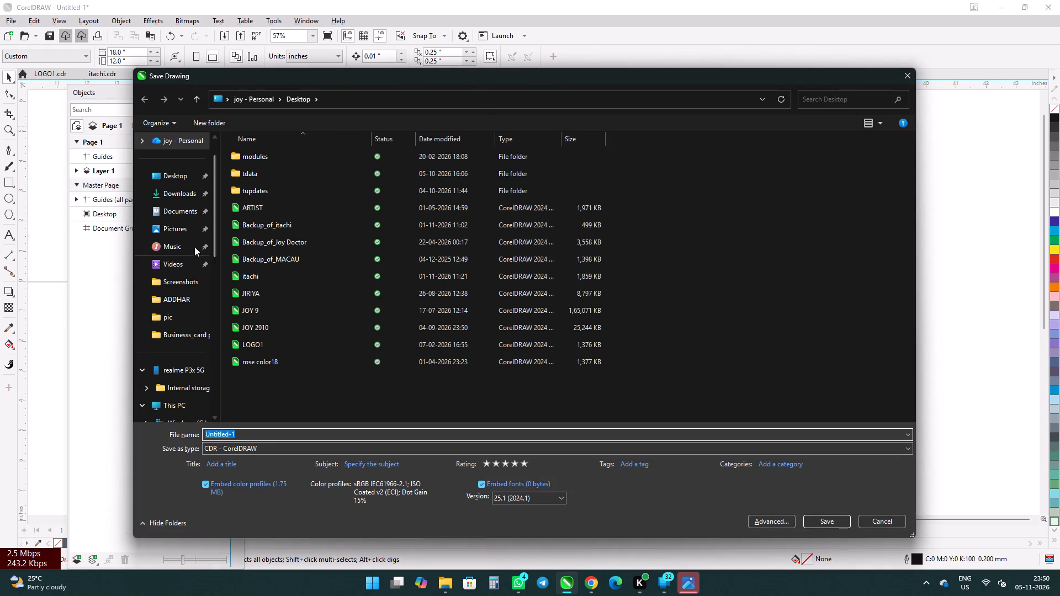
click(171, 178)
drag(310, 433, 192, 430)
key(Delete)
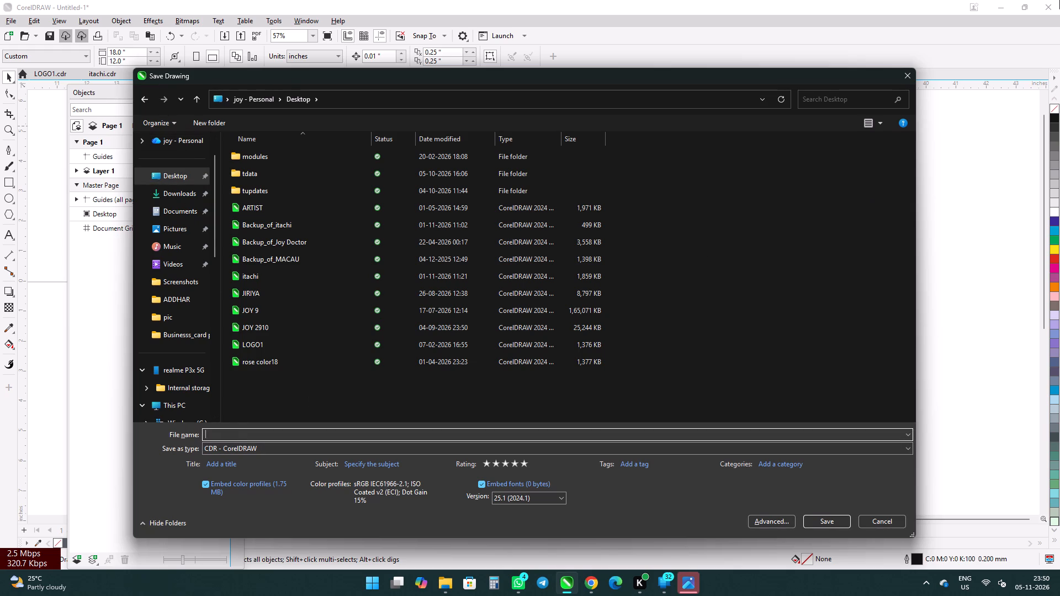
key(j)
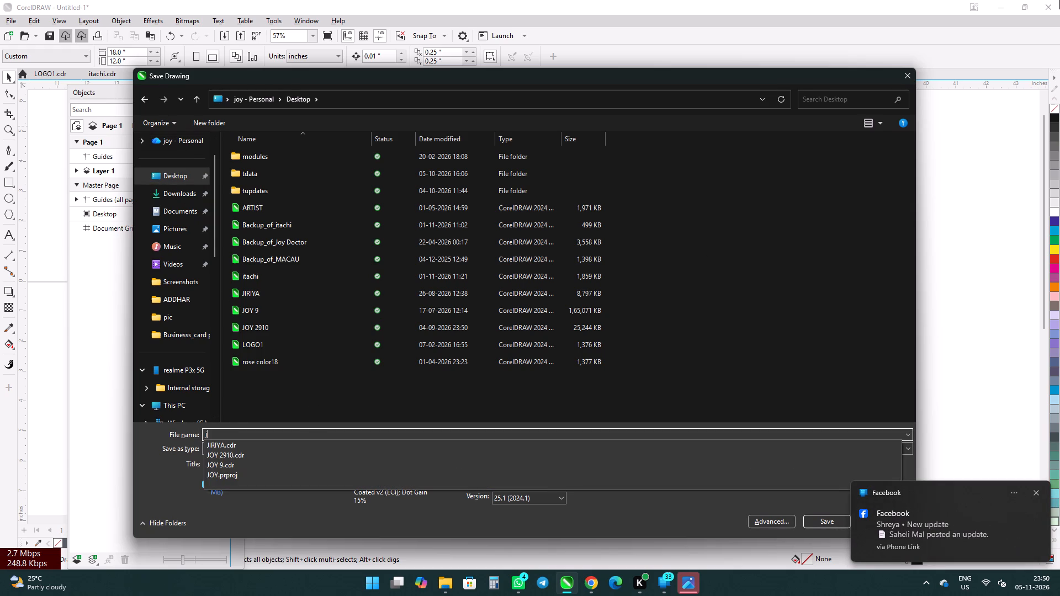
key(o)
text(y)
key(space)
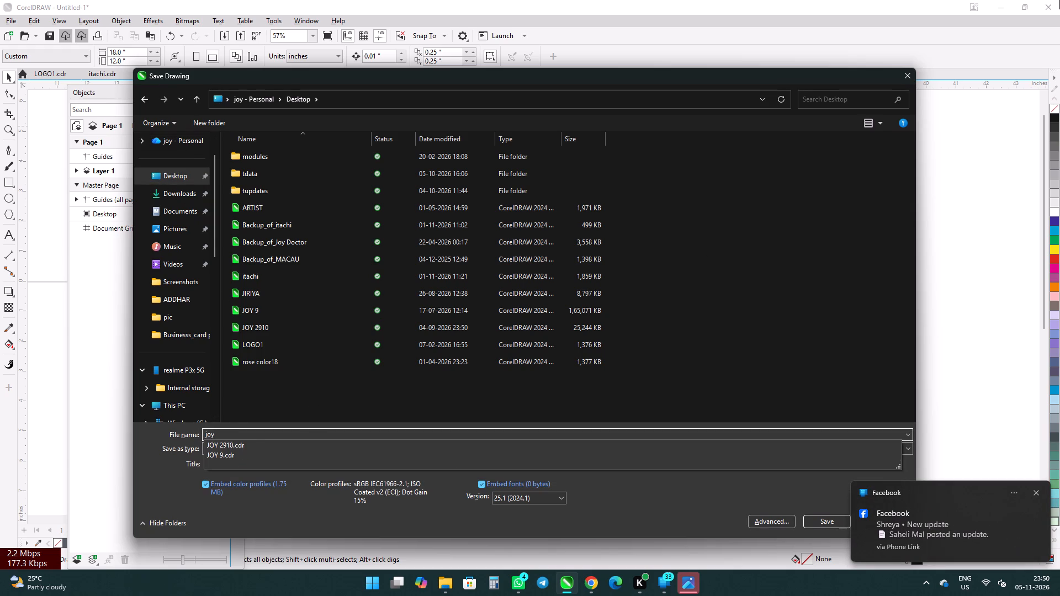
key(7)
key(Return)
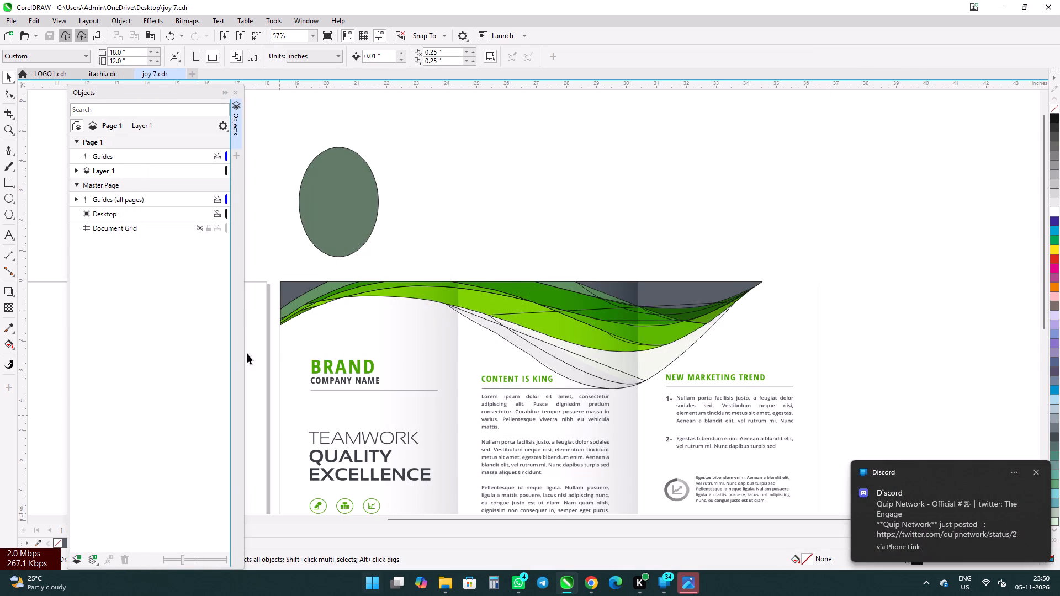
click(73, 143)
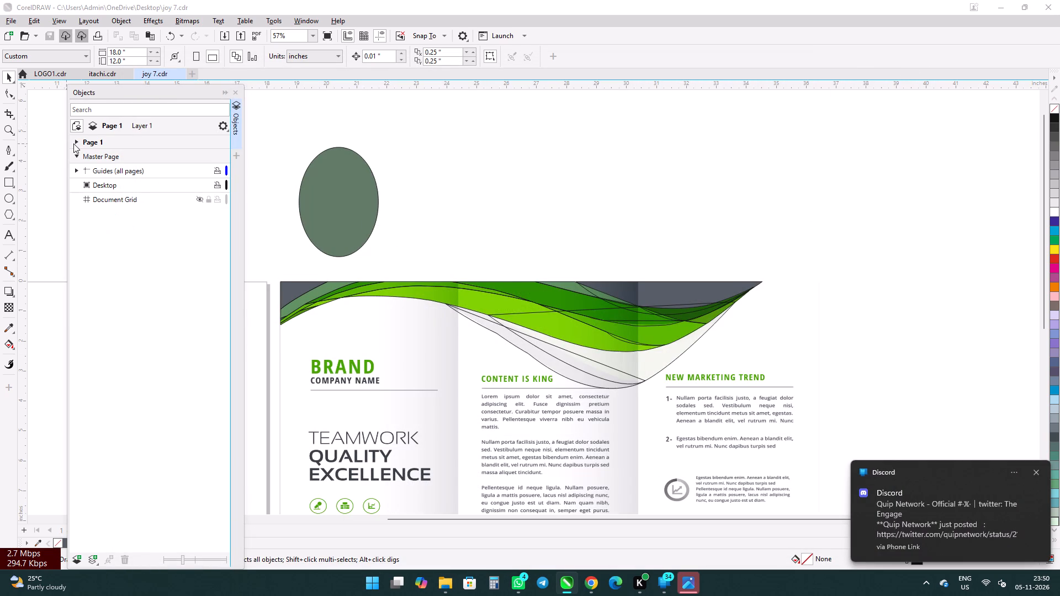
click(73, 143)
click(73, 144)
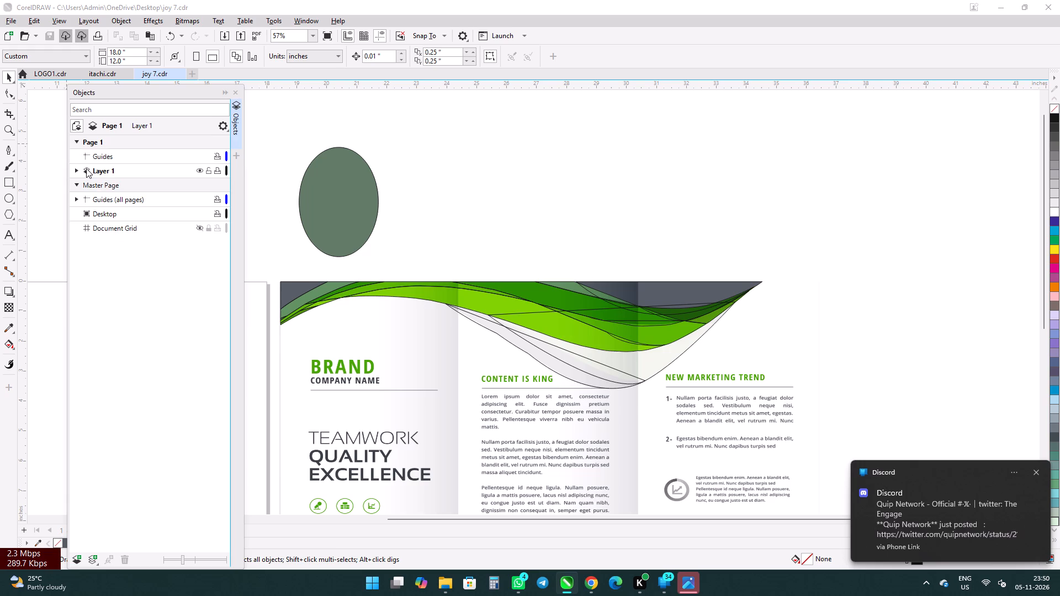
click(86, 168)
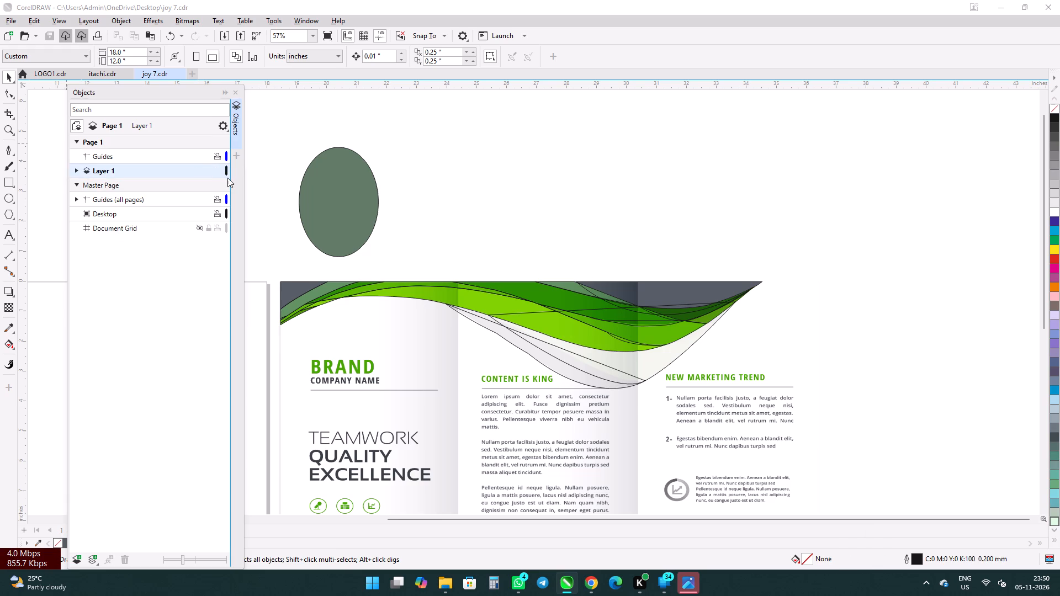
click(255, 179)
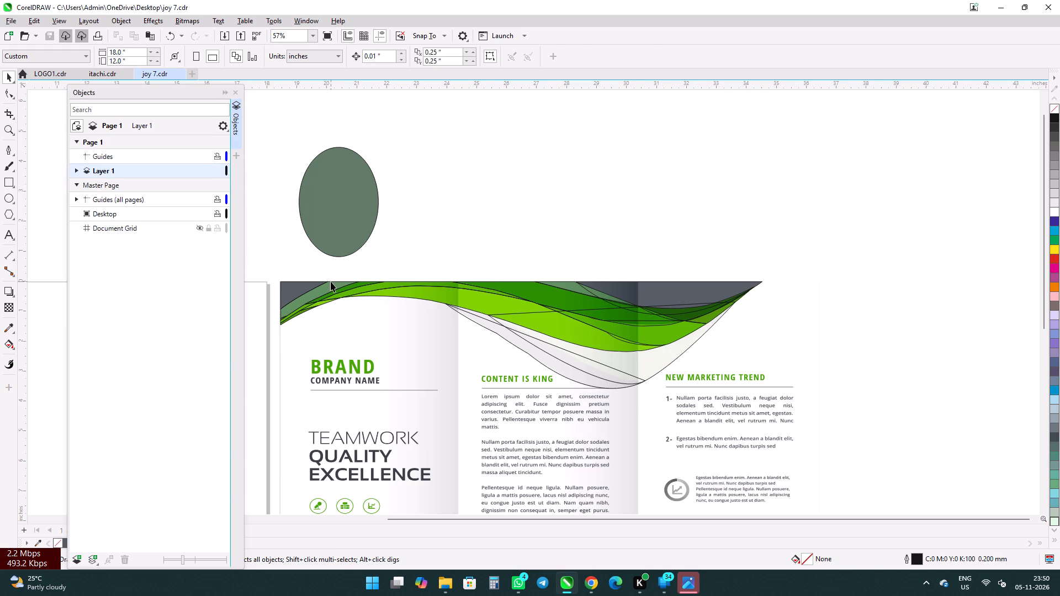
Reveal the curves on Layer 1 and unlock the ten consecutive locked curves, from the third through the twelfth curve.
click(331, 281)
click(221, 230)
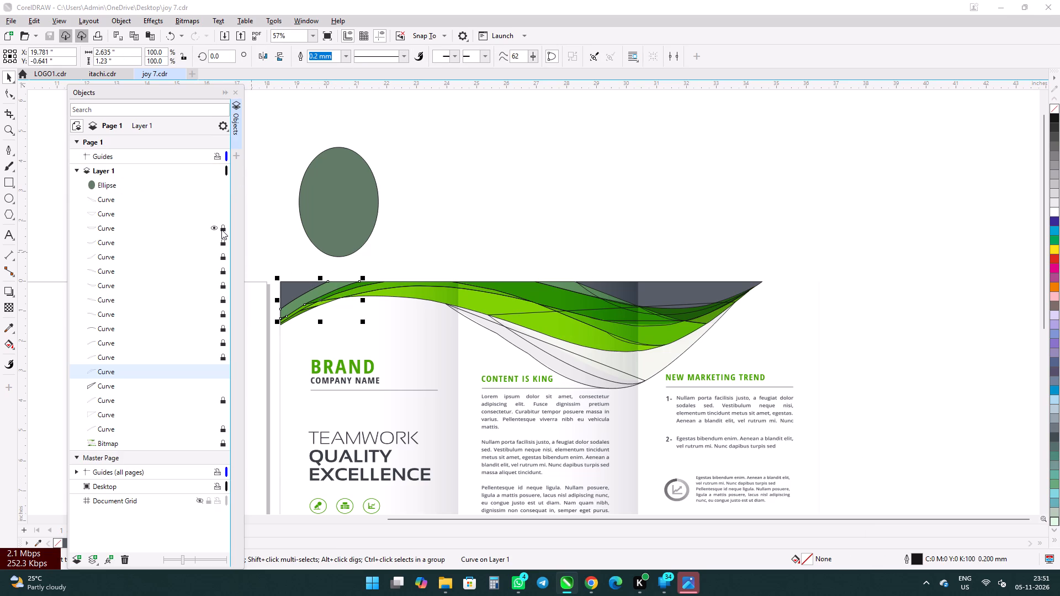
click(221, 242)
click(222, 252)
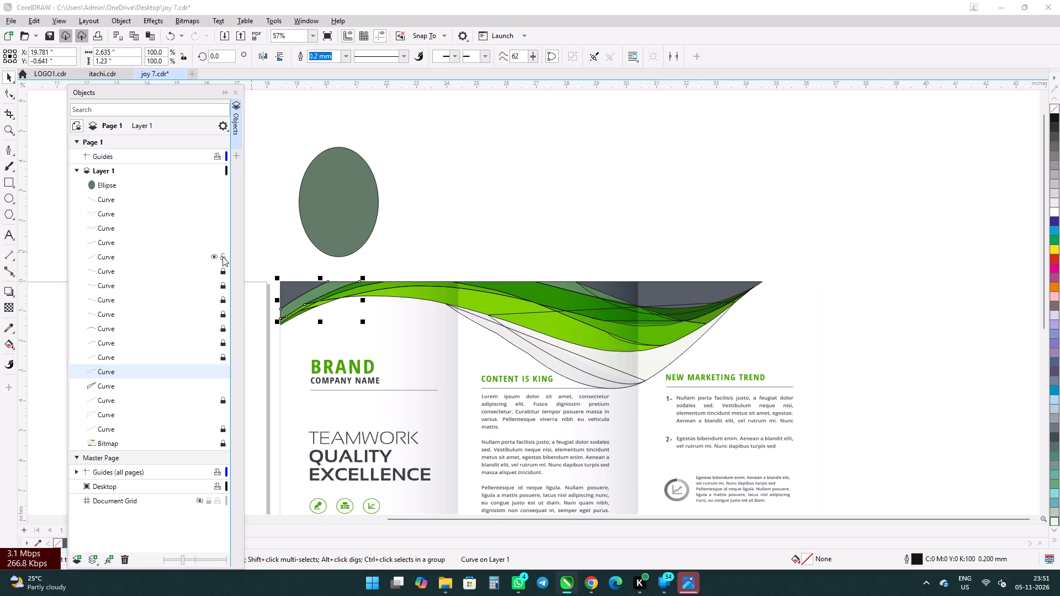
click(222, 257)
click(222, 272)
click(222, 258)
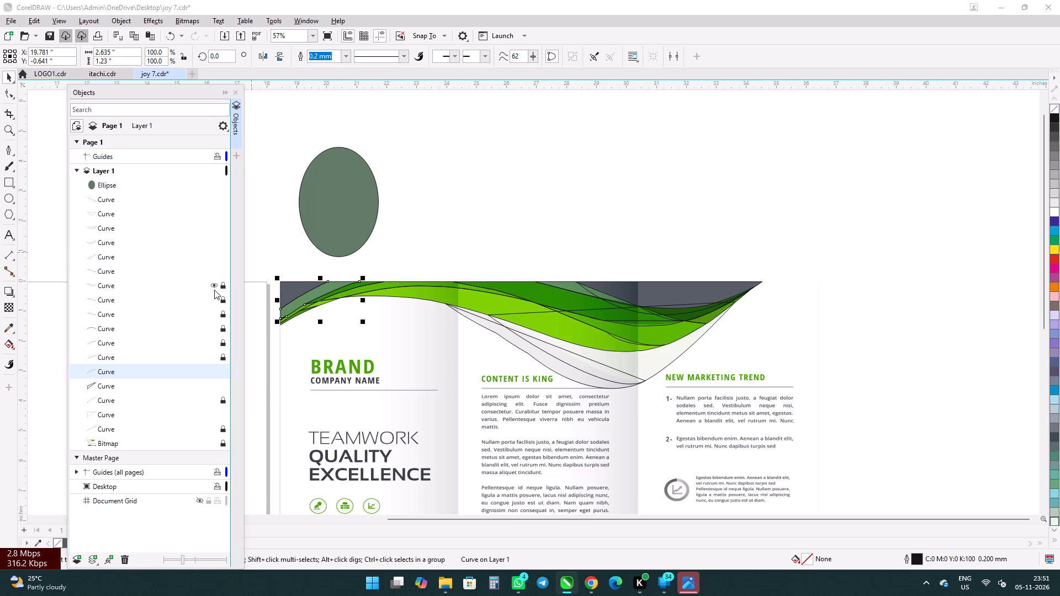
click(222, 287)
click(226, 301)
click(222, 315)
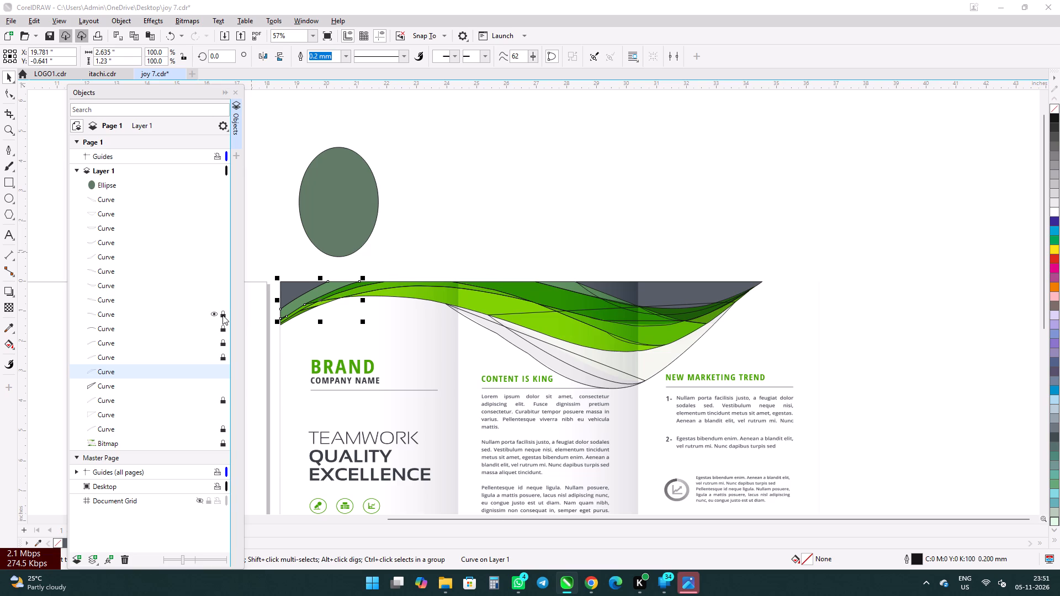
click(222, 327)
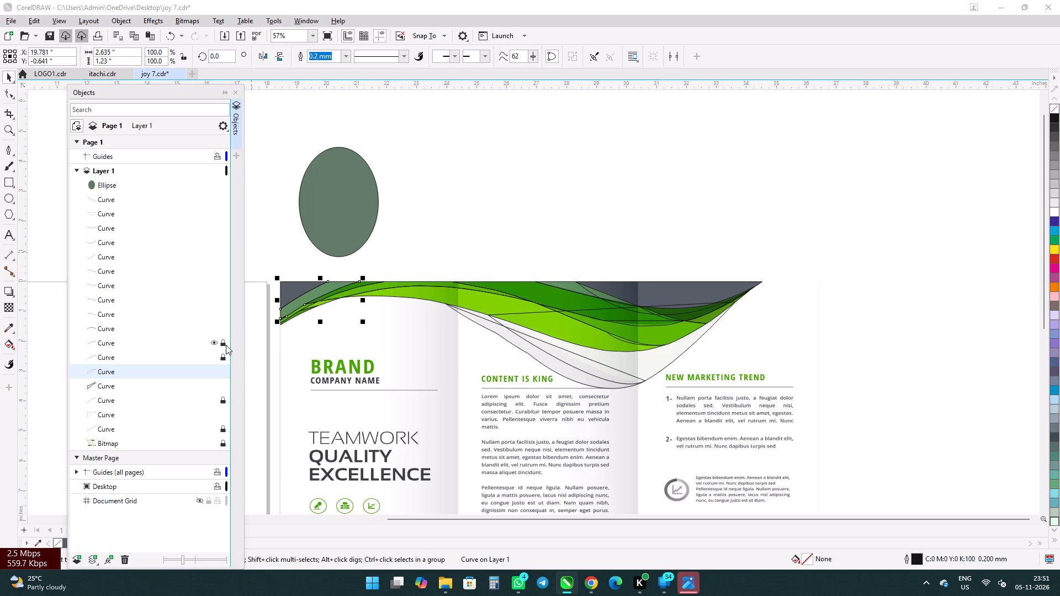
click(226, 345)
click(226, 358)
Clear the selection and close the Objects docker.
click(42, 116)
click(3, 81)
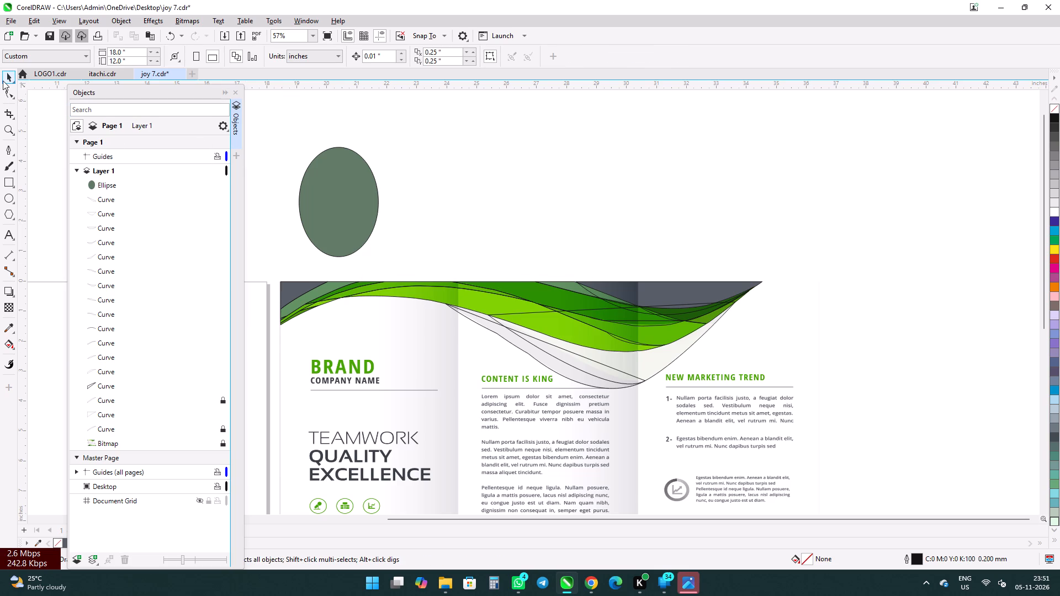
click(342, 109)
click(237, 88)
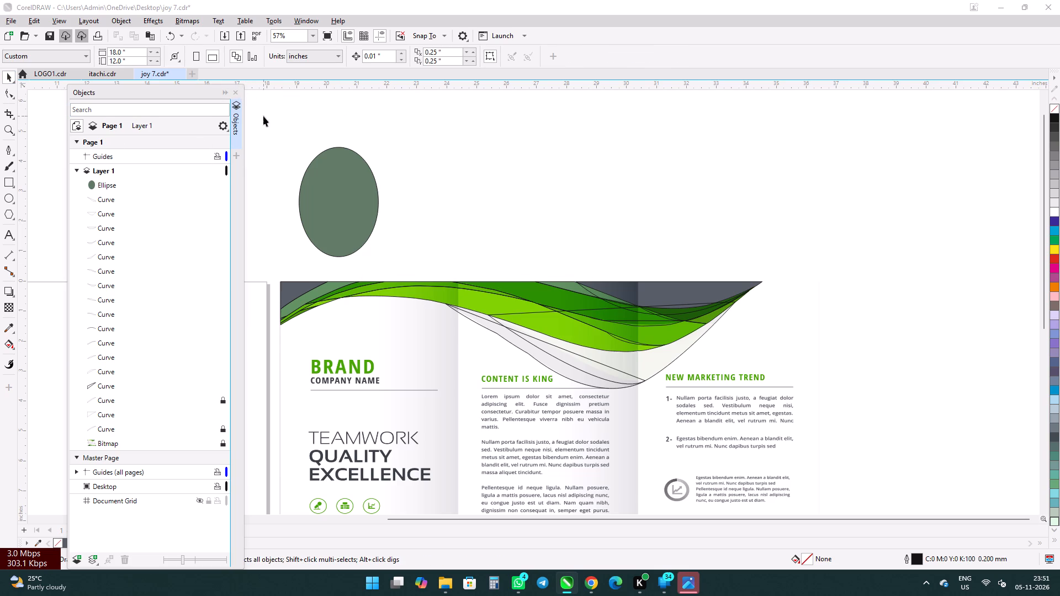
click(237, 92)
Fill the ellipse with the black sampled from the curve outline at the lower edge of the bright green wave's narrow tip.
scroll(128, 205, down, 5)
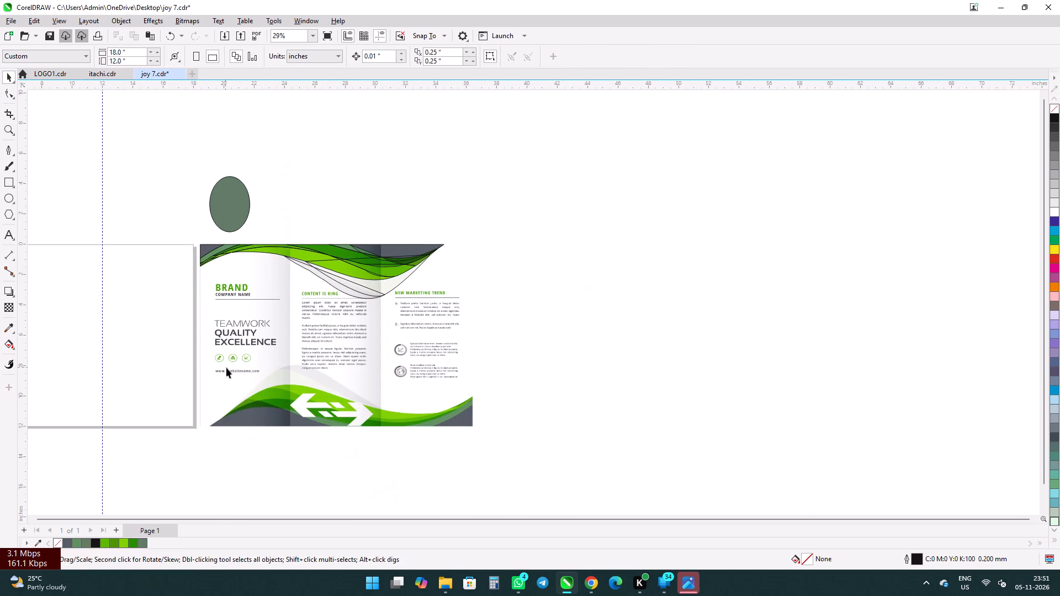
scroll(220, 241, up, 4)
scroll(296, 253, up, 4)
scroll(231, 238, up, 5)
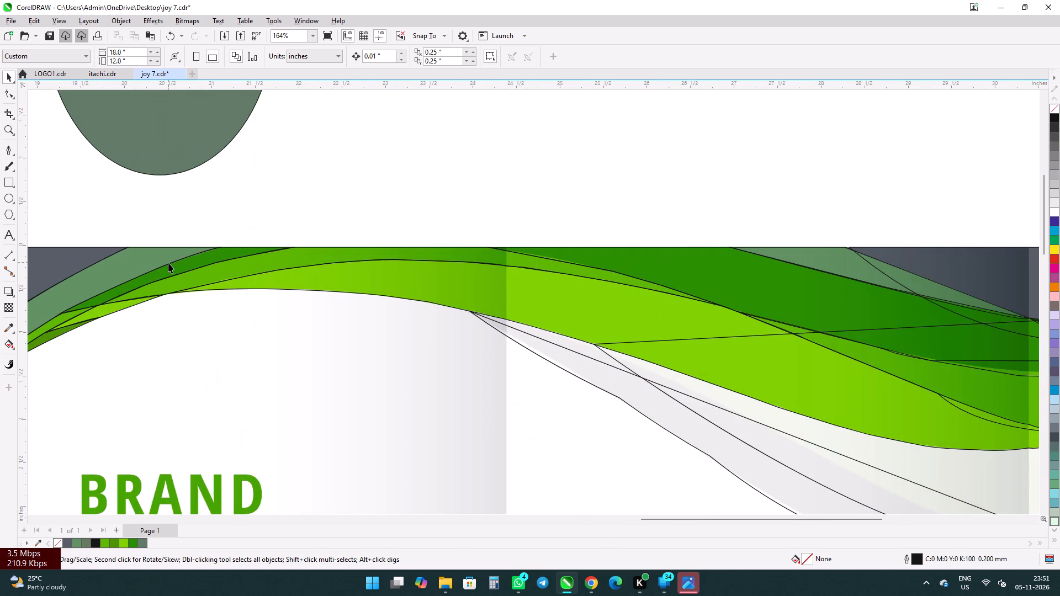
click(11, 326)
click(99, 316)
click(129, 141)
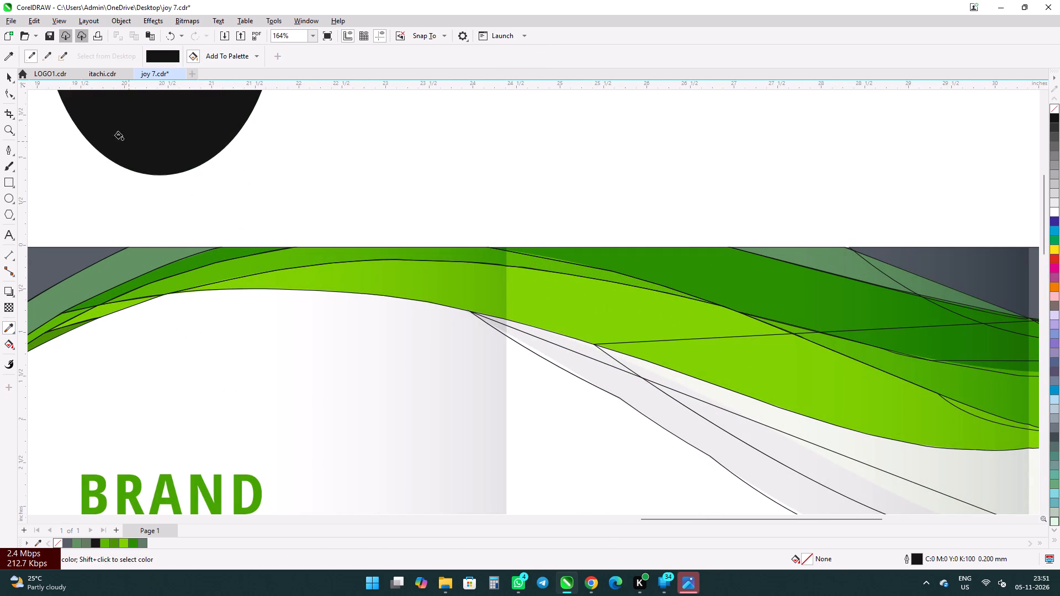
Fill the ellipse with the bright lime green sampled from the lowest wave band near its narrow end above BRAND.
click(8, 62)
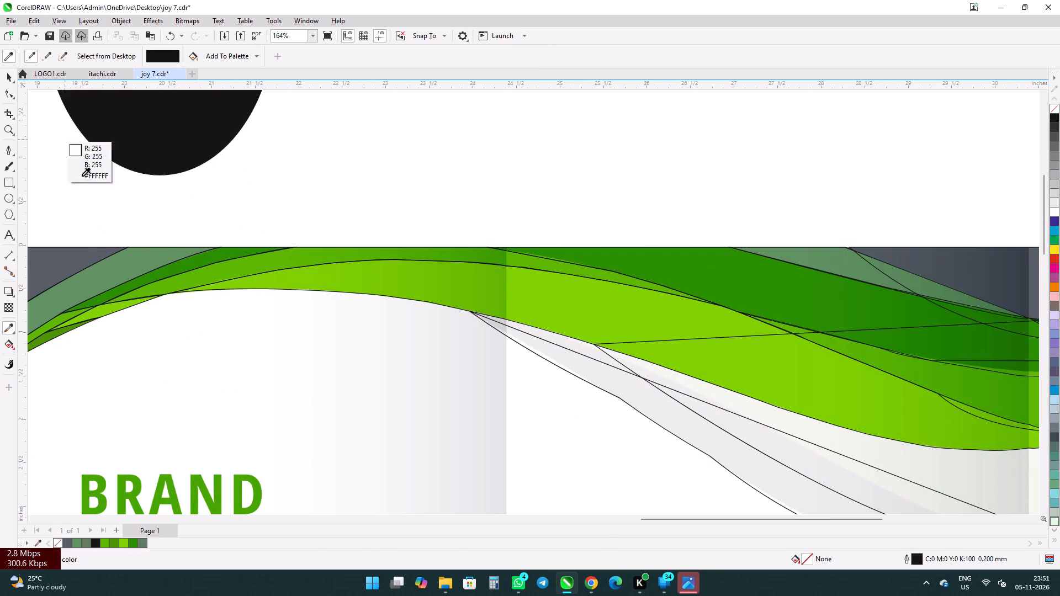
click(84, 318)
click(179, 119)
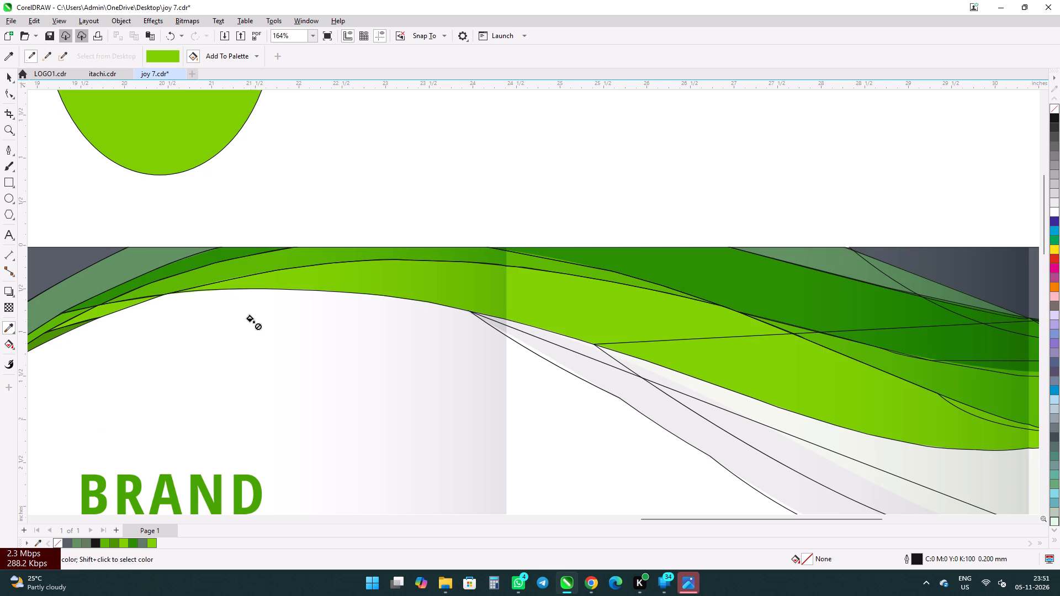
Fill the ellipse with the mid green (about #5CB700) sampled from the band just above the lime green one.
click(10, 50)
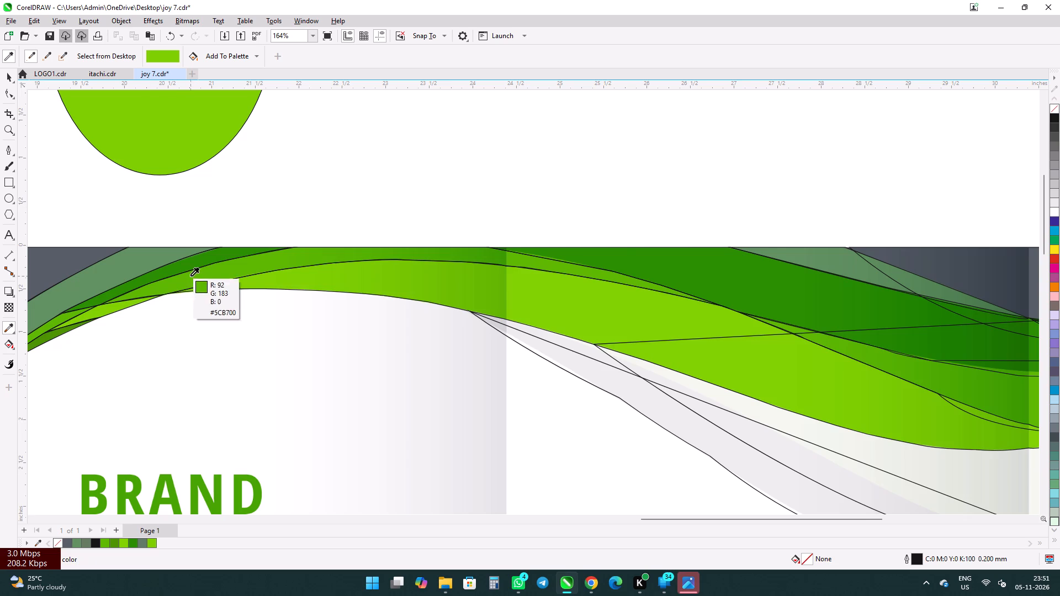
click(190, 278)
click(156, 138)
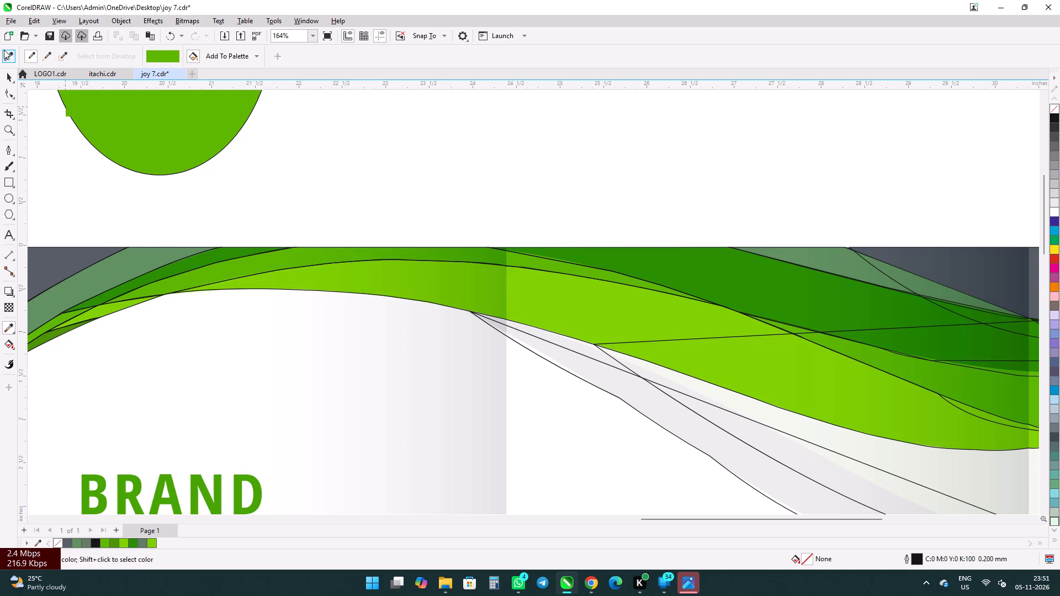
Fill the ellipse with the dark green (about #2A8F01) sampled from the thin band beneath the muted green one.
click(10, 50)
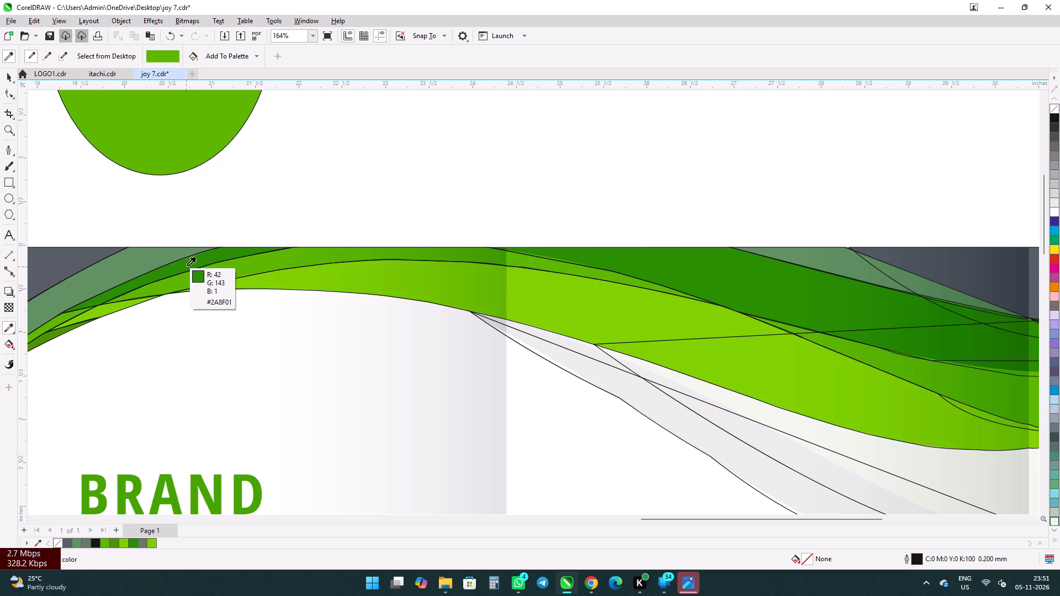
click(187, 265)
click(136, 143)
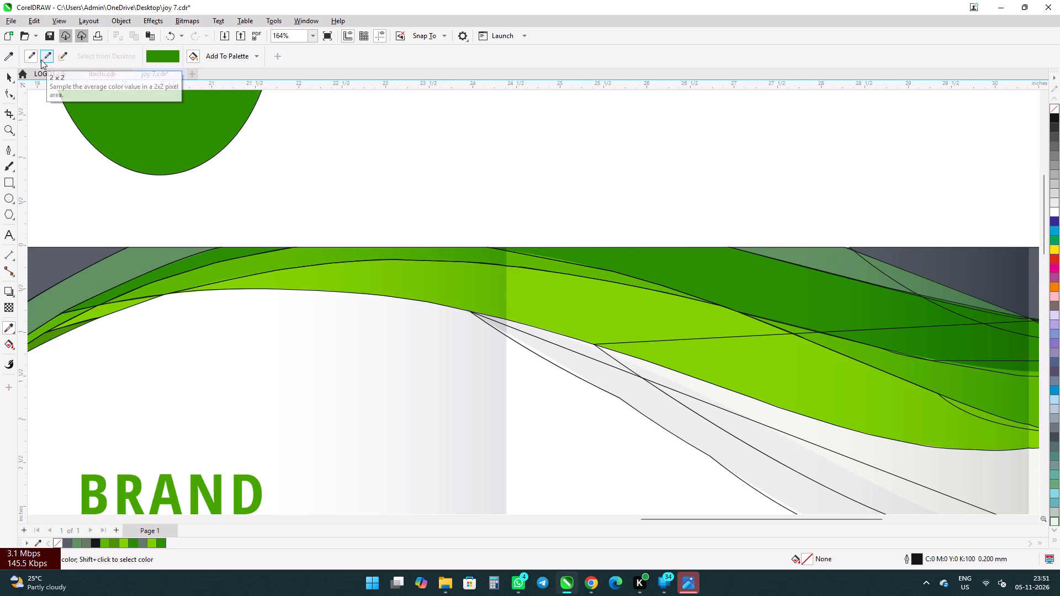